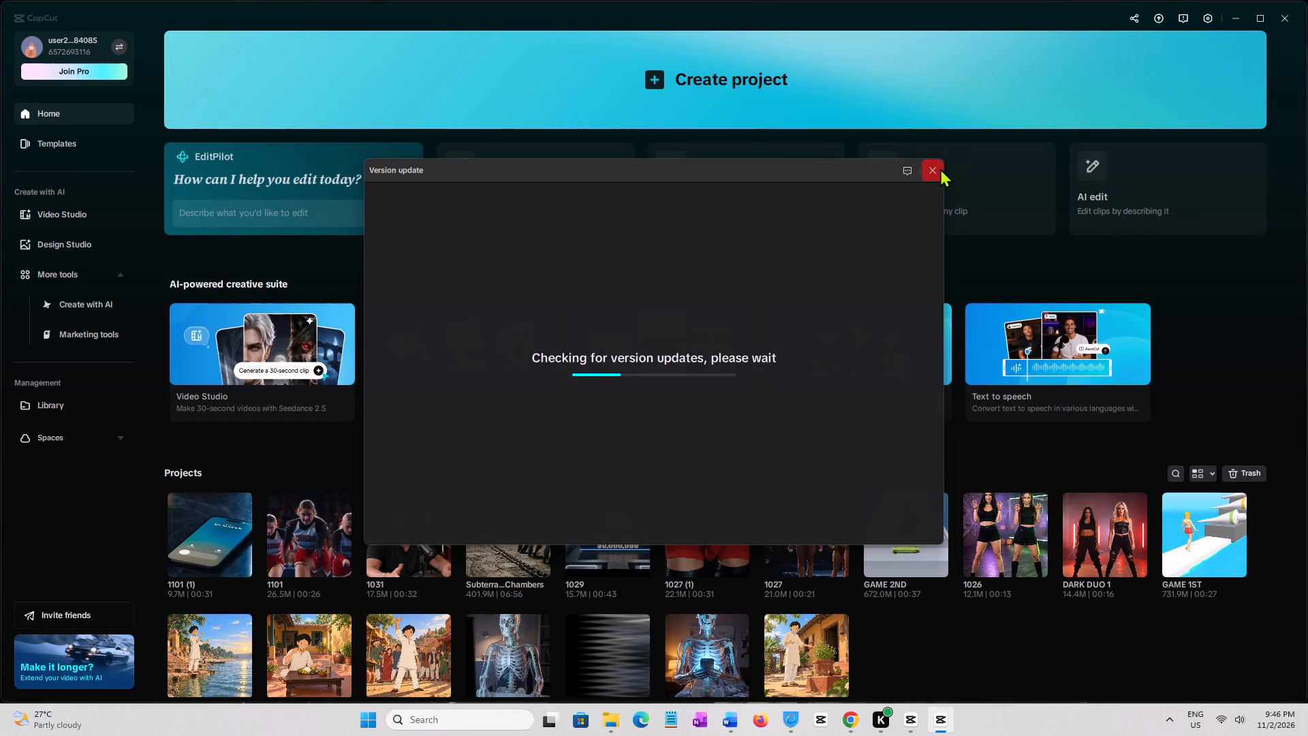
# Dismiss the version update window and the CapCut Pro free trial offer to clear the home screen.
pyautogui.click(940, 168)
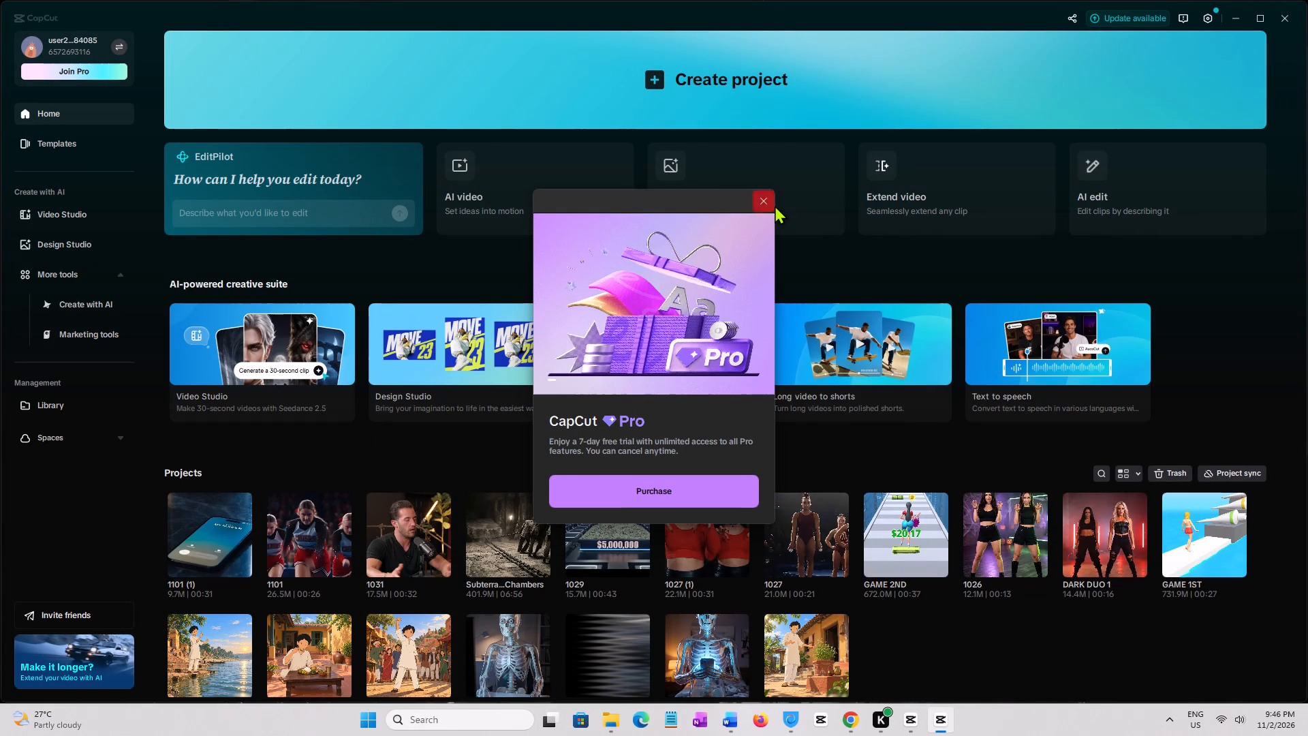
pyautogui.click(776, 205)
pyautogui.click(761, 200)
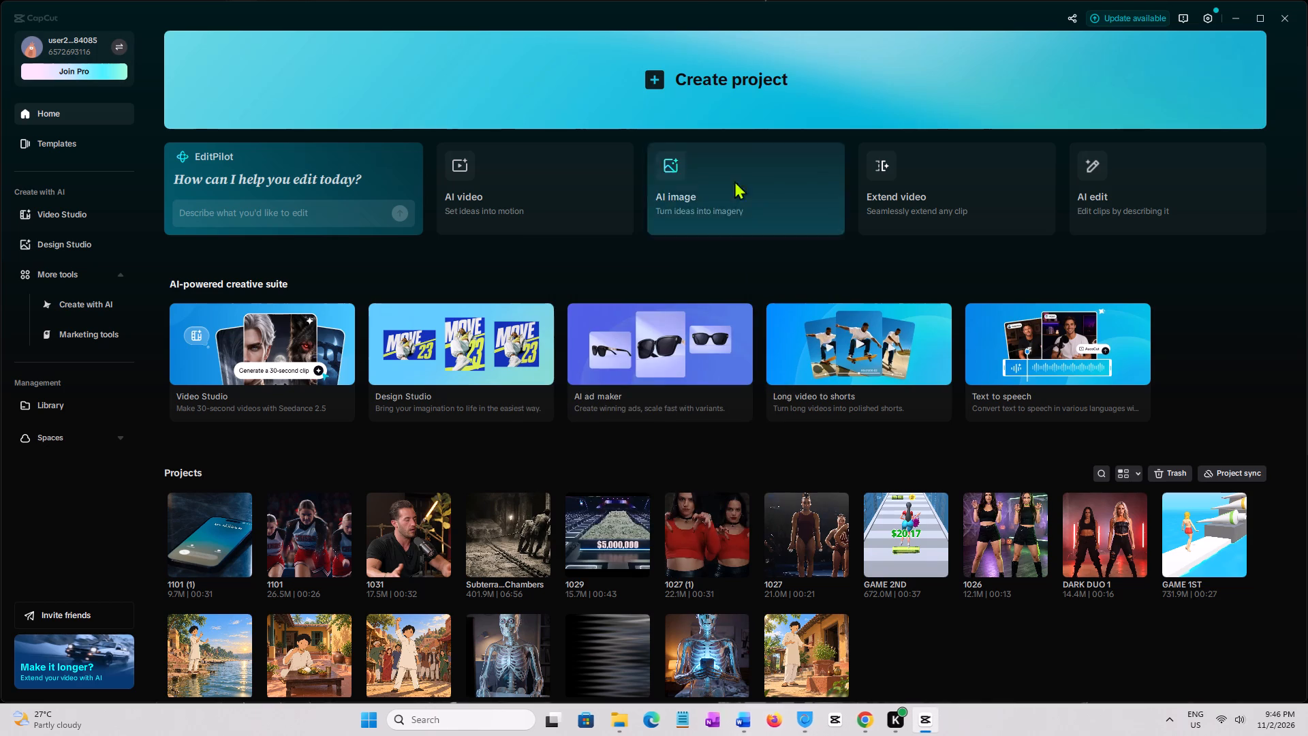
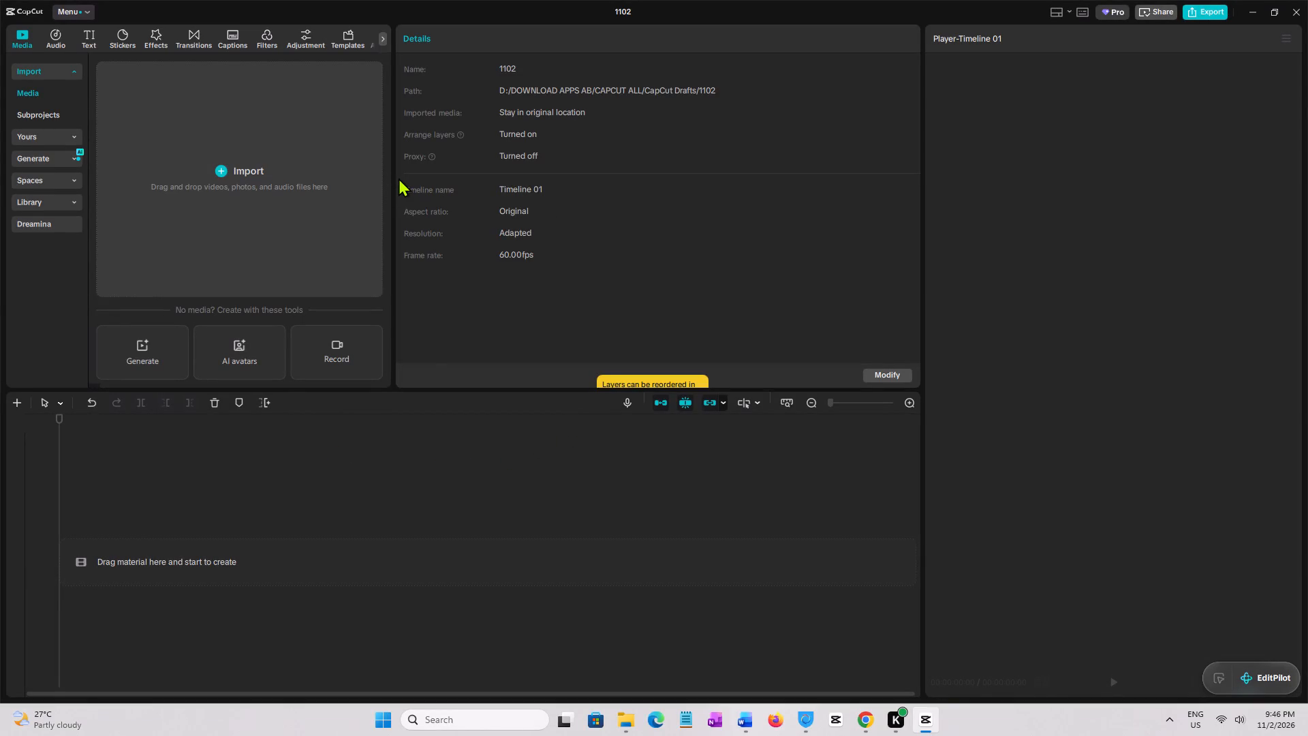
# Widen the media panel so that all the tool categories fit.
pyautogui.moveTo(394, 178); pyautogui.dragTo(456, 181)
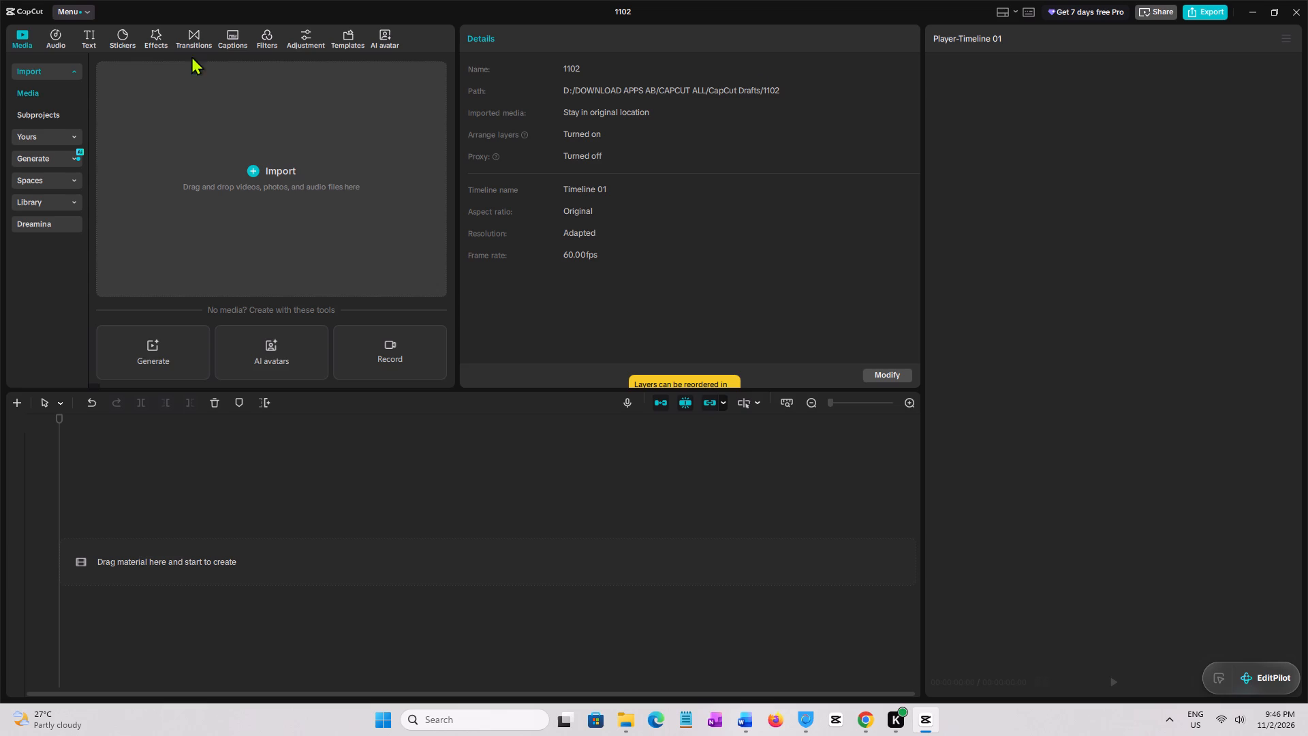
# Check the draft save locations and cache options in the program settings, then leave without saving.
pyautogui.click(76, 12)
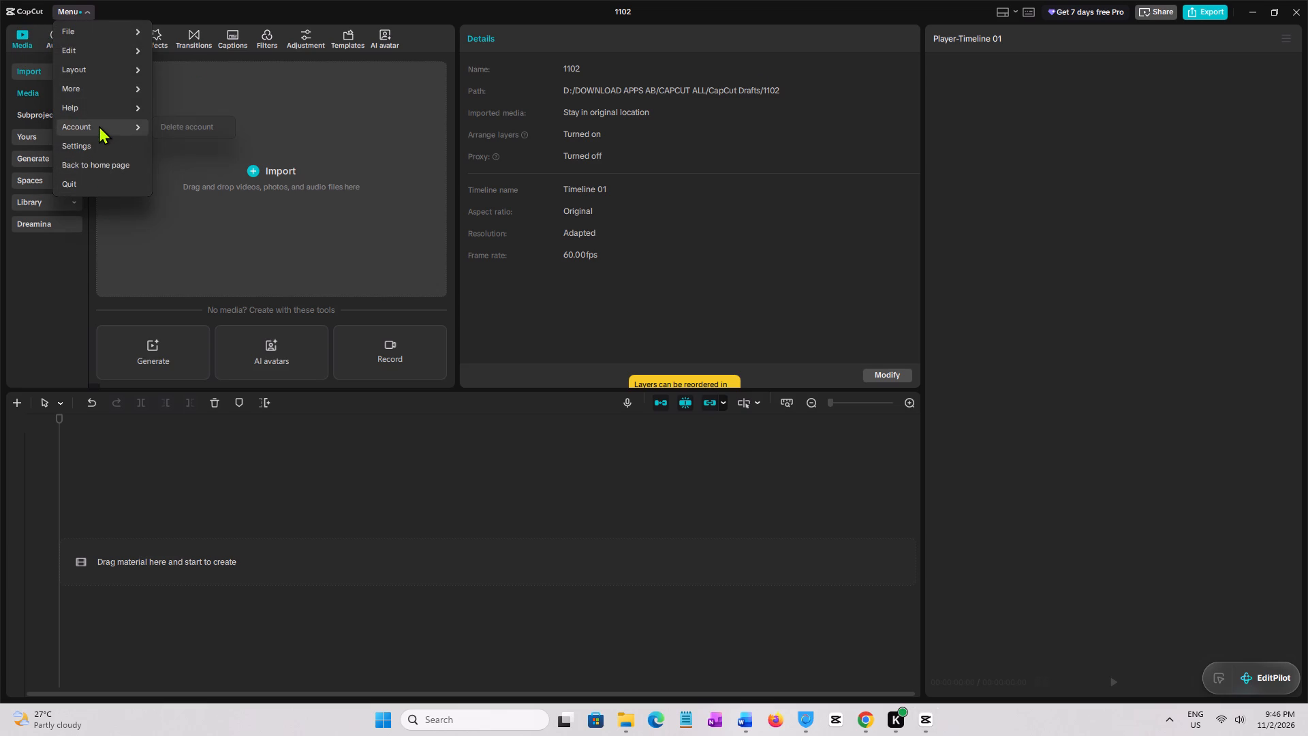
pyautogui.click(95, 149)
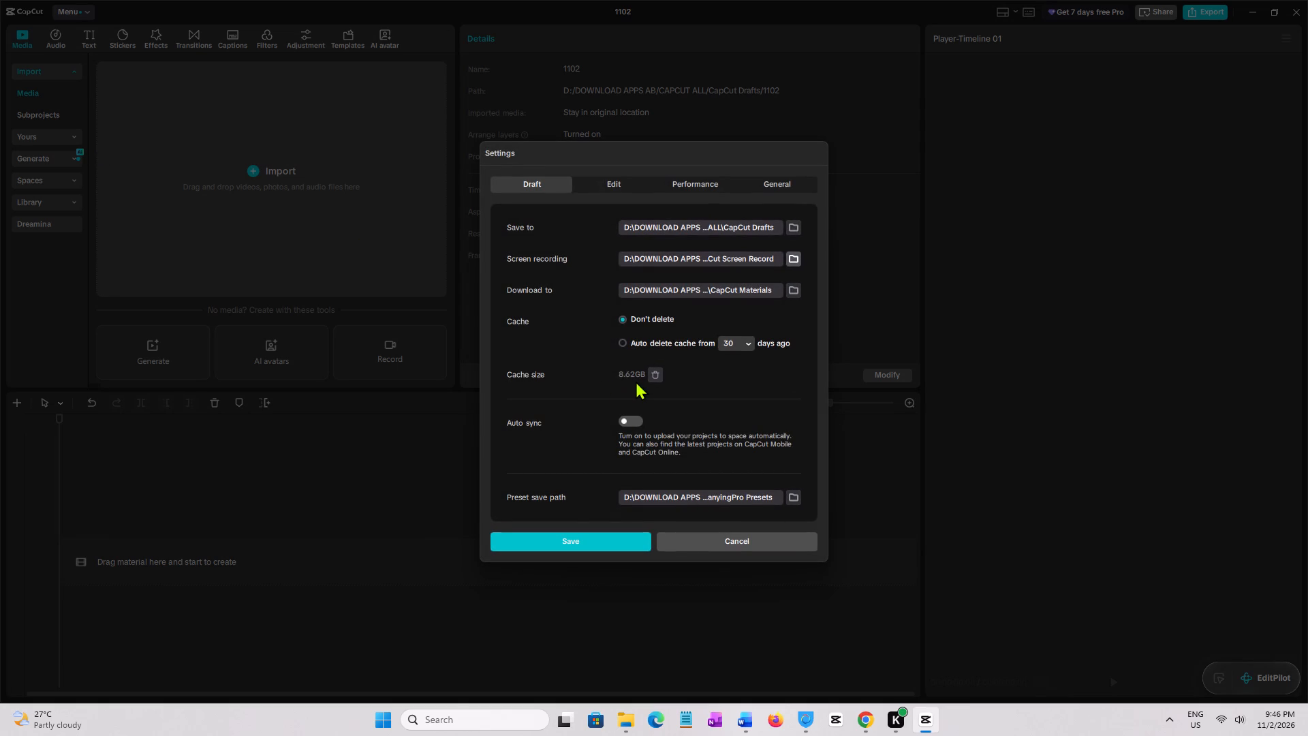
pyautogui.scroll(-3, 702, 431)
pyautogui.scroll(1, 698, 463)
pyautogui.click(778, 541)
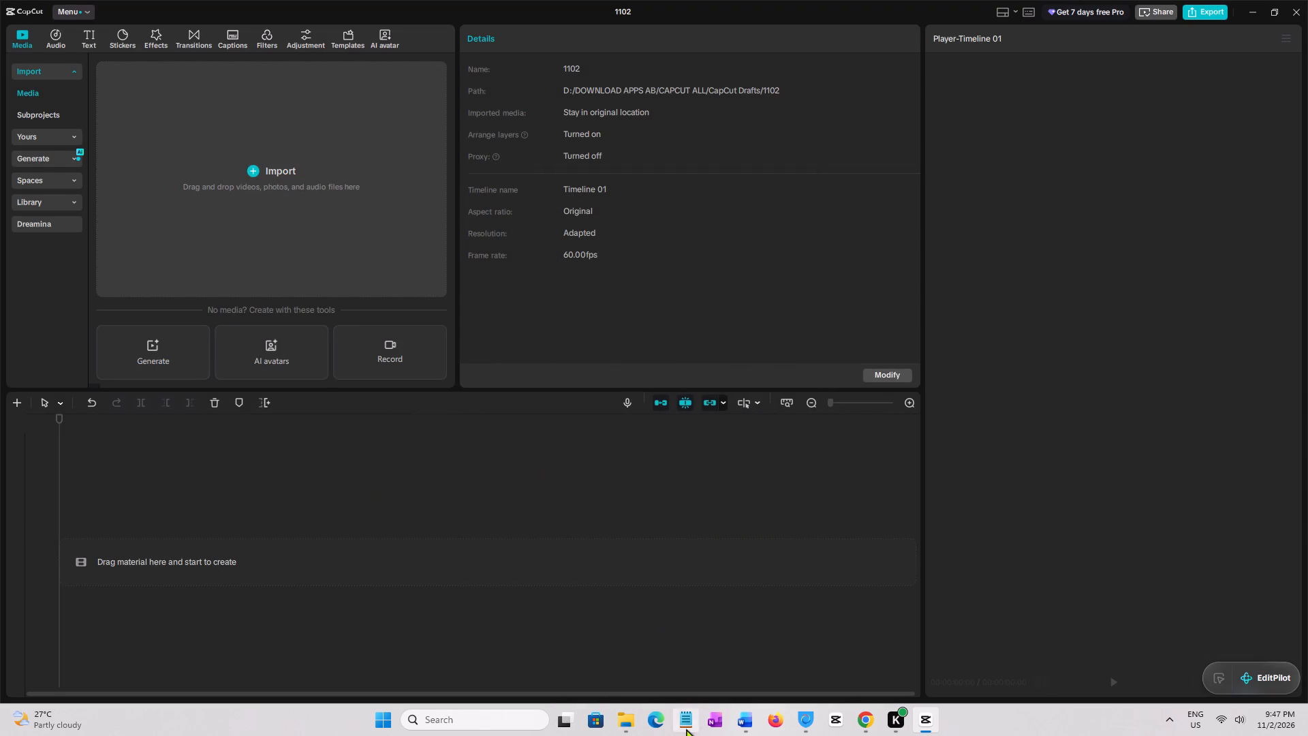
# Switch to File Explorer, maximise the DARMIK folder window and show its files as large icons.
pyautogui.click(627, 722)
pyautogui.scroll(-1, 682, 234)
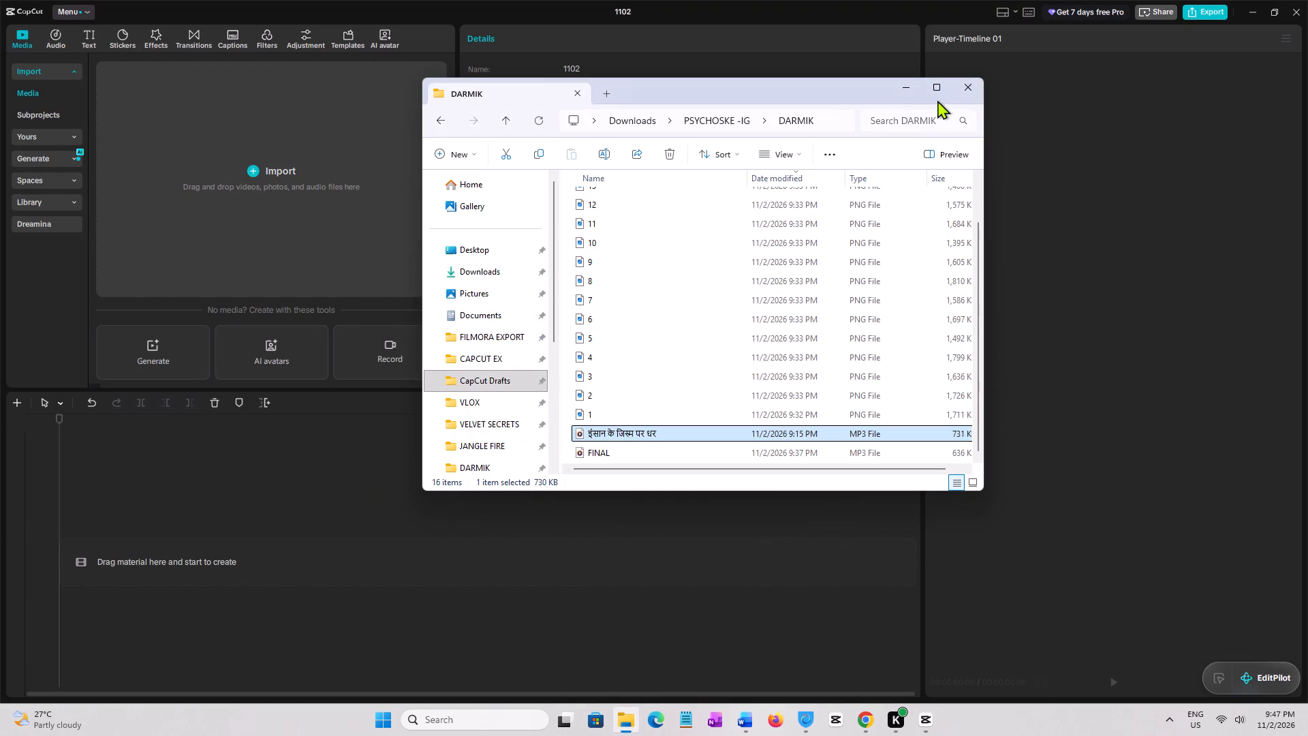
pyautogui.click(939, 92)
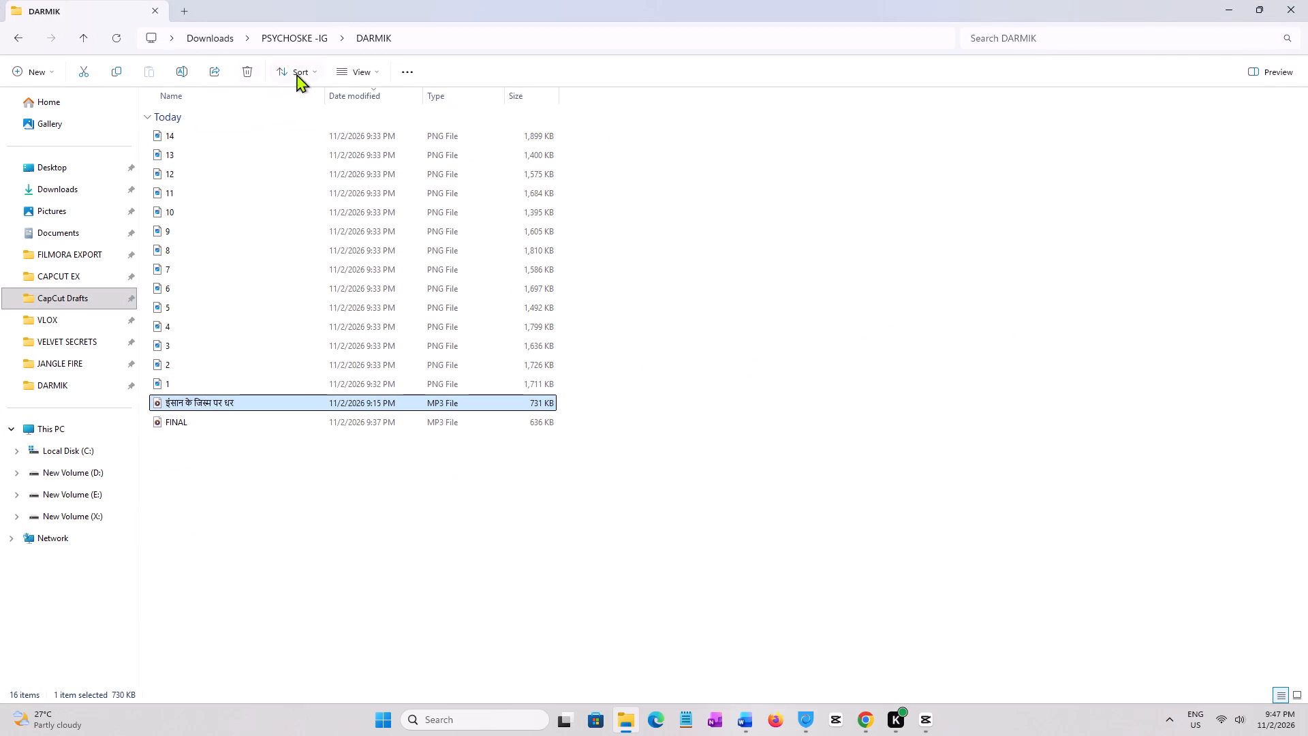
pyautogui.click(351, 67)
pyautogui.click(373, 132)
pyautogui.click(478, 393)
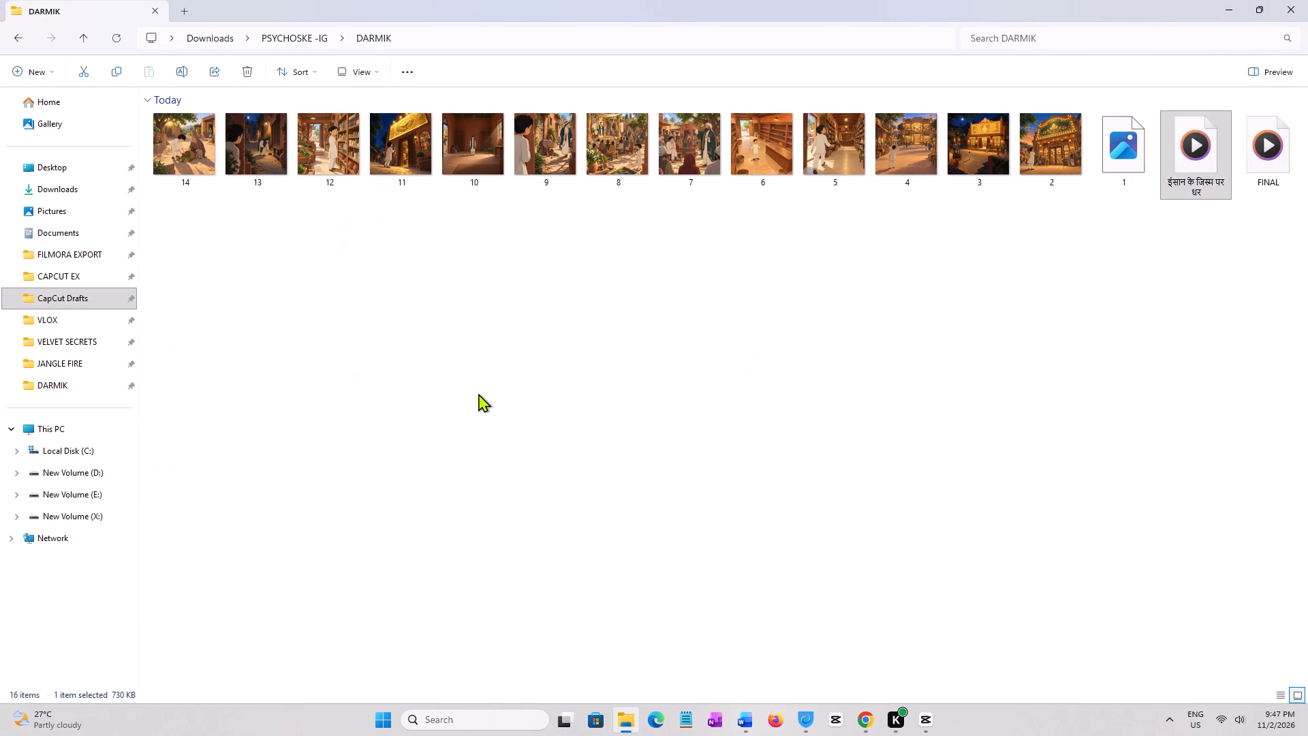
# Delete the Hindi-titled MP3 file from the DARMIK folder, keeping the FINAL audio file.
pyautogui.click(1205, 154)
pyautogui.rightClick(1205, 153)
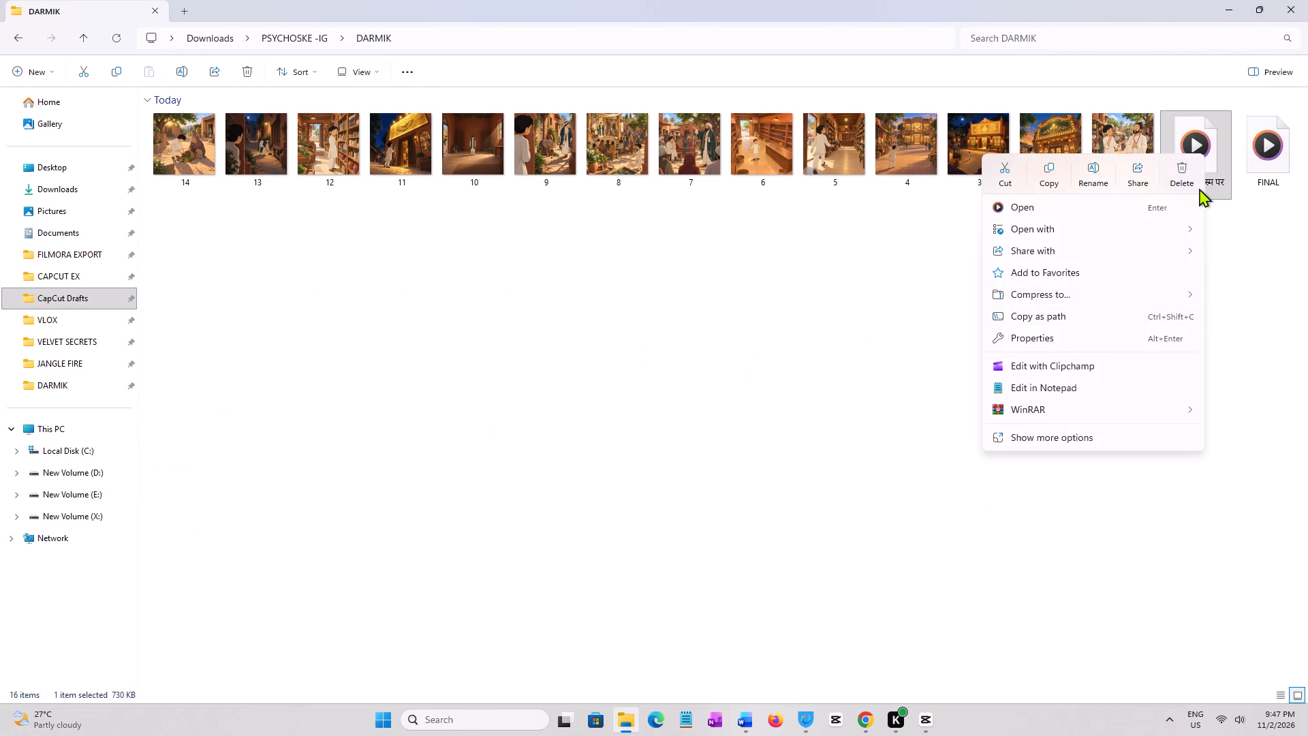
pyautogui.click(1179, 176)
pyautogui.click(1146, 352)
# Import all the numbered PNG images and the FINAL audio from the DARMIK folder into CapCut's project media.
pyautogui.moveTo(1201, 241); pyautogui.dragTo(183, 168)
pyautogui.moveTo(191, 153); pyautogui.dragTo(839, 671)
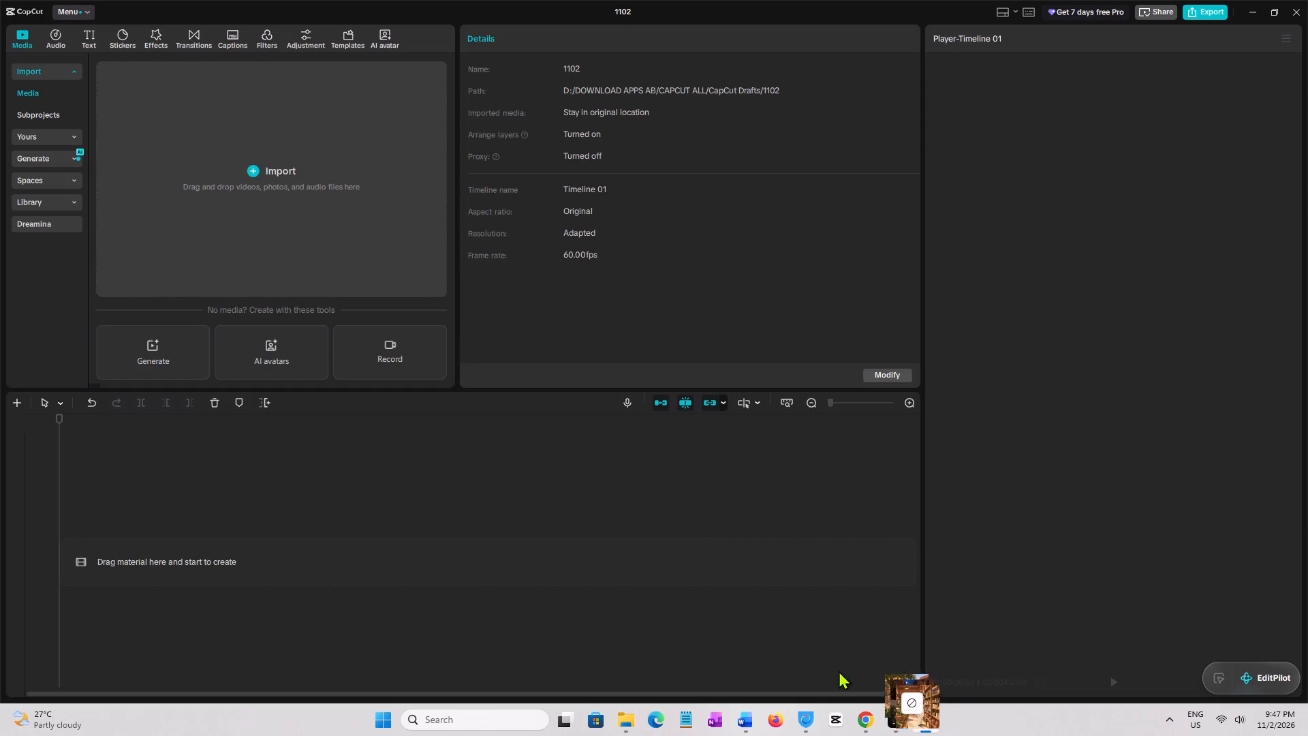
pyautogui.moveTo(839, 671); pyautogui.dragTo(255, 223)
# Move the floating EditPilot widget to the upper edge of the editor, away from the player.
pyautogui.moveTo(1250, 677); pyautogui.dragTo(788, 0)
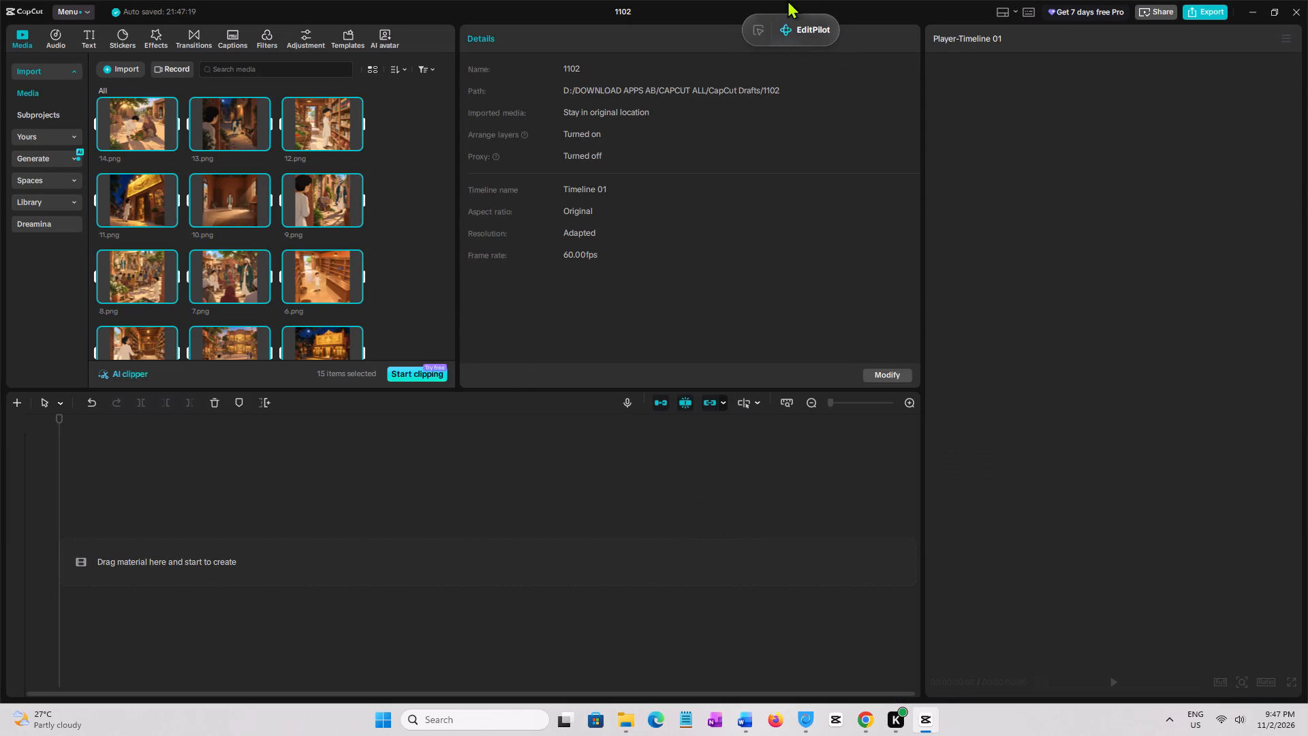
pyautogui.moveTo(788, 0); pyautogui.dragTo(786, 0)
# Sort the imported media by name in A-Z order.
pyautogui.scroll(-1, 238, 197)
pyautogui.scroll(1, 362, 192)
pyautogui.click(400, 66)
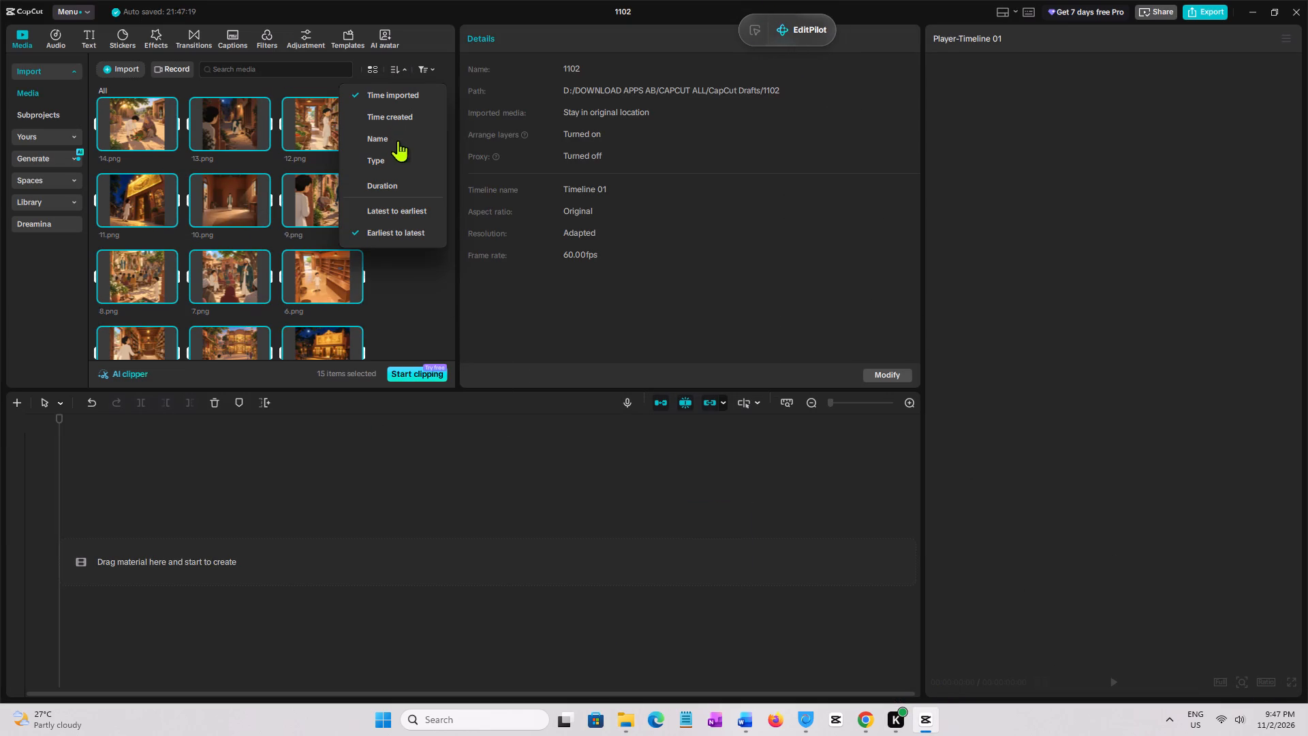
pyautogui.click(398, 139)
pyautogui.click(390, 204)
pyautogui.scroll(-3, 175, 199)
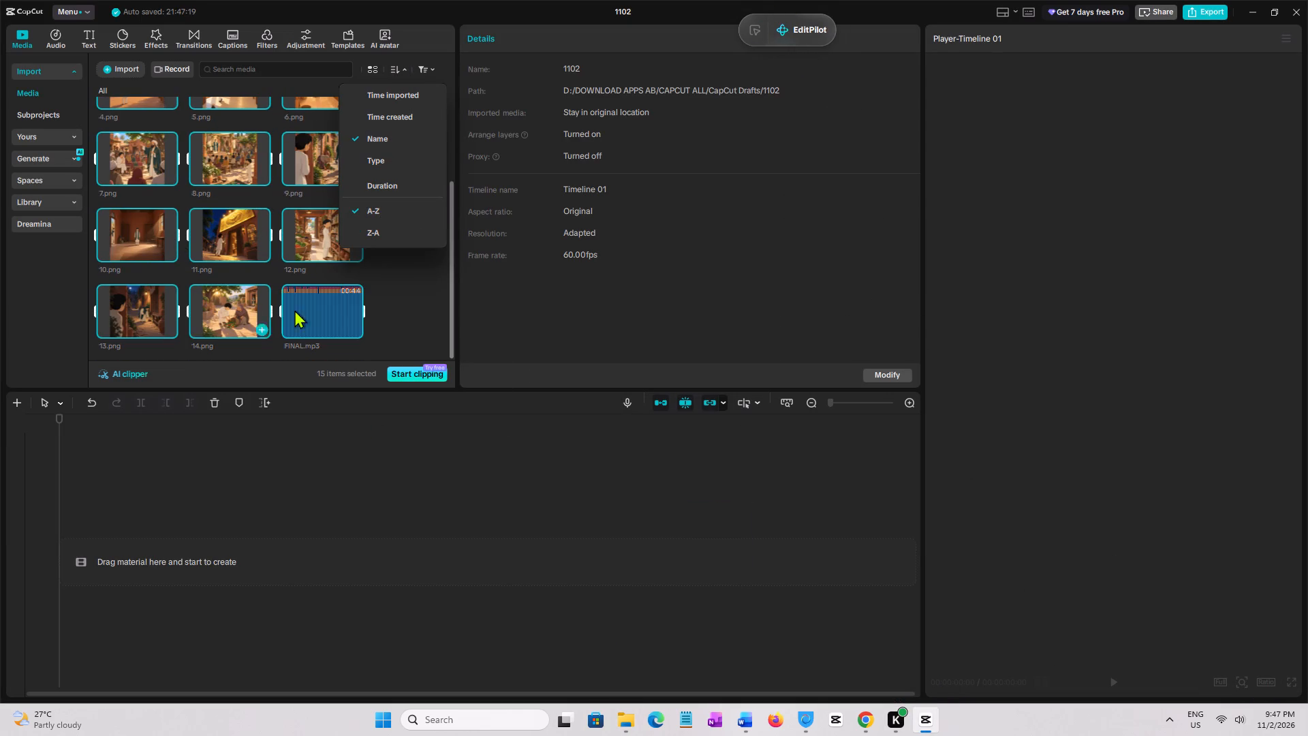
pyautogui.click(417, 296)
# Add FINAL.mp3 to the timeline as an audio track starting at 00:00.
pyautogui.moveTo(340, 311); pyautogui.dragTo(134, 563)
pyautogui.keyDown('ctrl'); pyautogui.scroll(3, 257, 564); pyautogui.keyUp('ctrl')
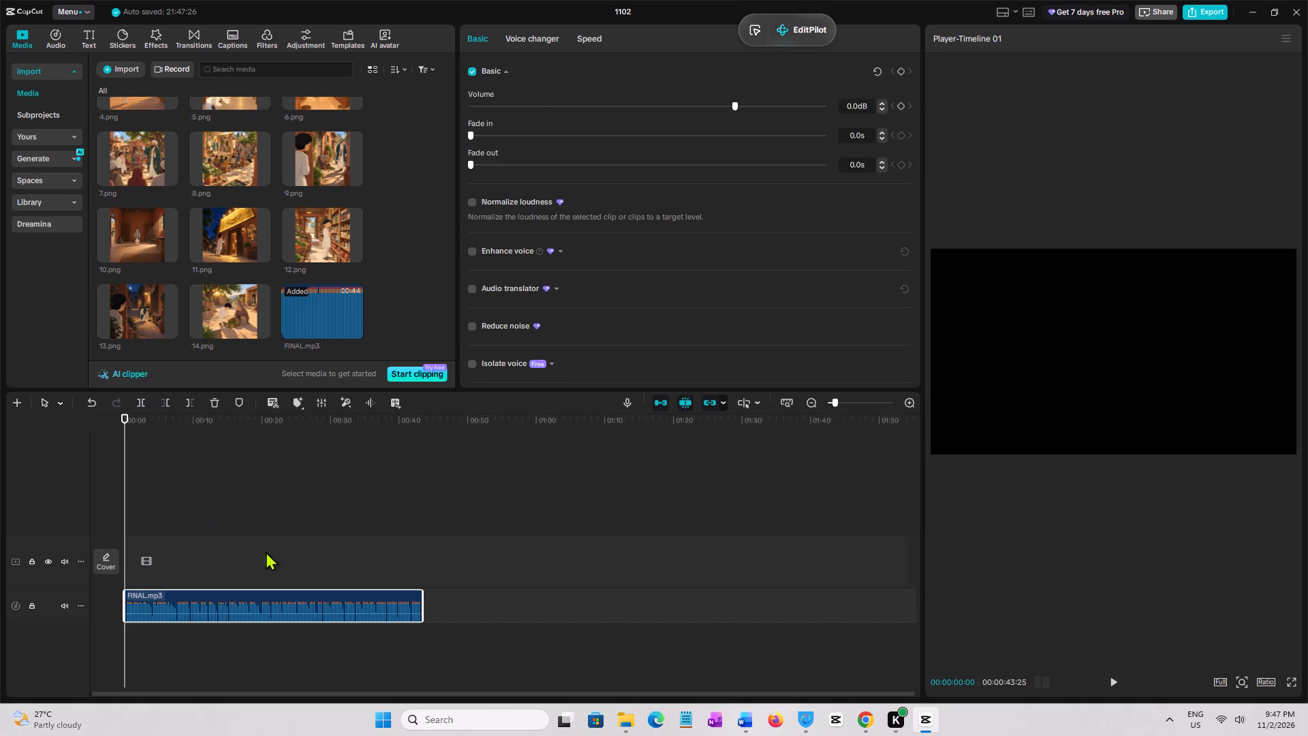
pyautogui.keyDown('ctrl'); pyautogui.scroll(8, 266, 551); pyautogui.keyUp('ctrl')
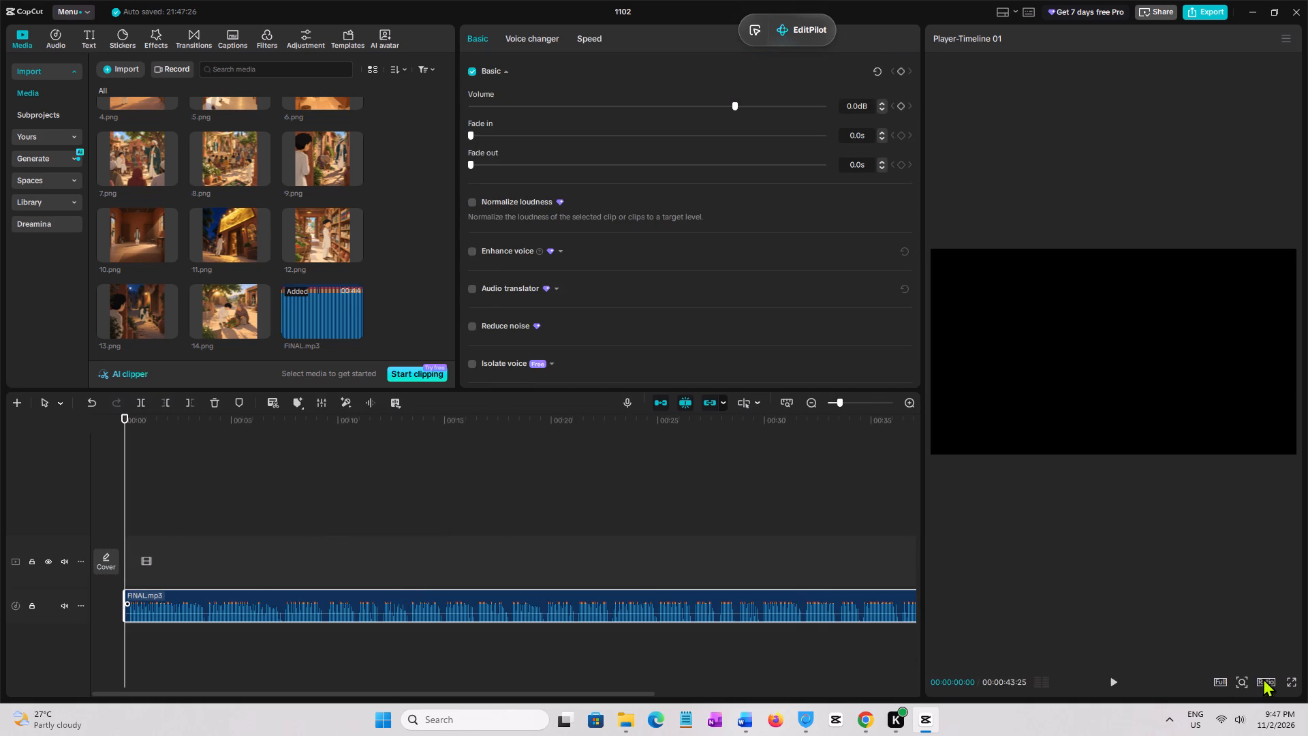
# Set the project's aspect ratio to 9:16.
pyautogui.keyDown('ctrl'); pyautogui.click(1263, 678); pyautogui.keyUp('ctrl')
pyautogui.click(1225, 630)
# Return the playhead to the start and place 1.png at the beginning of the main video track.
pyautogui.click(228, 445)
pyautogui.moveTo(217, 445); pyautogui.dragTo(0, 427)
pyautogui.click(229, 431)
pyautogui.moveTo(202, 433); pyautogui.dragTo(0, 425)
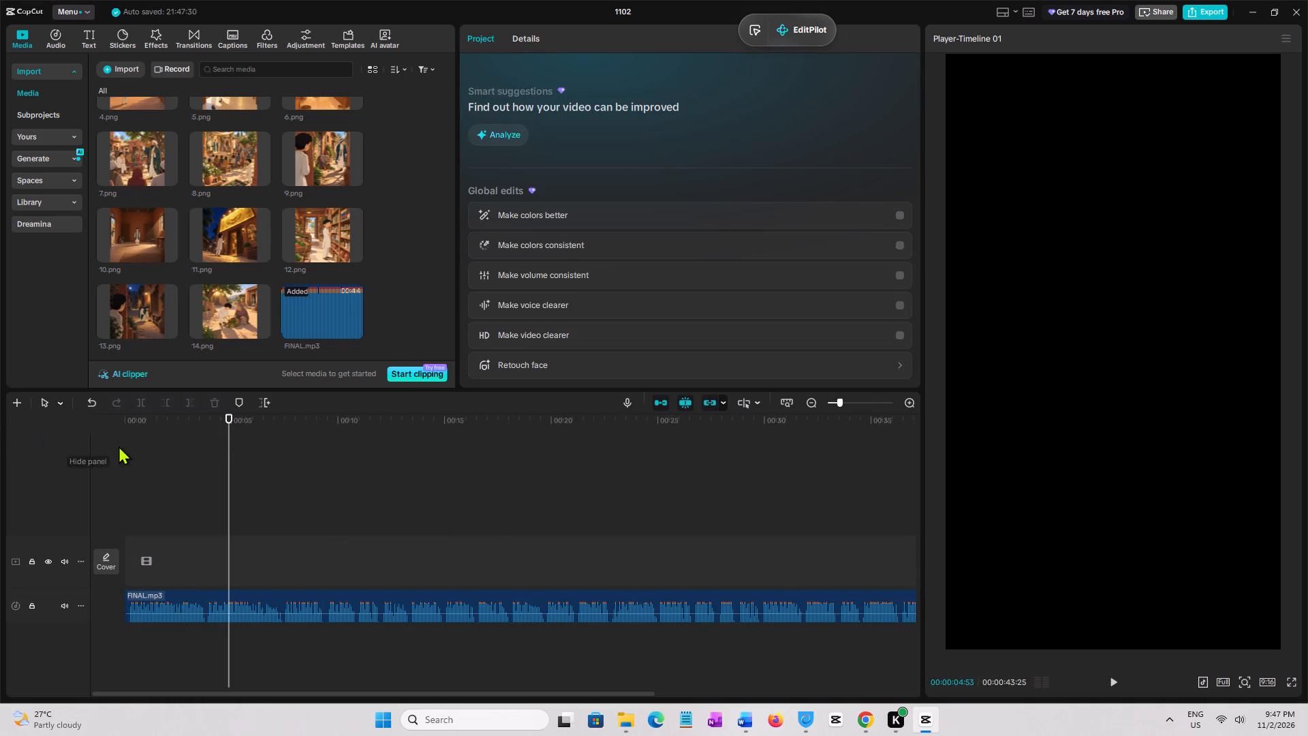
pyautogui.click(119, 446)
pyautogui.click(134, 446)
pyautogui.moveTo(134, 446); pyautogui.dragTo(14, 446)
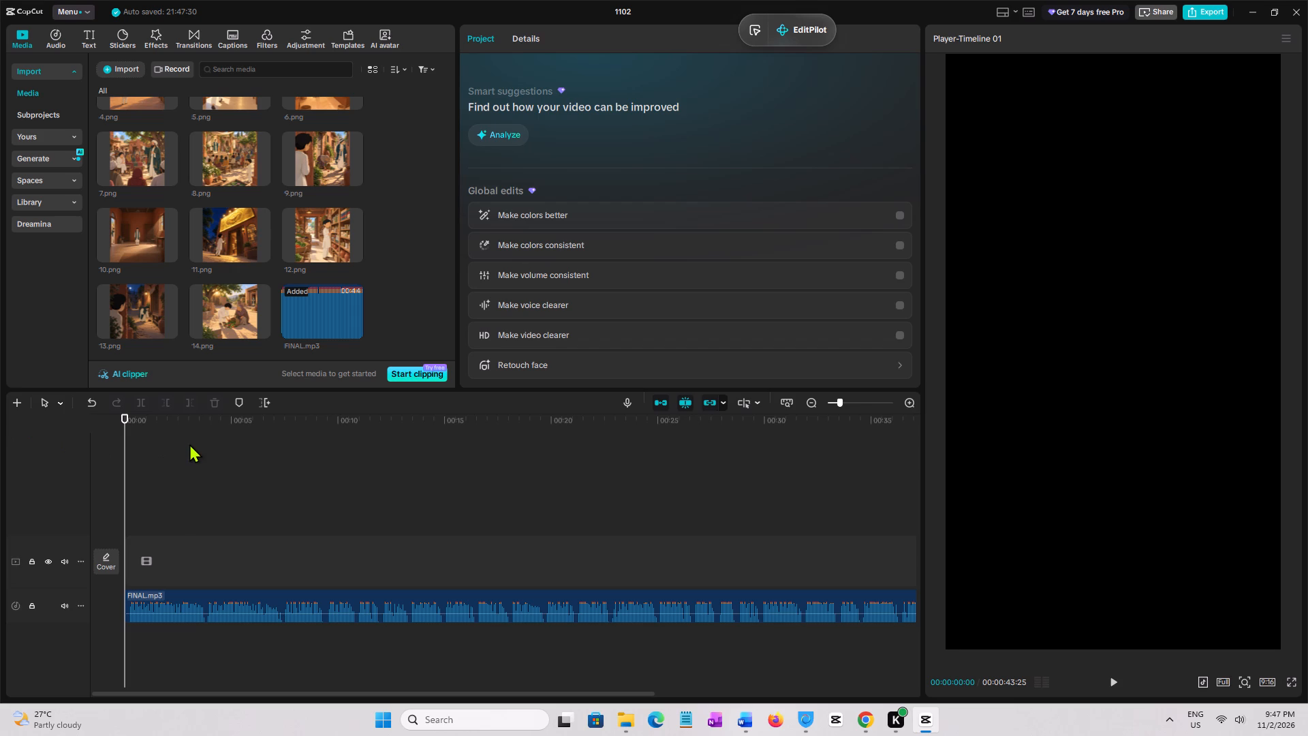
pyautogui.click(176, 427)
pyautogui.moveTo(176, 427); pyautogui.dragTo(0, 415)
pyautogui.scroll(6, 146, 170)
pyautogui.click(120, 129)
pyautogui.moveTo(120, 129); pyautogui.dragTo(99, 571)
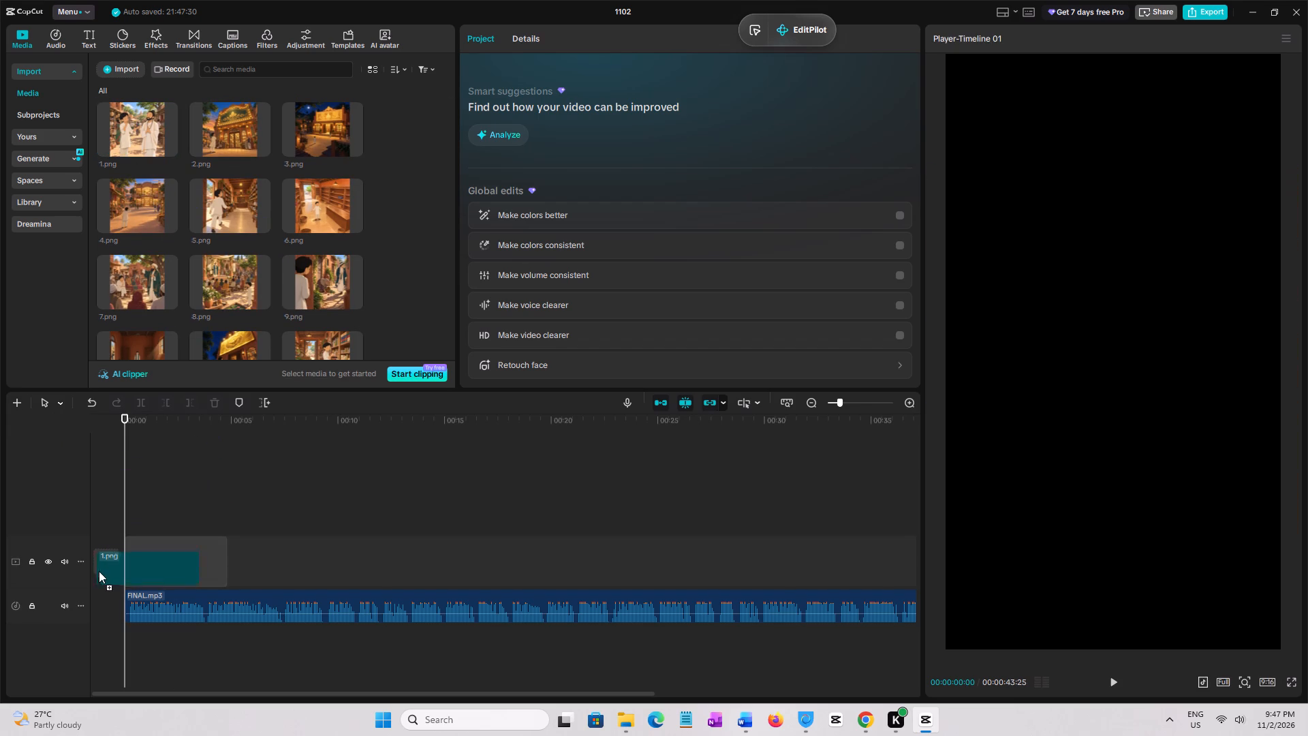
pyautogui.moveTo(99, 571); pyautogui.dragTo(99, 572)
# Play the narration from the start and trim the end of 1.png at the pause, at 00:00:03:50.
pyautogui.click(168, 486)
pyautogui.moveTo(168, 486); pyautogui.dragTo(16, 478)
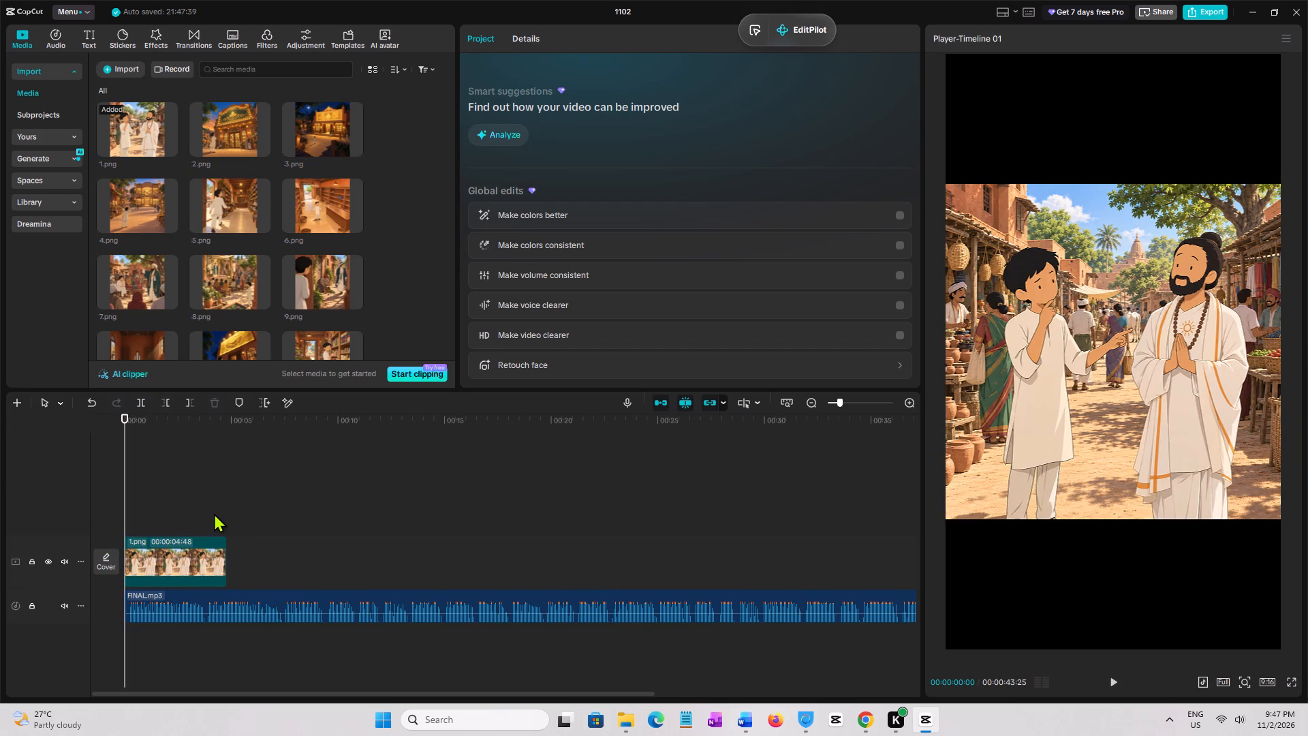
pyautogui.keyDown('ctrl'); pyautogui.scroll(2, 214, 513); pyautogui.keyUp('ctrl')
pyautogui.keyDown('ctrl'); pyautogui.click(137, 490); pyautogui.keyUp('ctrl')
pyautogui.moveTo(137, 490); pyautogui.dragTo(40, 496)
pyautogui.press('space')
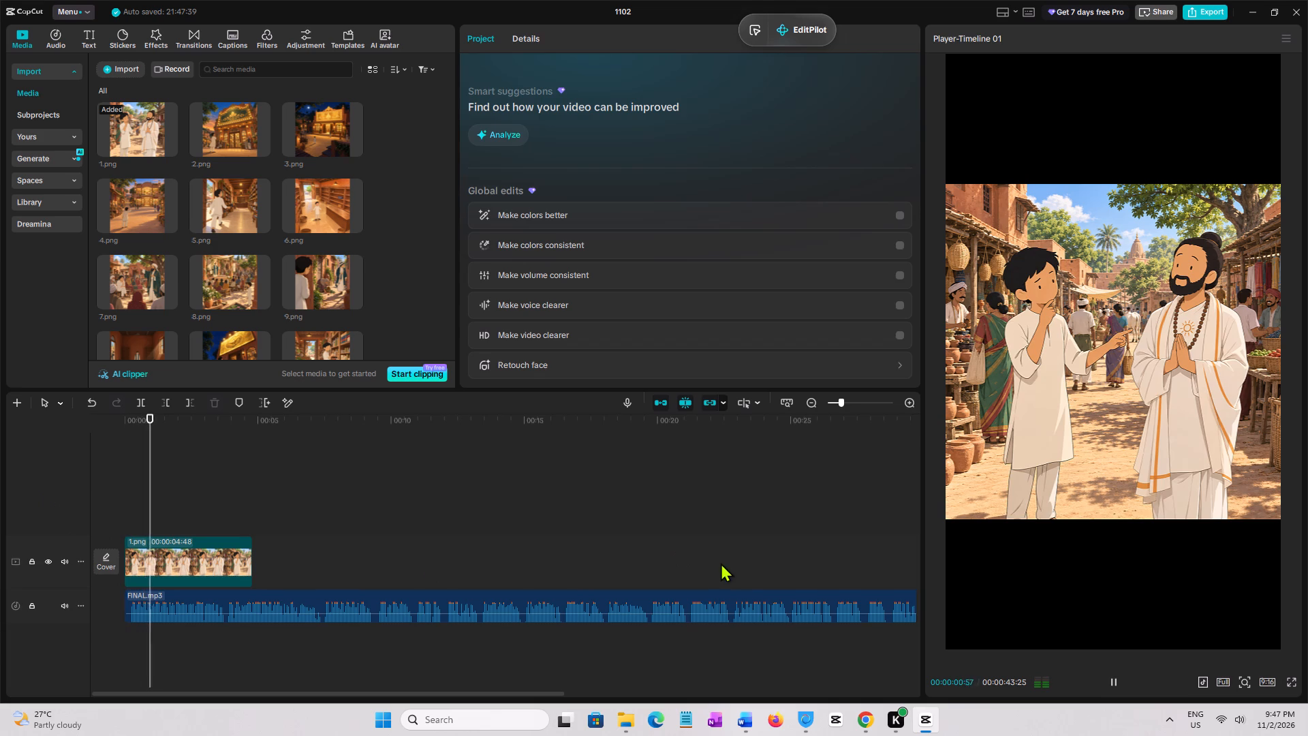
pyautogui.scroll(-3, 1241, 714)
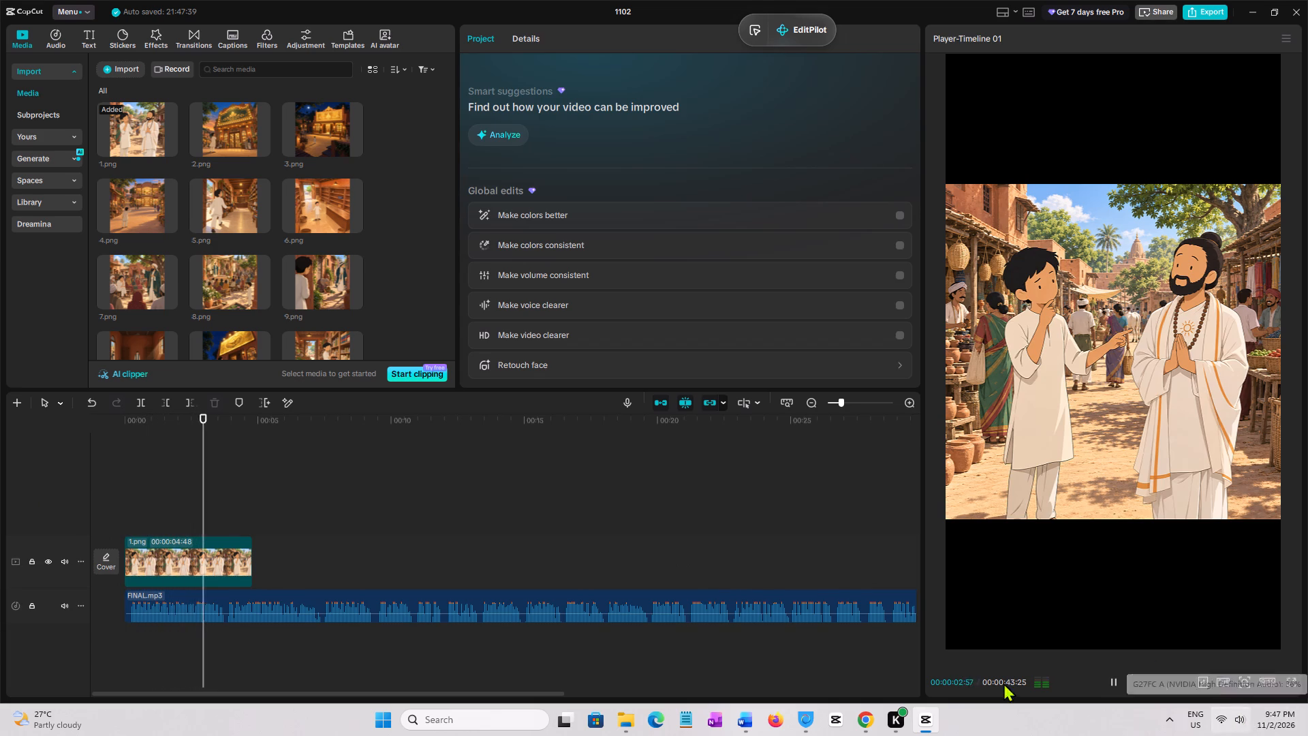
pyautogui.keyDown('ctrl'); pyautogui.scroll(4, 279, 523); pyautogui.keyUp('ctrl')
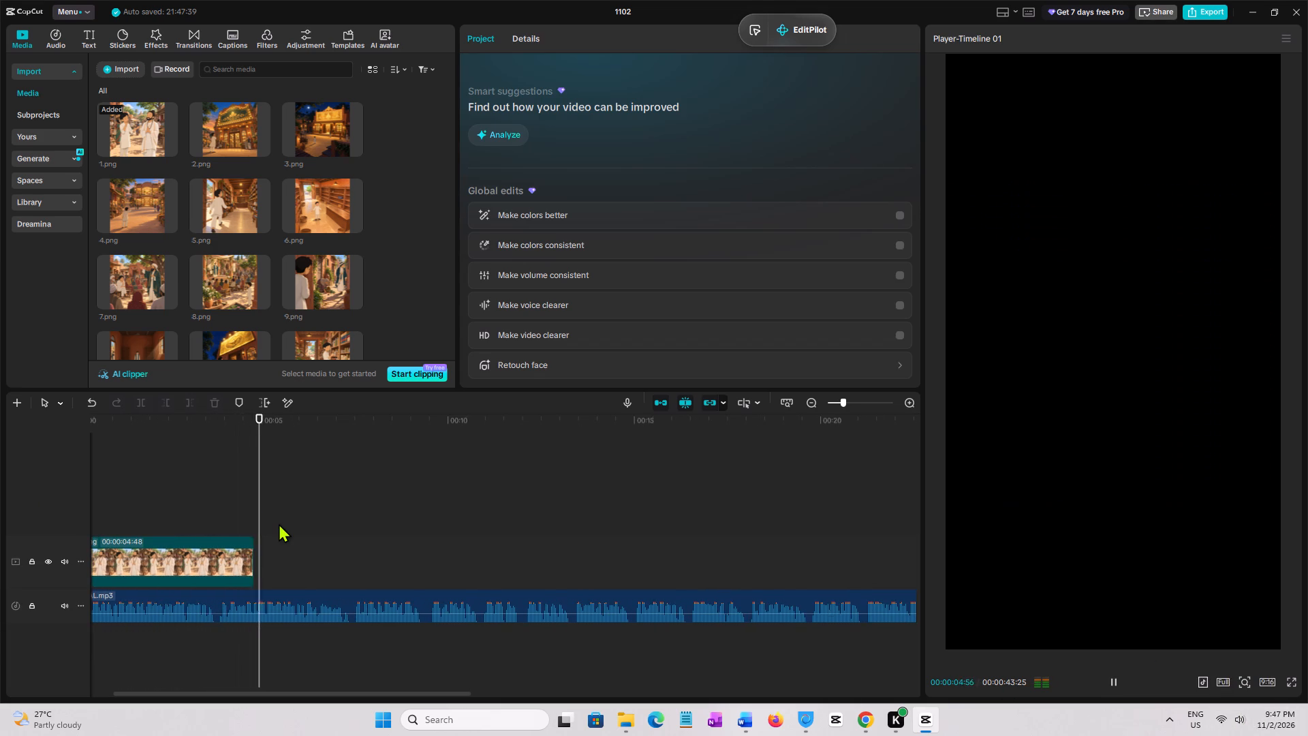
pyautogui.keyDown('ctrl'); pyautogui.click(223, 512); pyautogui.keyUp('ctrl')
pyautogui.click(224, 524)
pyautogui.tripleClick(221, 525)
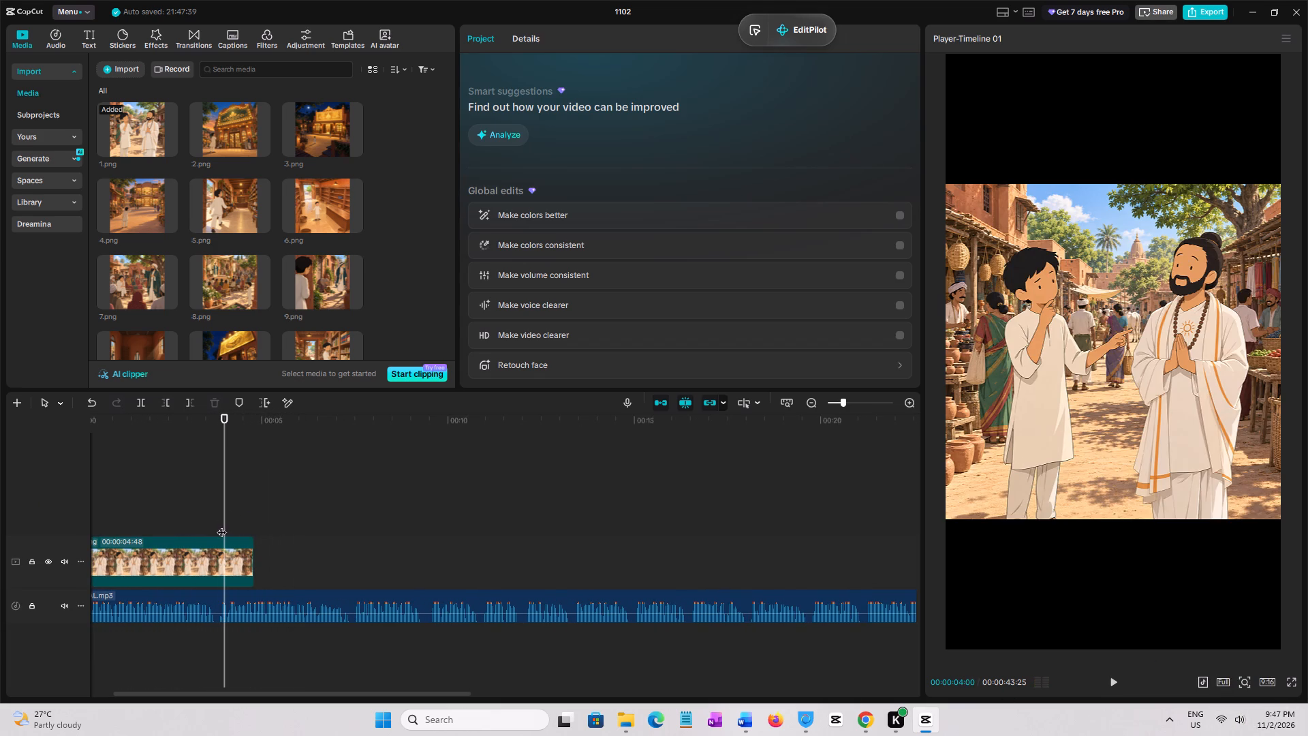
pyautogui.click(224, 536)
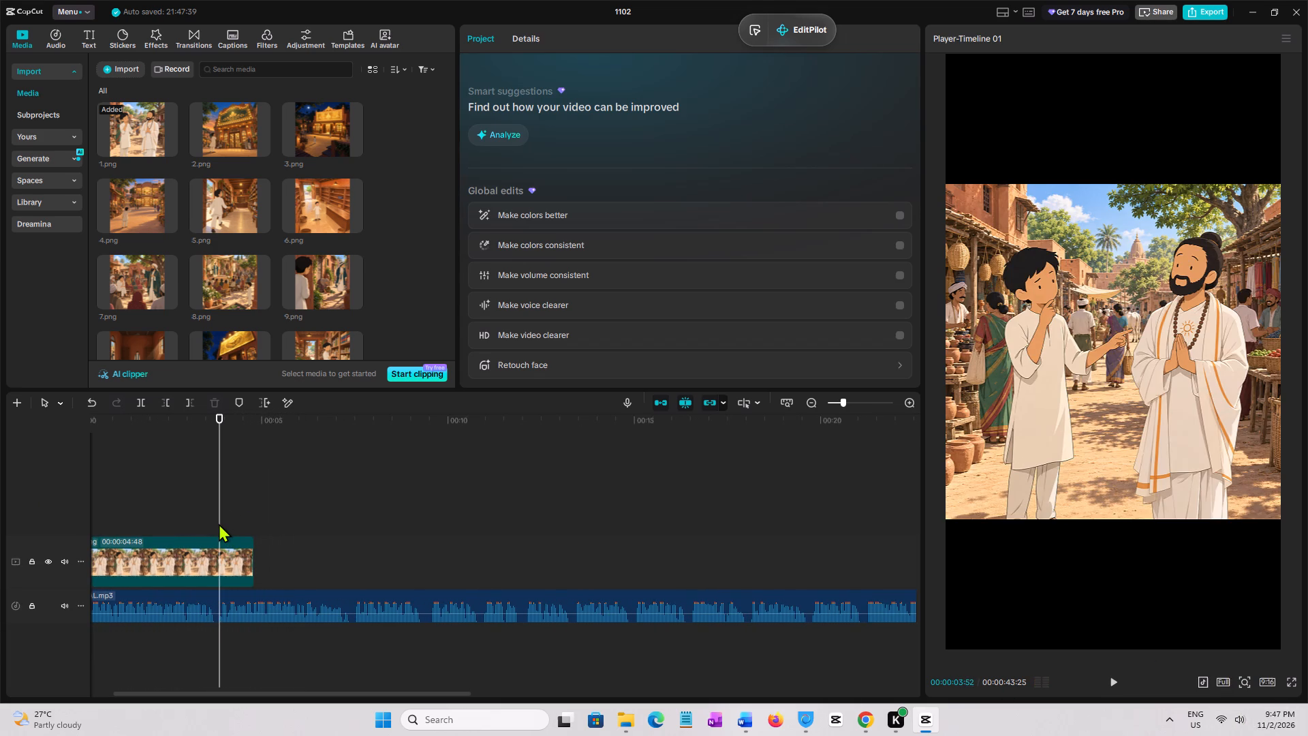
pyautogui.doubleClick(219, 523)
pyautogui.click(217, 523)
pyautogui.doubleClick(217, 521)
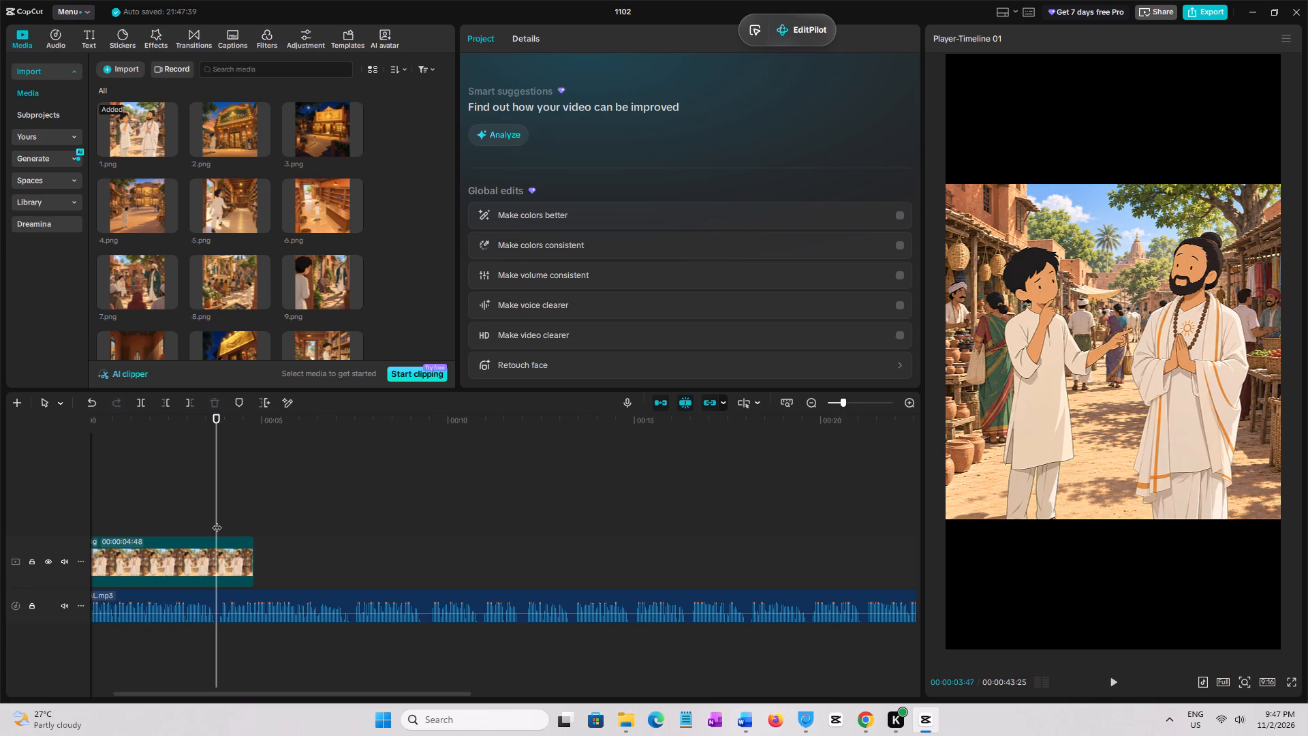
pyautogui.doubleClick(217, 517)
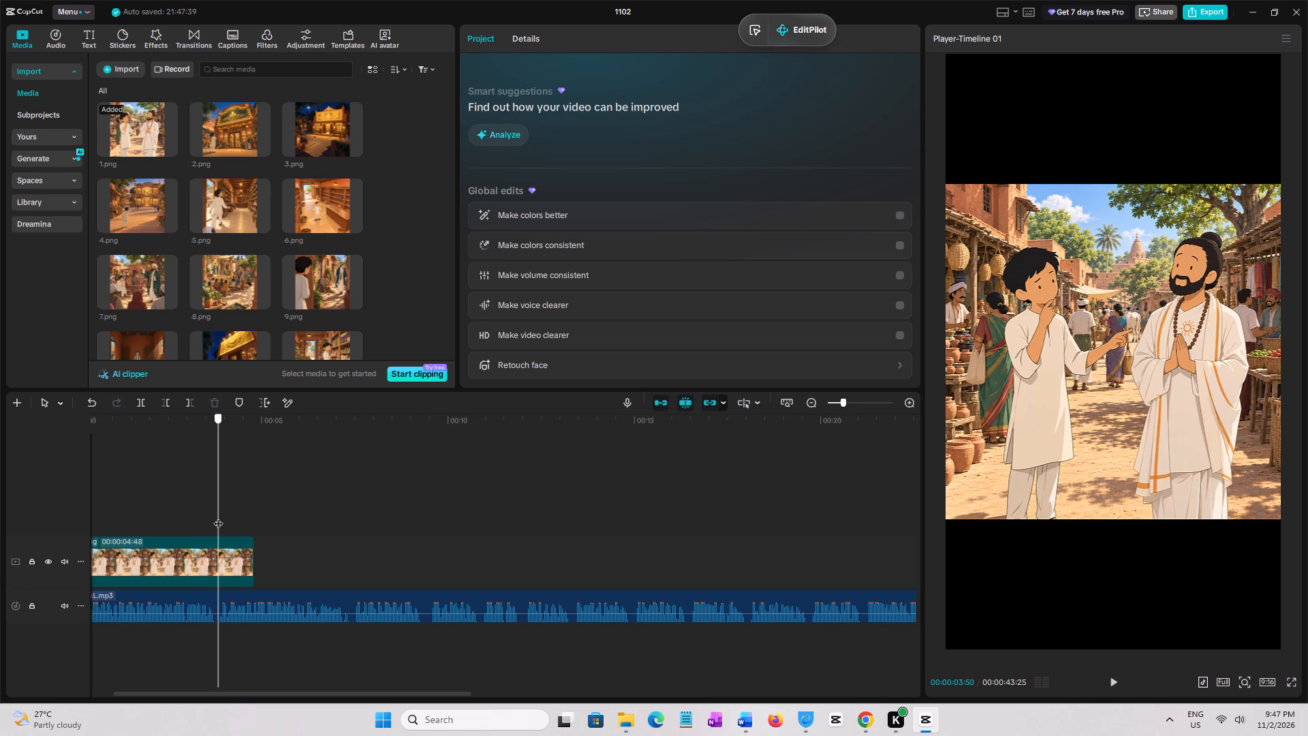
pyautogui.click(234, 545)
pyautogui.press('w')
# Place 2.png on the main track directly after 1.png.
pyautogui.click(224, 124)
pyautogui.moveTo(224, 124); pyautogui.dragTo(213, 545)
# Play the narration over 2.png and trim its end at the pause, at 00:00:07:28.
pyautogui.click(204, 531)
pyautogui.press('space')
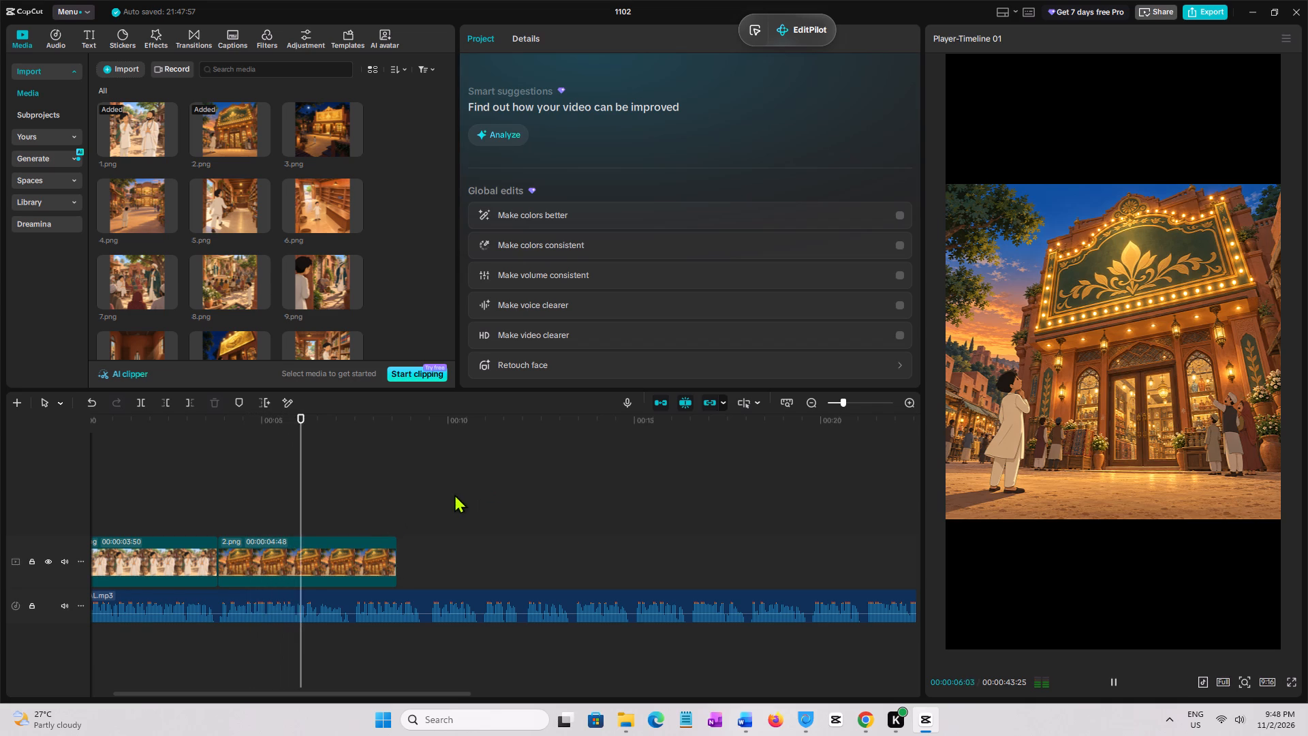
pyautogui.click(360, 531)
pyautogui.click(360, 531)
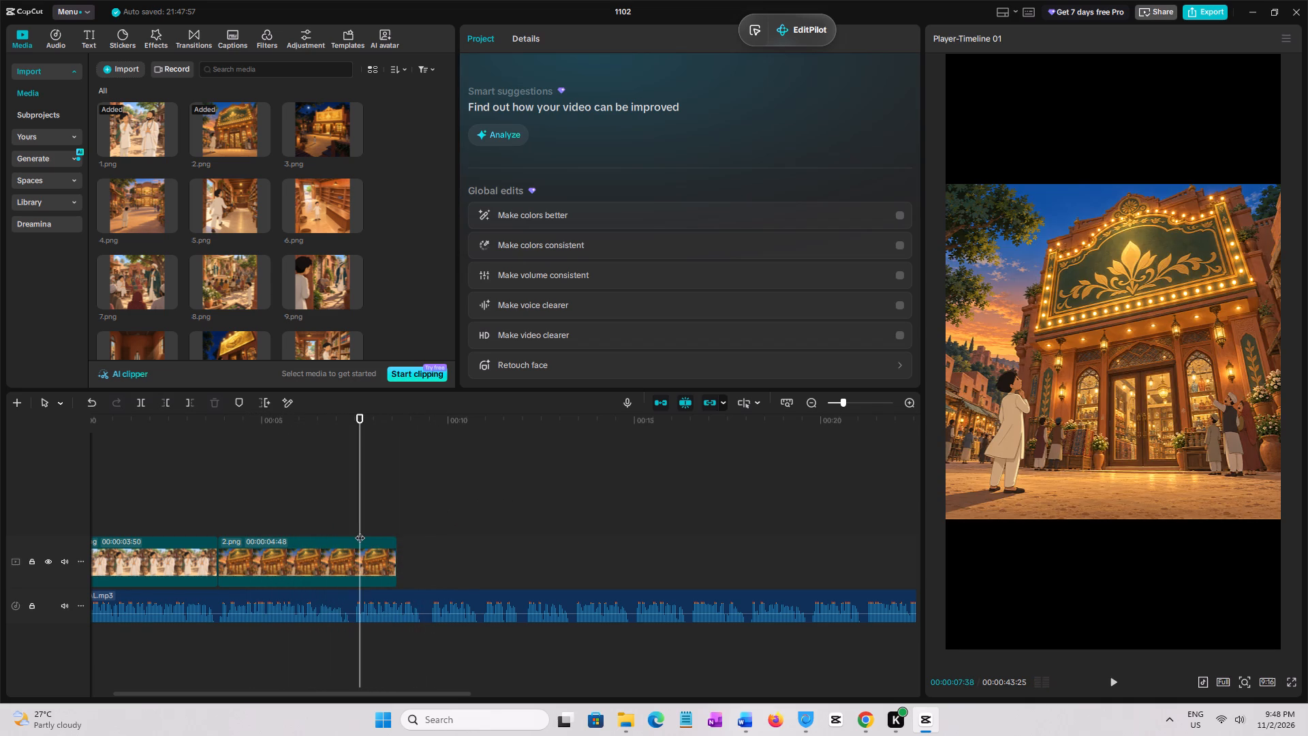
pyautogui.click(354, 530)
pyautogui.click(371, 558)
pyautogui.press('w')
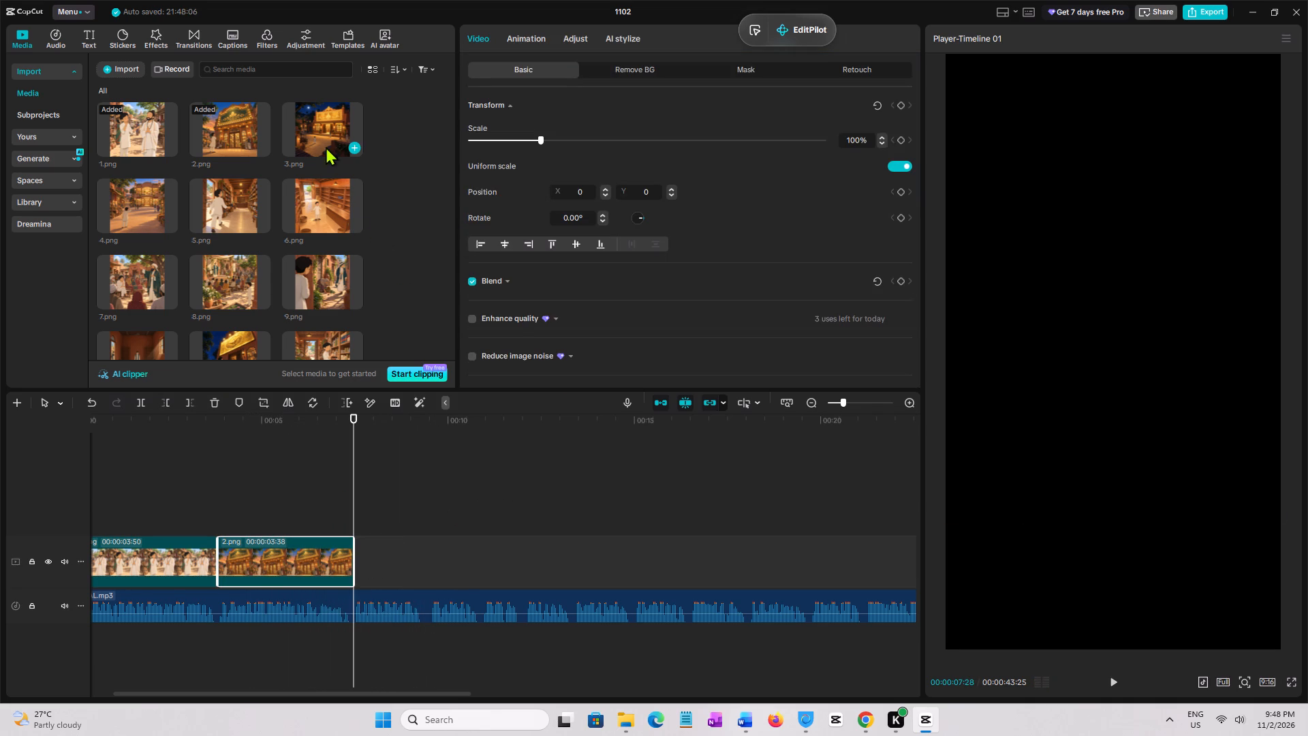
# Place 3.png on the main track directly after 2.png.
pyautogui.click(325, 142)
pyautogui.moveTo(323, 140); pyautogui.dragTo(352, 550)
# Play the narration over 3.png and trim its end at the pause, at 00:00:11:00.
pyautogui.press('space')
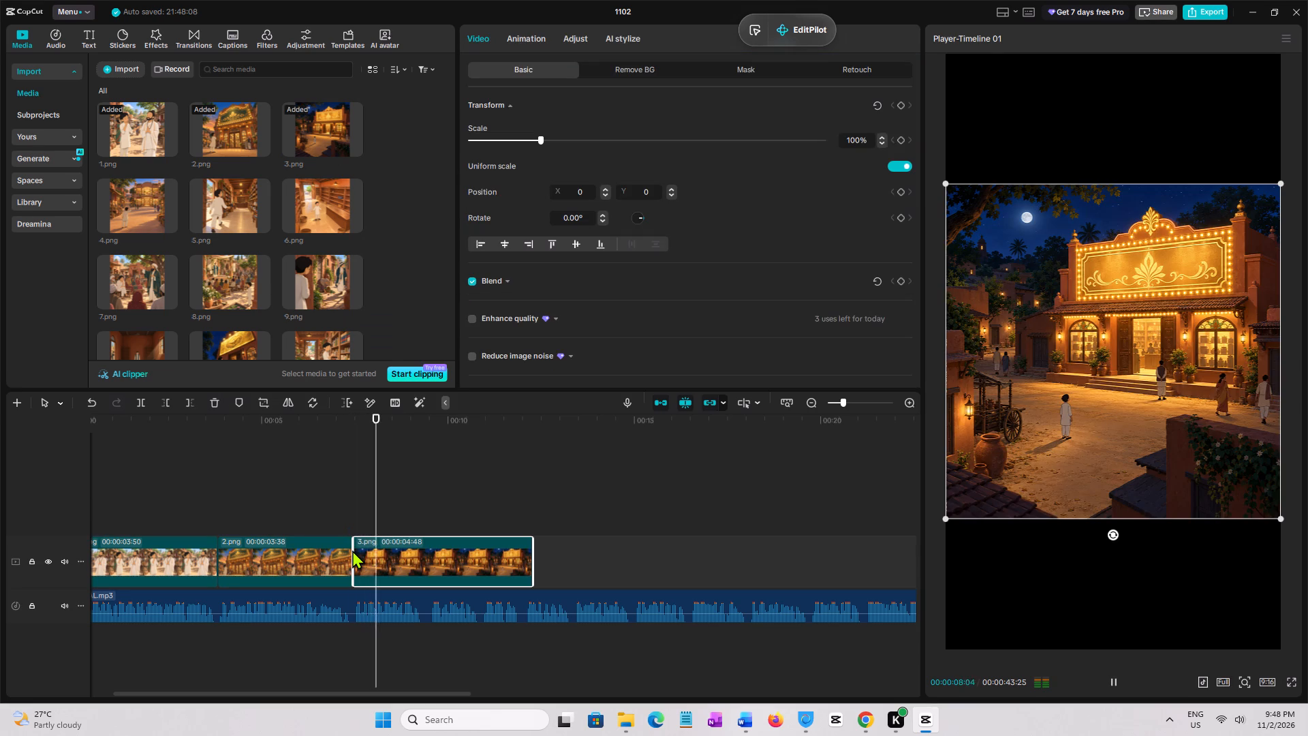
pyautogui.press('space')
pyautogui.press('space')
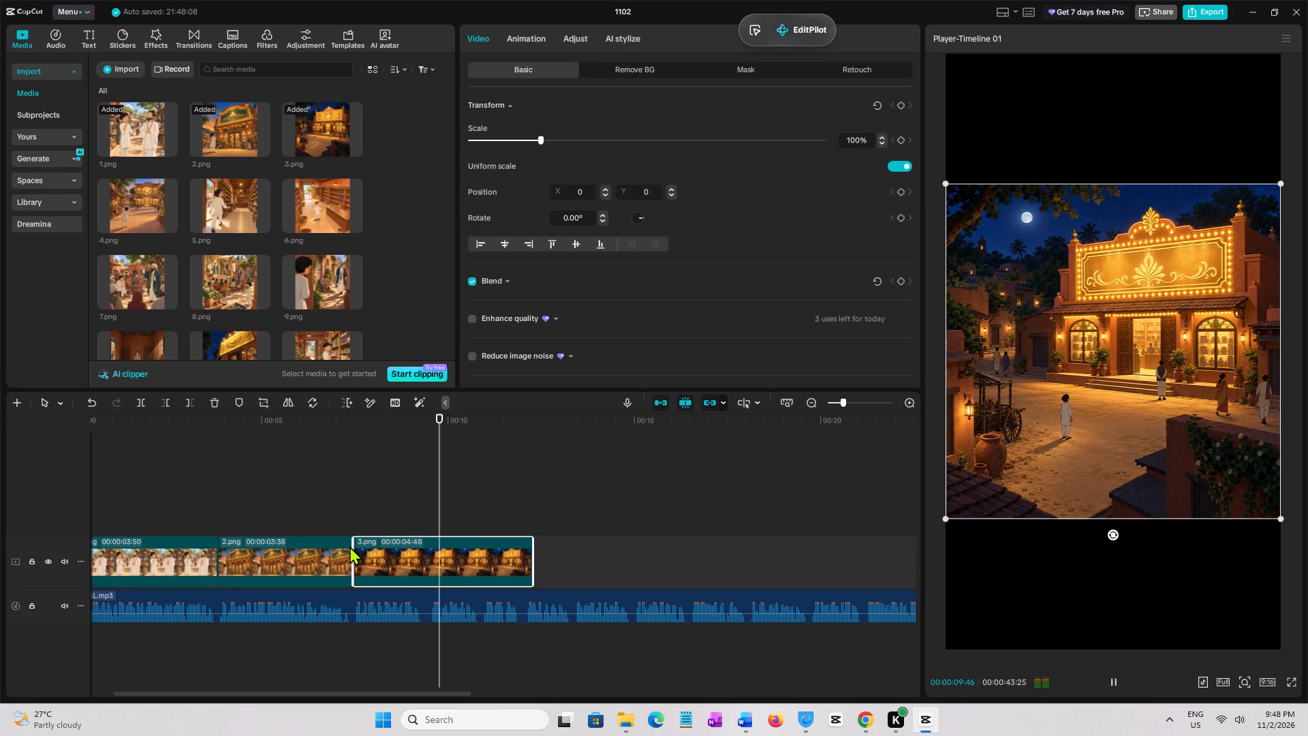
pyautogui.press('space')
pyautogui.click(356, 504)
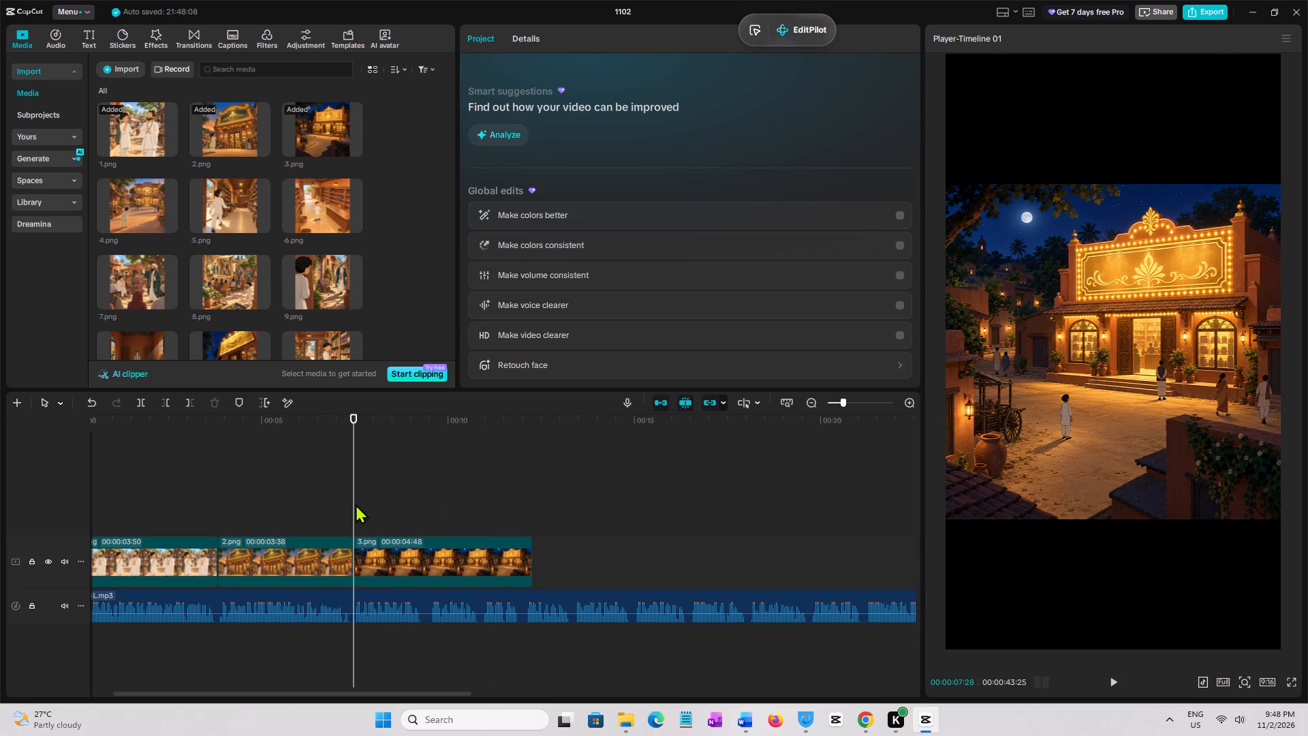
pyautogui.press('space')
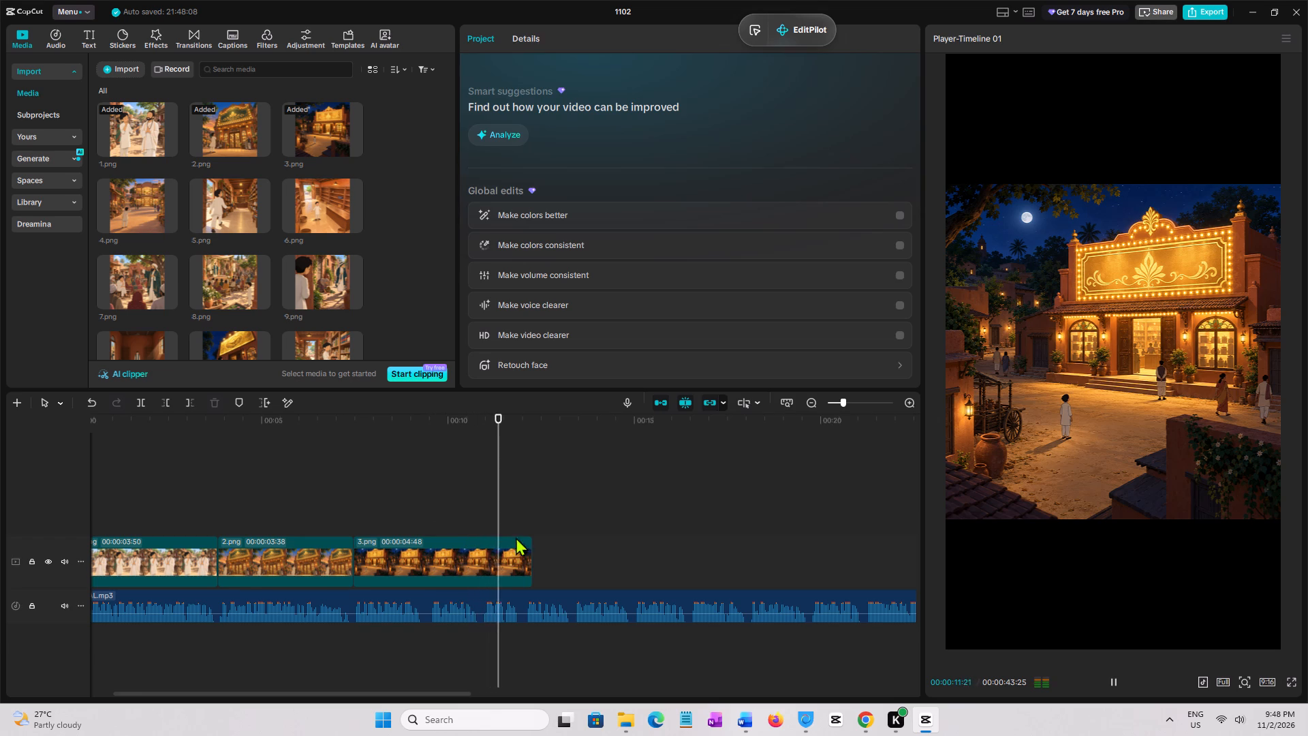
pyautogui.click(497, 521)
pyautogui.click(495, 524)
pyautogui.click(486, 525)
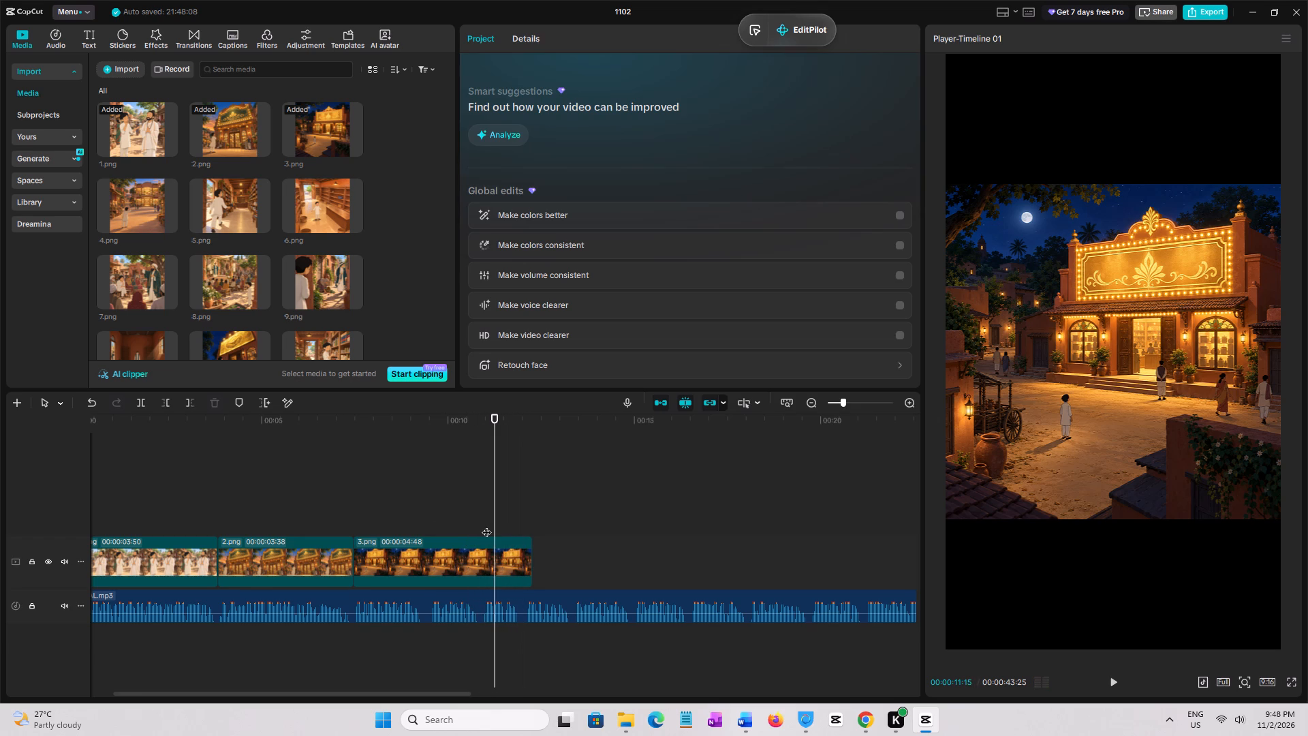
pyautogui.click(485, 525)
pyautogui.click(501, 558)
pyautogui.press('w')
# Place 4.png on the main track directly after 3.png.
pyautogui.click(156, 215)
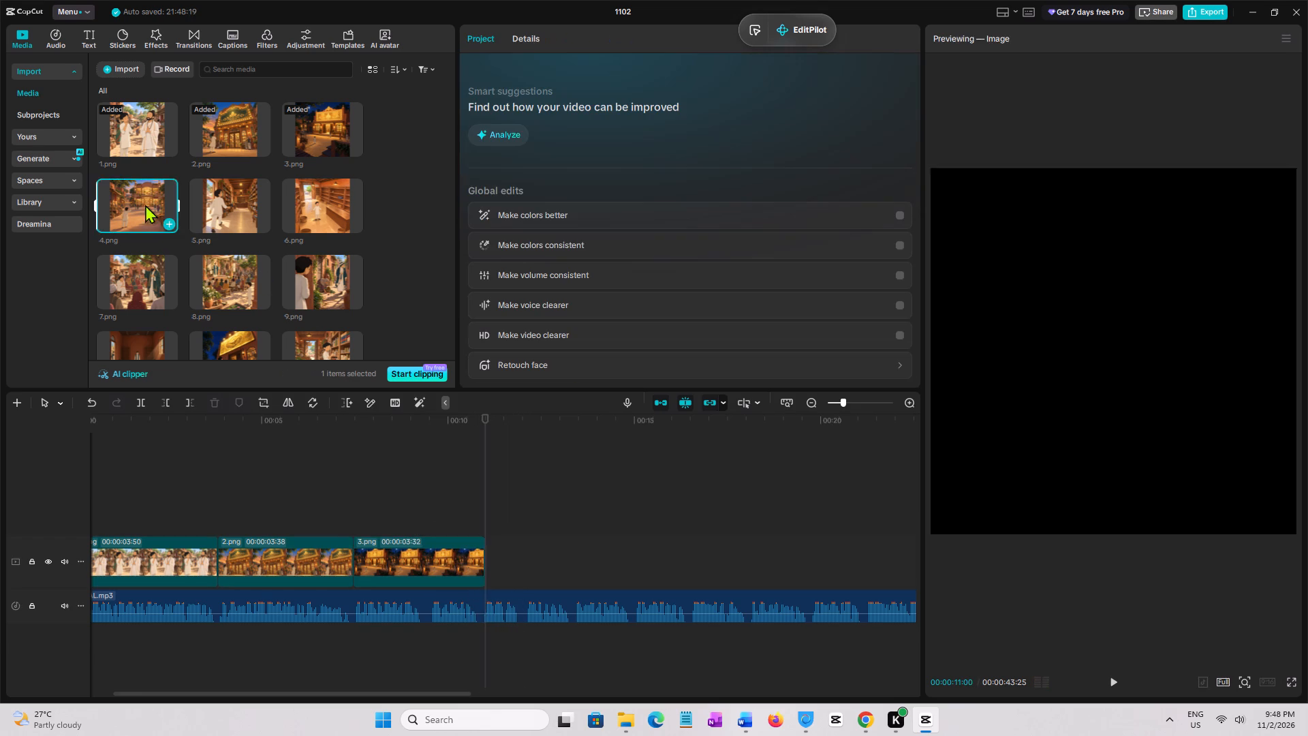
pyautogui.moveTo(139, 202); pyautogui.dragTo(490, 547)
# Play the narration over 4.png and trim its end at the pause, at 00:00:13:25.
pyautogui.press('space')
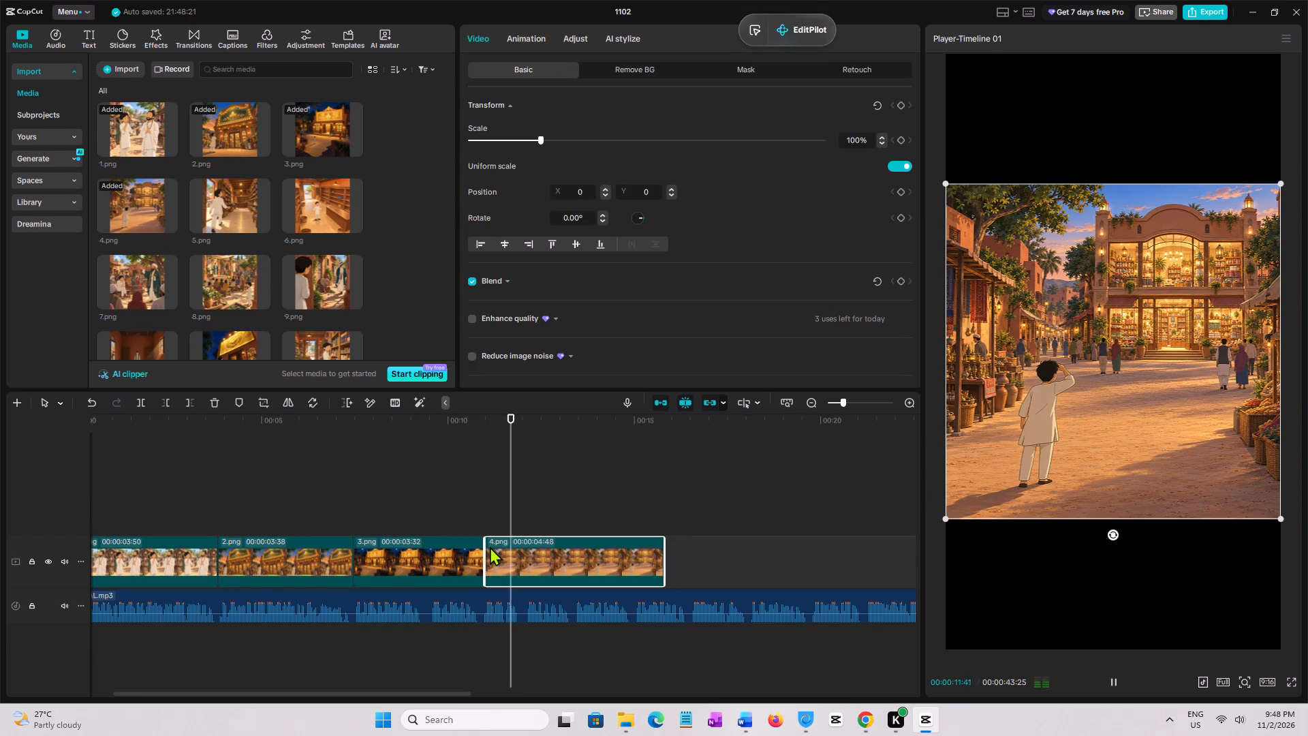
pyautogui.moveTo(450, 696); pyautogui.dragTo(465, 695)
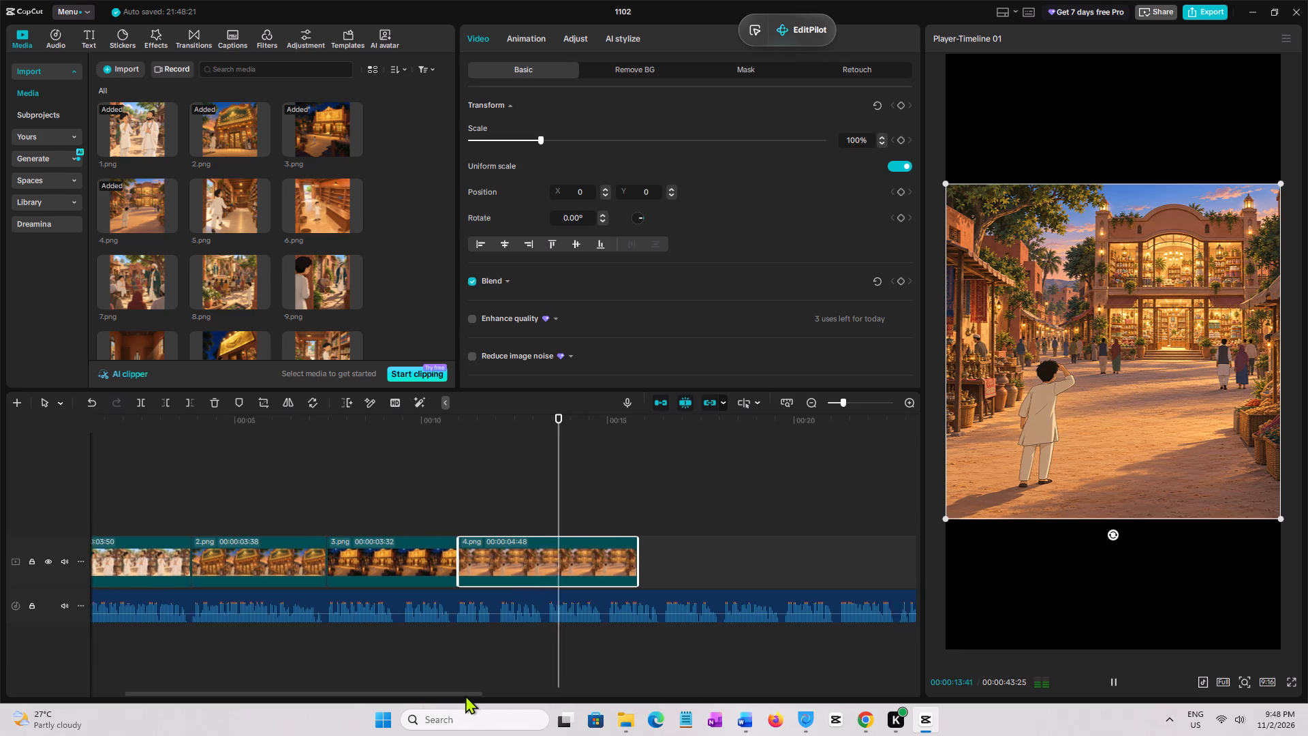
pyautogui.moveTo(465, 695); pyautogui.dragTo(552, 689)
pyautogui.click(342, 515)
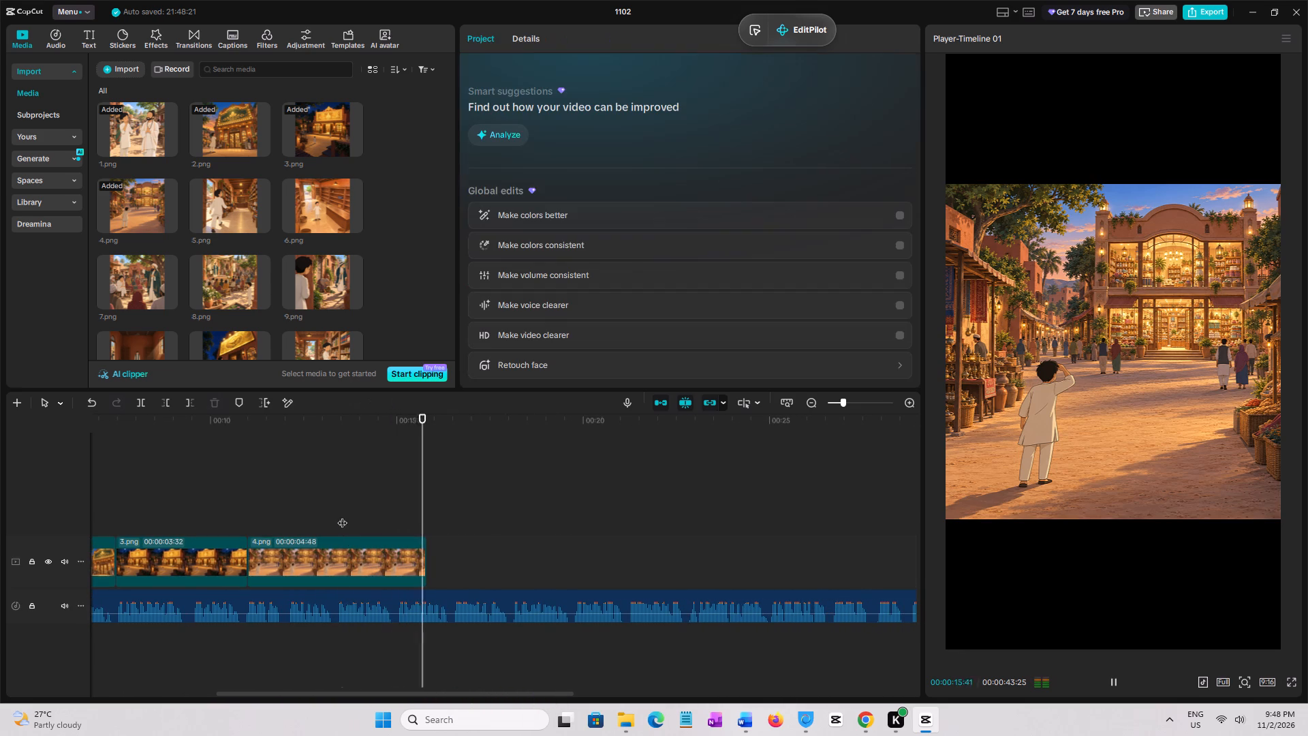
pyautogui.press('space')
pyautogui.doubleClick(342, 519)
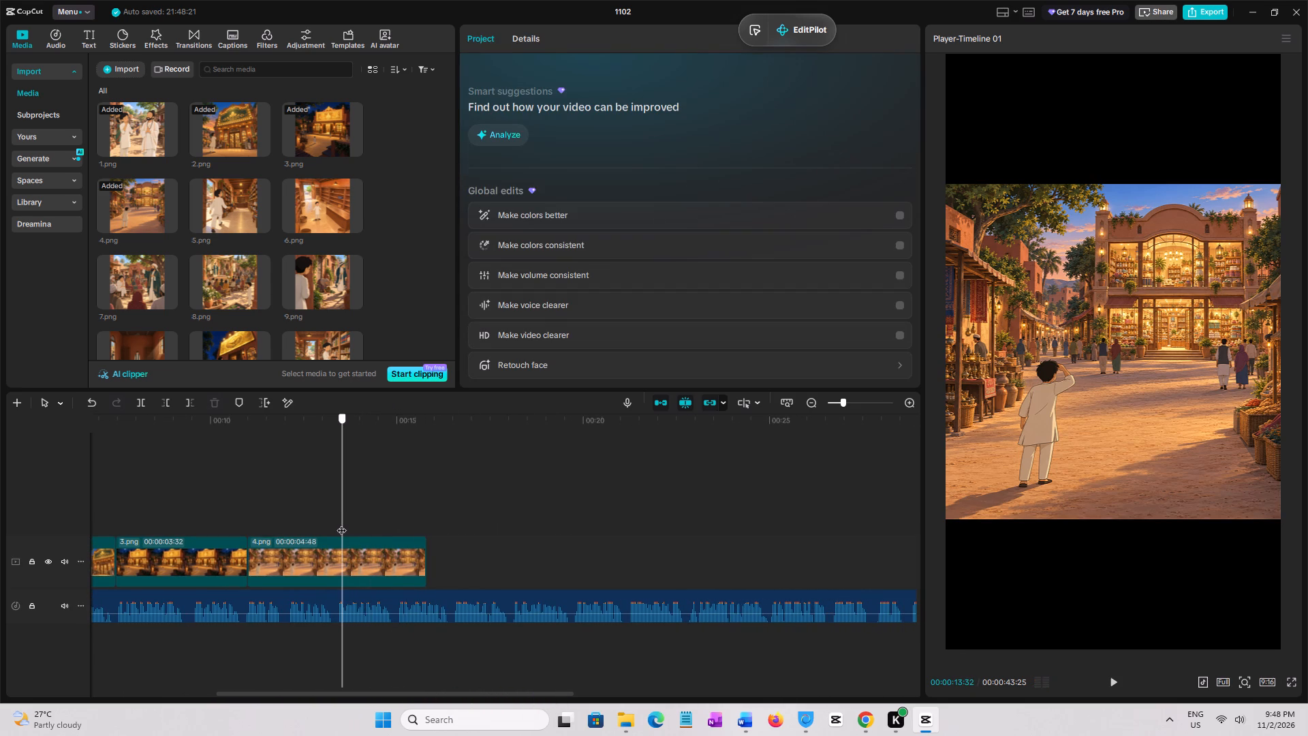
pyautogui.click(338, 523)
pyautogui.click(362, 547)
pyautogui.press('w')
# Place 5.png on the main track directly after 4.png.
pyautogui.moveTo(254, 204); pyautogui.dragTo(255, 209)
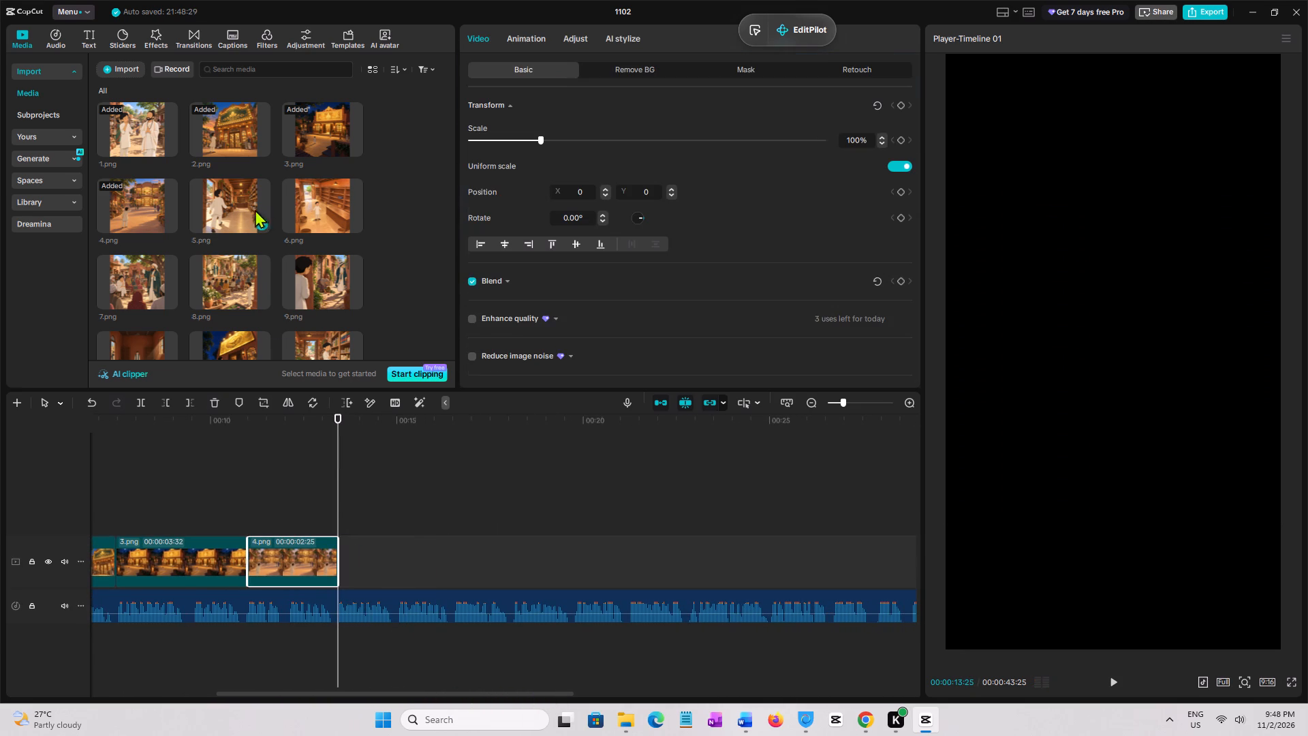
pyautogui.moveTo(255, 209); pyautogui.dragTo(352, 557)
# Play the narration over 5.png and trim its end at the pause, at 00:00:15:02.
pyautogui.press('space')
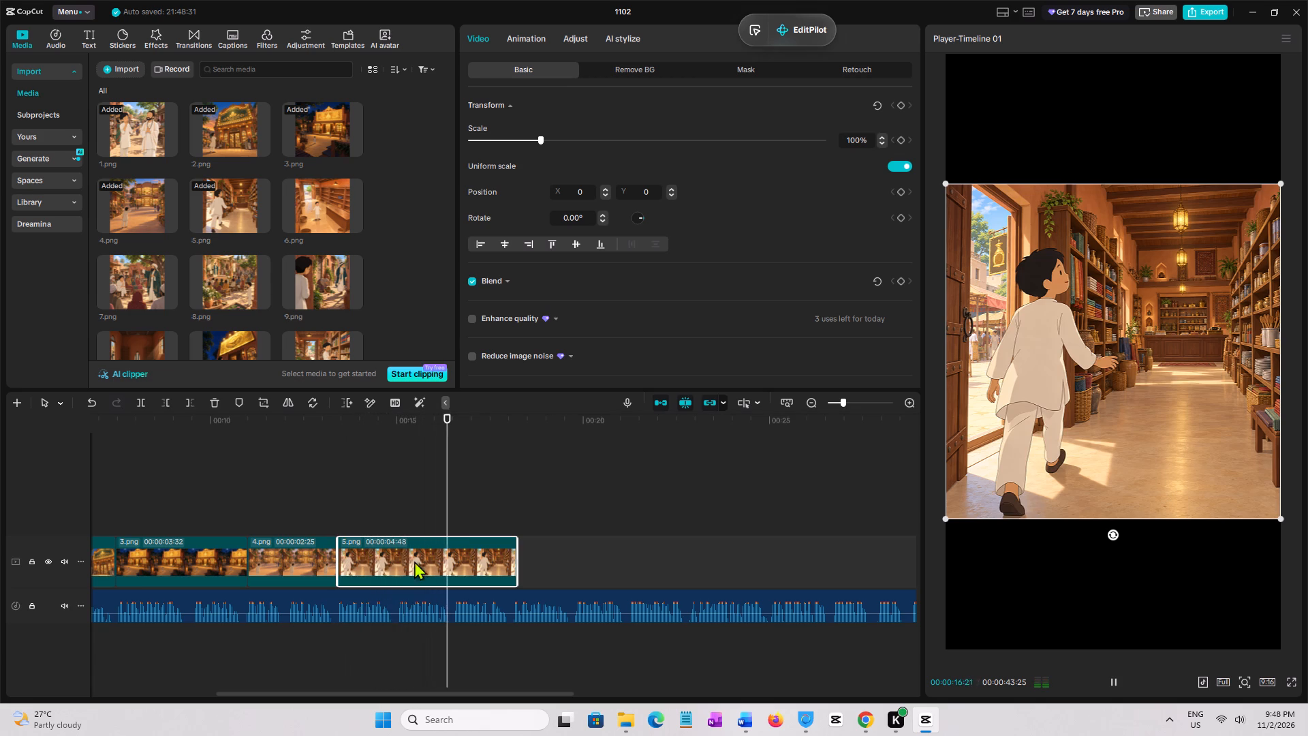
pyautogui.click(453, 525)
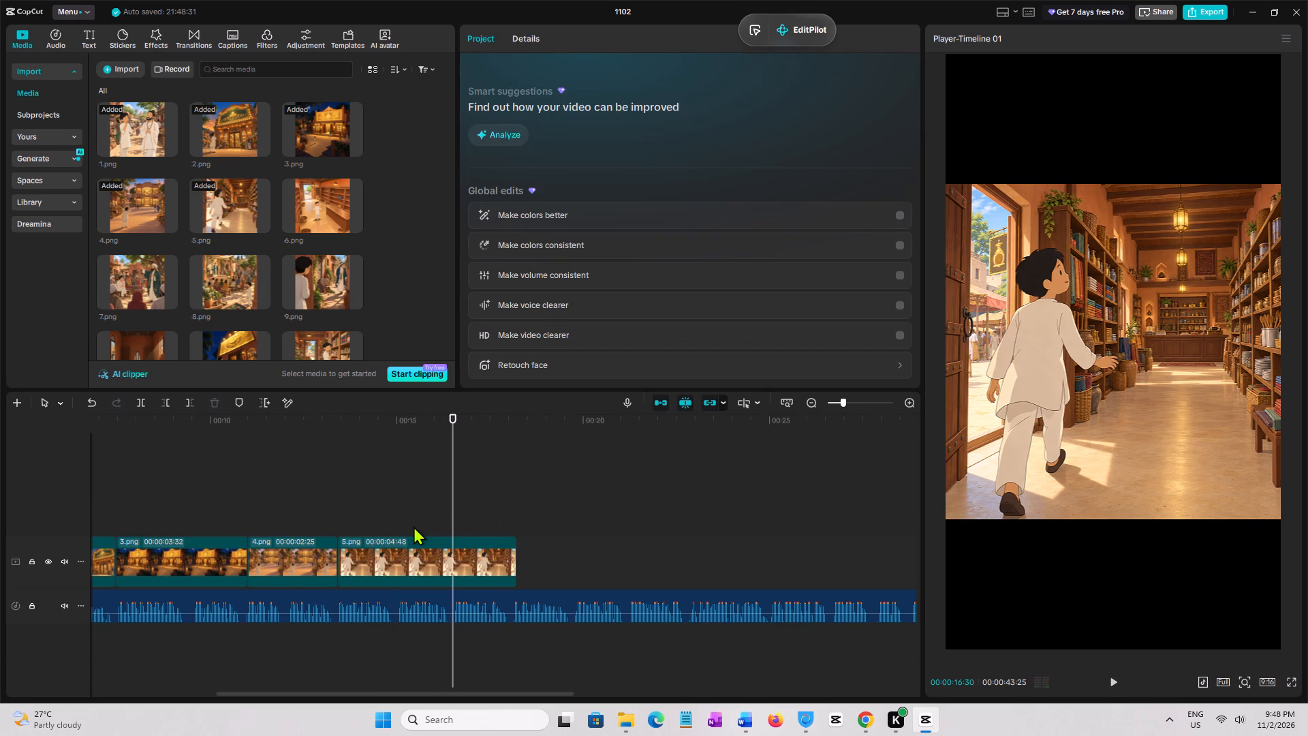
pyautogui.press('space')
pyautogui.click(393, 536)
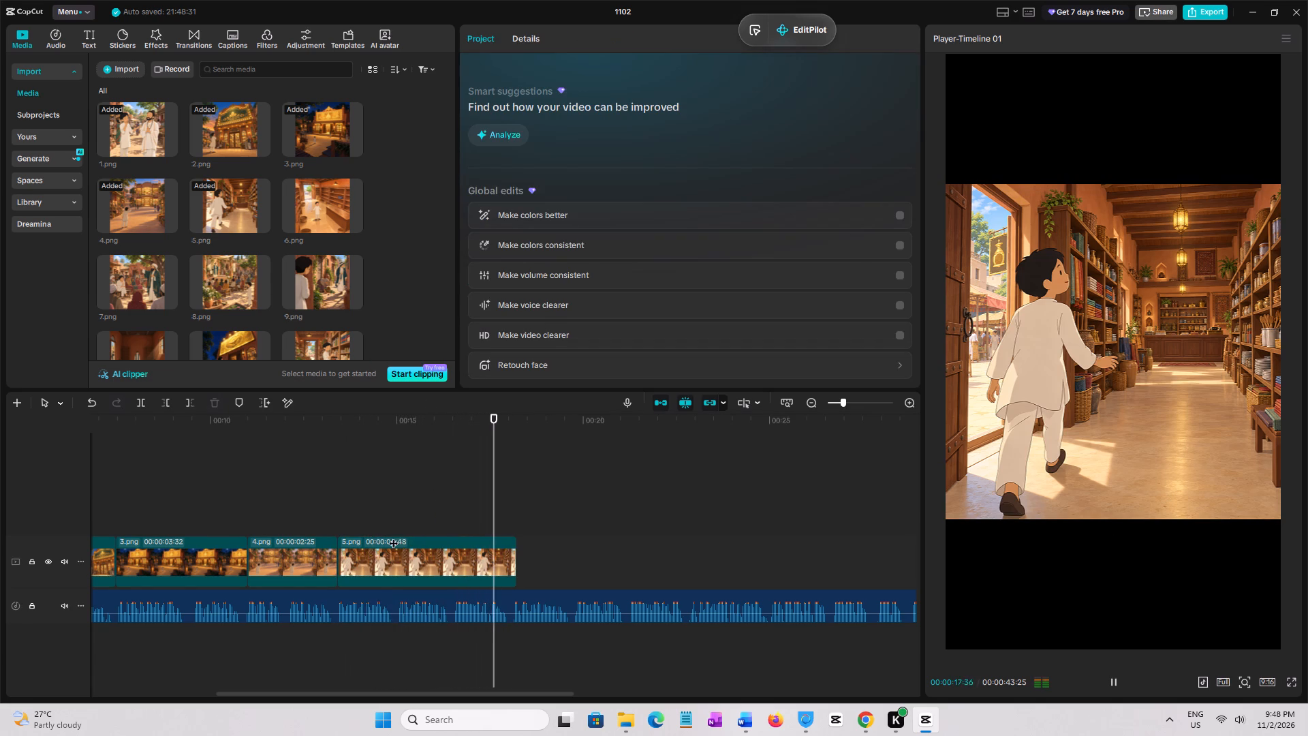
pyautogui.press('space')
pyautogui.click(398, 536)
pyautogui.click(412, 551)
pyautogui.press('w')
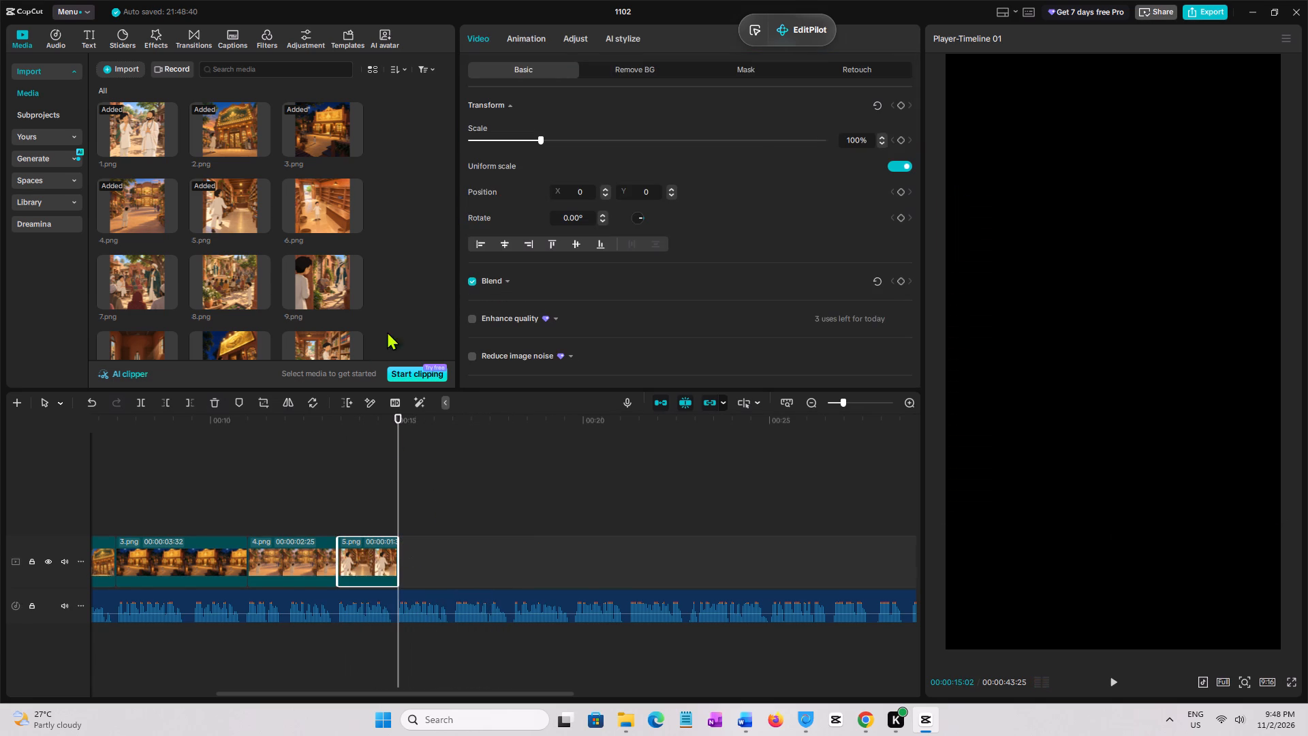
# Place 6.png on the main track directly after 5.png.
pyautogui.click(317, 202)
pyautogui.moveTo(317, 202); pyautogui.dragTo(416, 551)
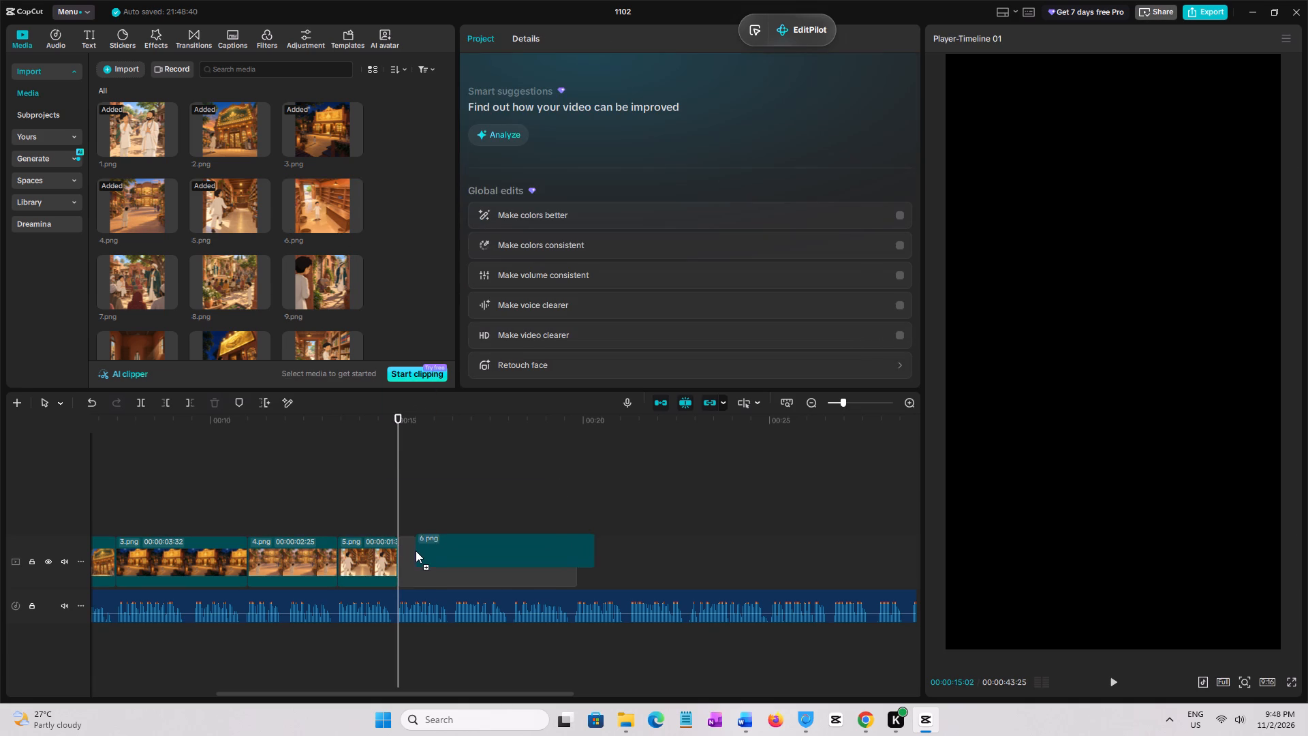
pyautogui.moveTo(416, 551); pyautogui.dragTo(409, 556)
# Play the narration over 6.png and trim its end at the pause, at 00:00:18:08.
pyautogui.press('space')
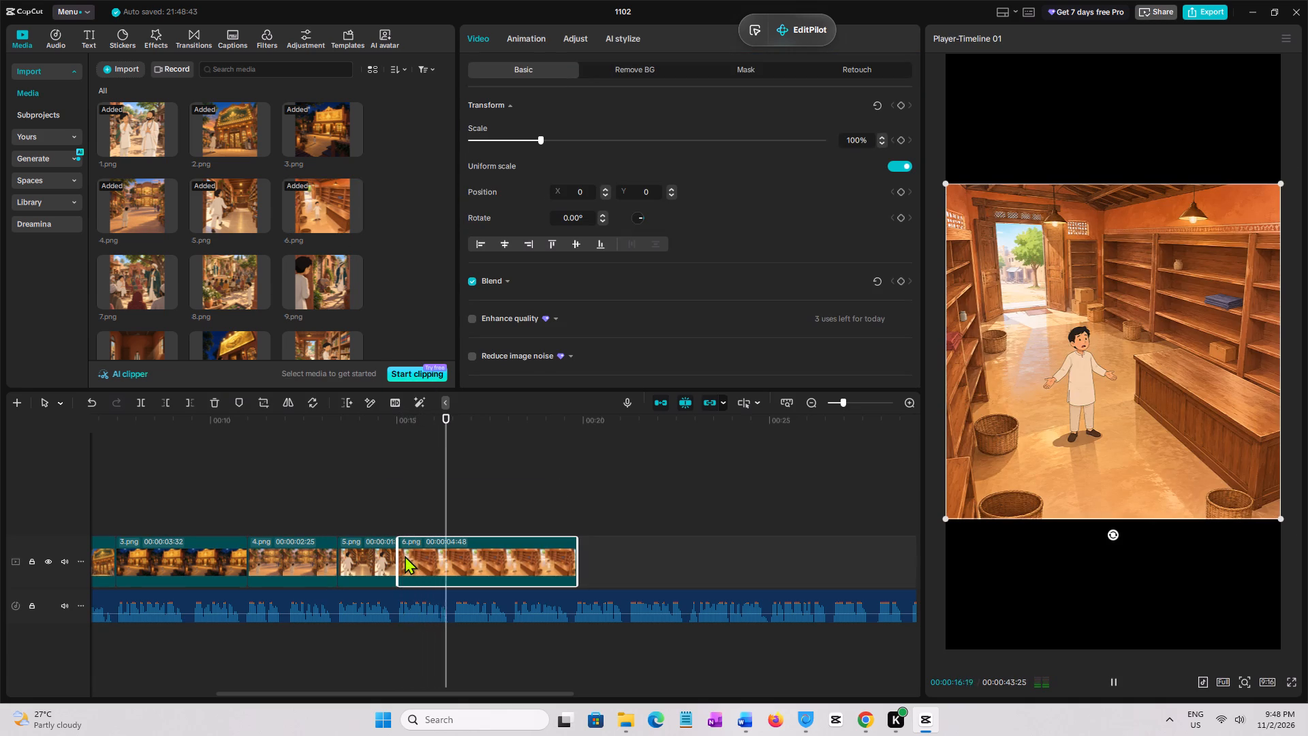
pyautogui.click(514, 531)
pyautogui.click(535, 561)
pyautogui.press('w')
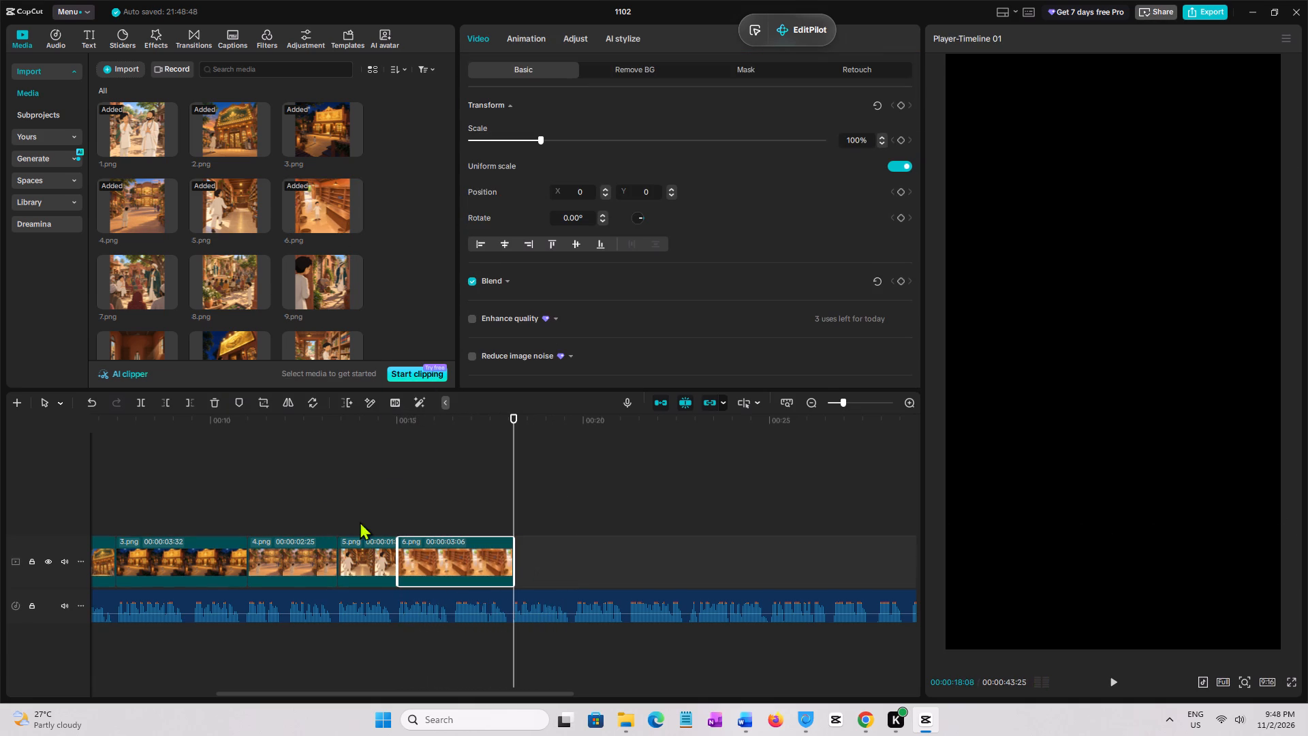
# Place 7.png on the main track directly after 6.png.
pyautogui.click(136, 271)
pyautogui.moveTo(133, 271); pyautogui.dragTo(512, 556)
# Play the narration over 7.png and trim its end at the pause, at 00:00:21:18.
pyautogui.press('space')
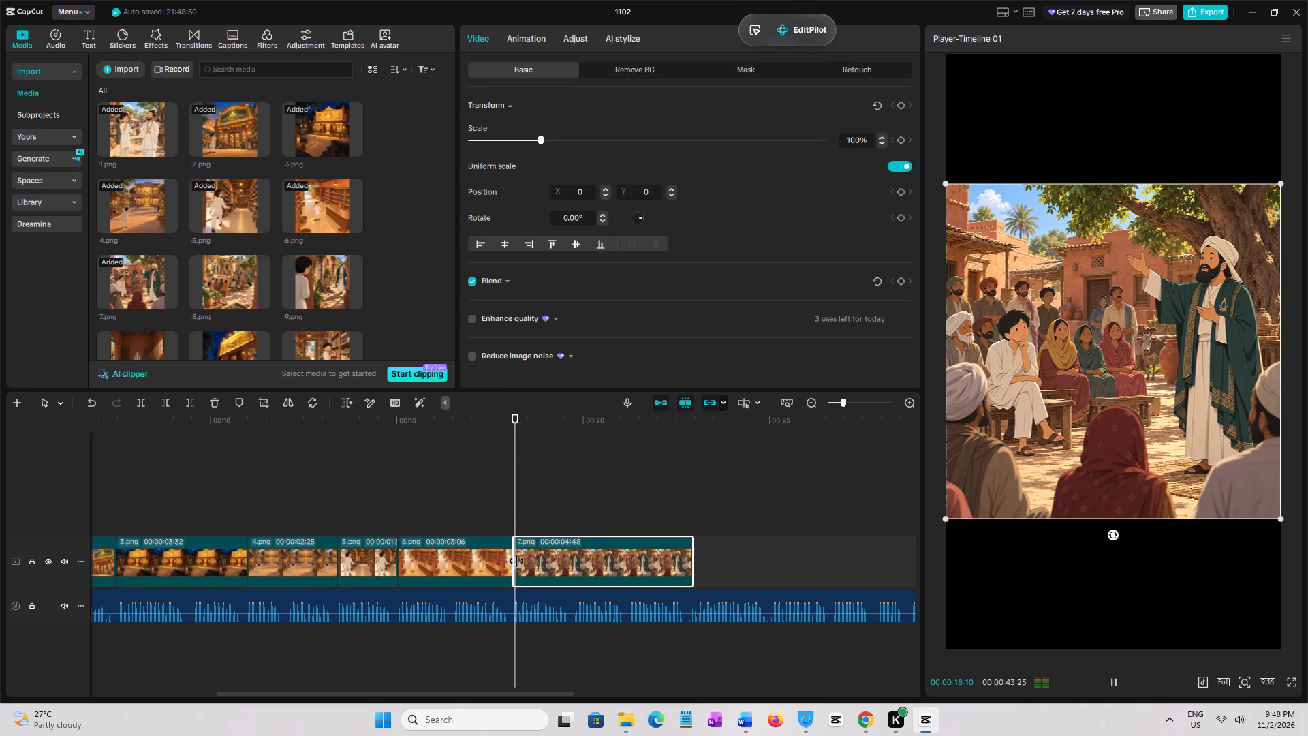
pyautogui.moveTo(533, 692); pyautogui.dragTo(629, 684)
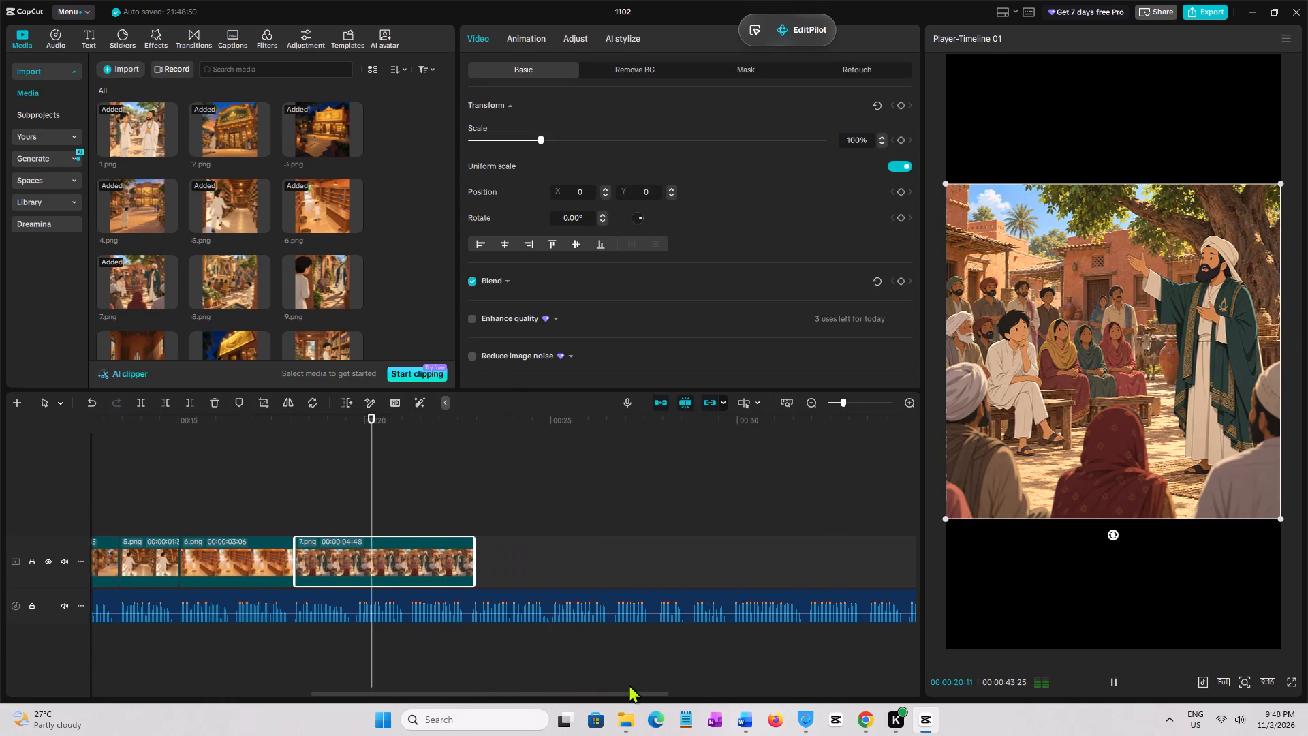
pyautogui.moveTo(629, 684); pyautogui.dragTo(631, 684)
pyautogui.press('space')
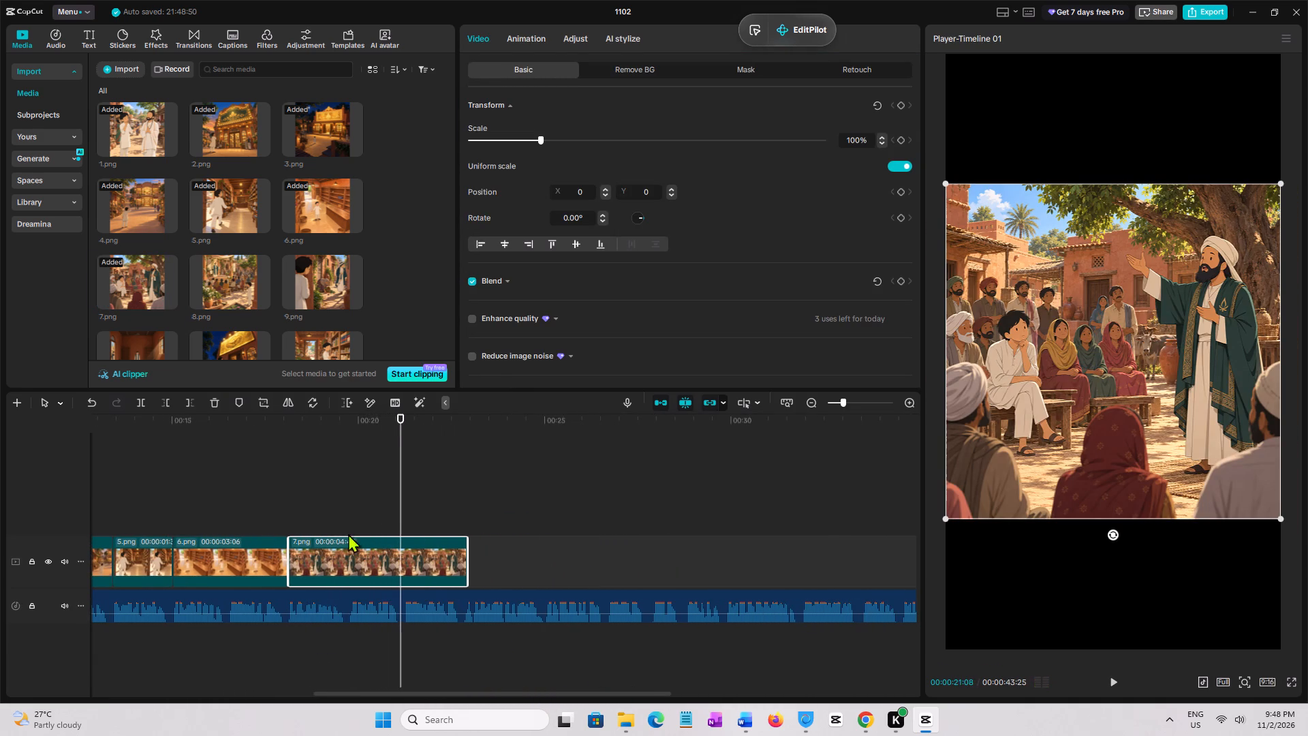
pyautogui.click(281, 515)
pyautogui.press('space')
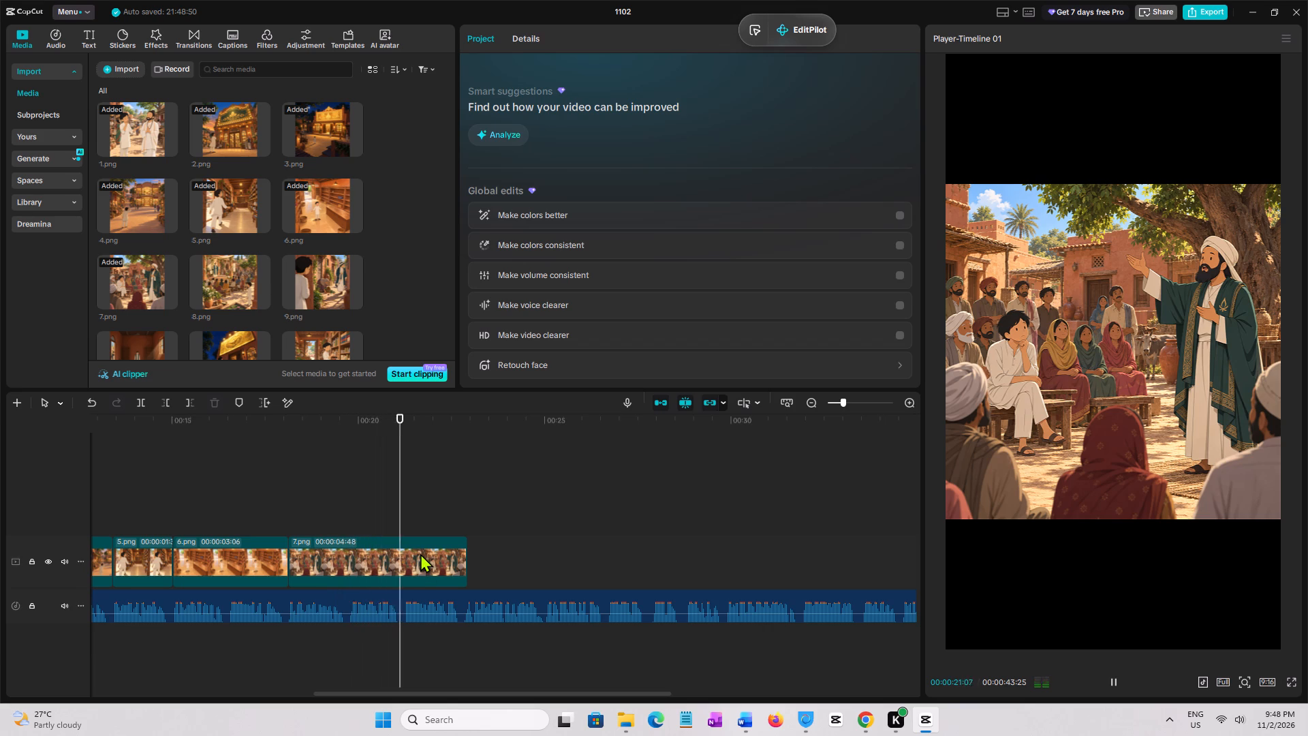
pyautogui.press('space')
pyautogui.click(242, 278)
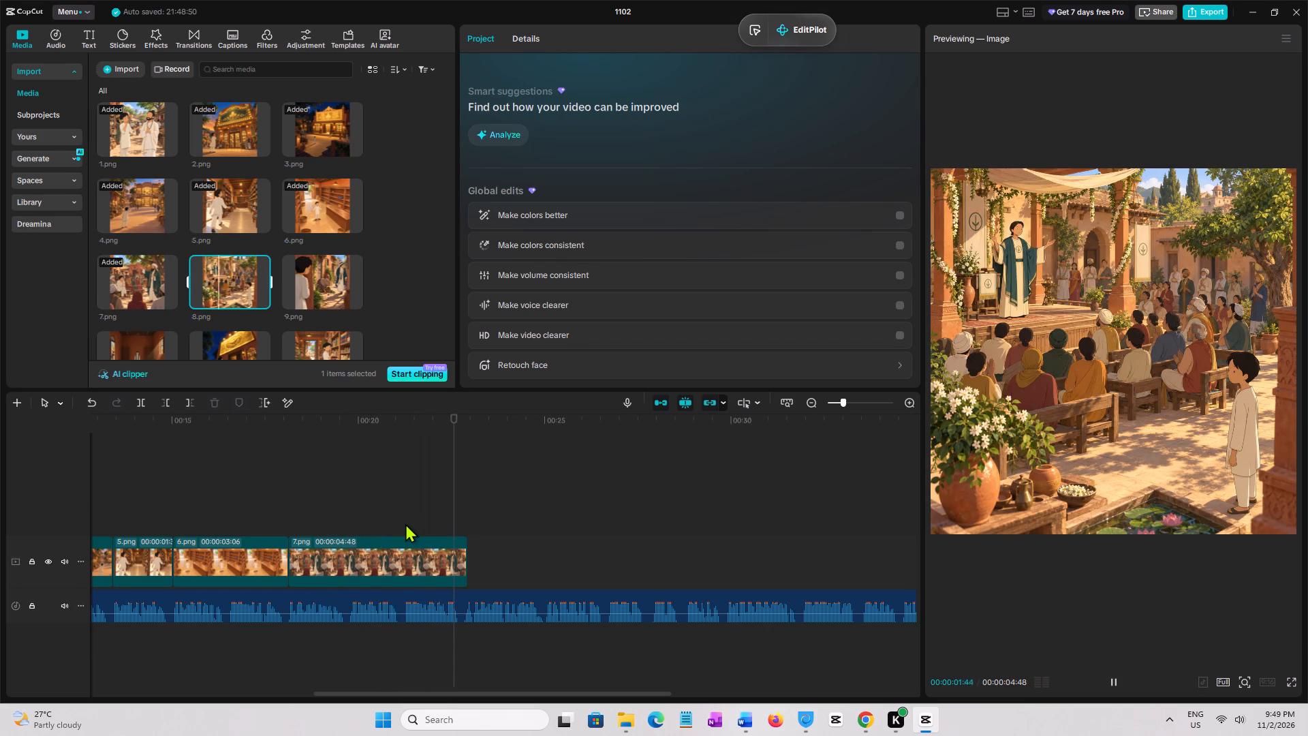
pyautogui.click(407, 530)
pyautogui.click(424, 552)
pyautogui.press('w')
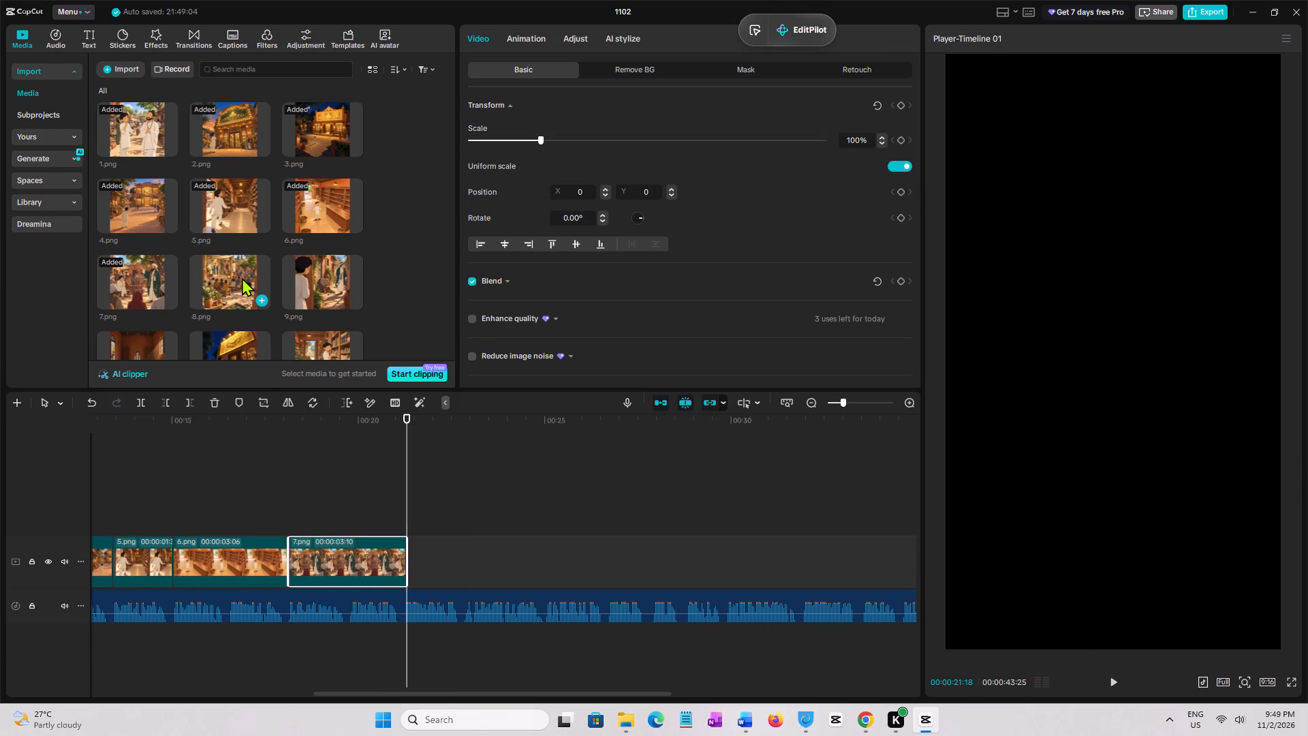
# Place 8.png on the main track directly after 7.png.
pyautogui.click(242, 277)
pyautogui.moveTo(237, 277); pyautogui.dragTo(409, 551)
# Play the narration over 8.png and trim its end at the pause, at 00:00:25:04.
pyautogui.press('space')
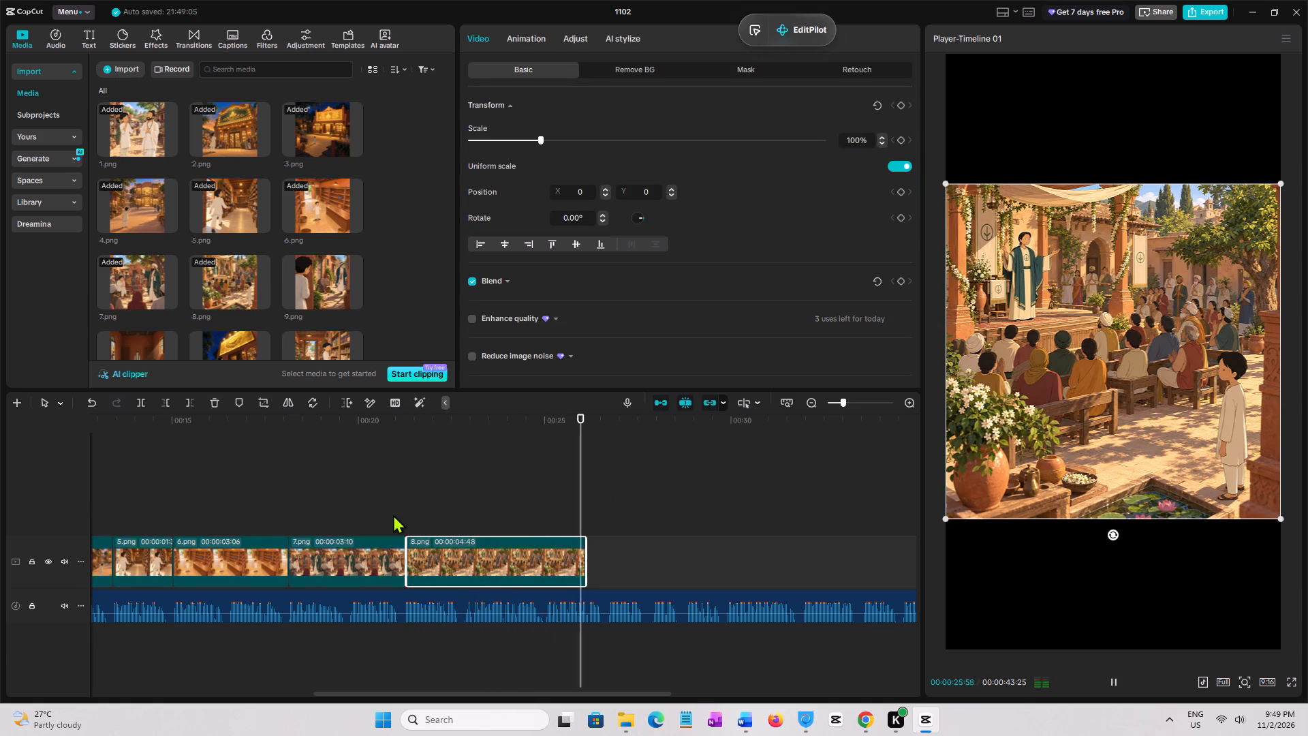
pyautogui.press('space')
pyautogui.click(317, 292)
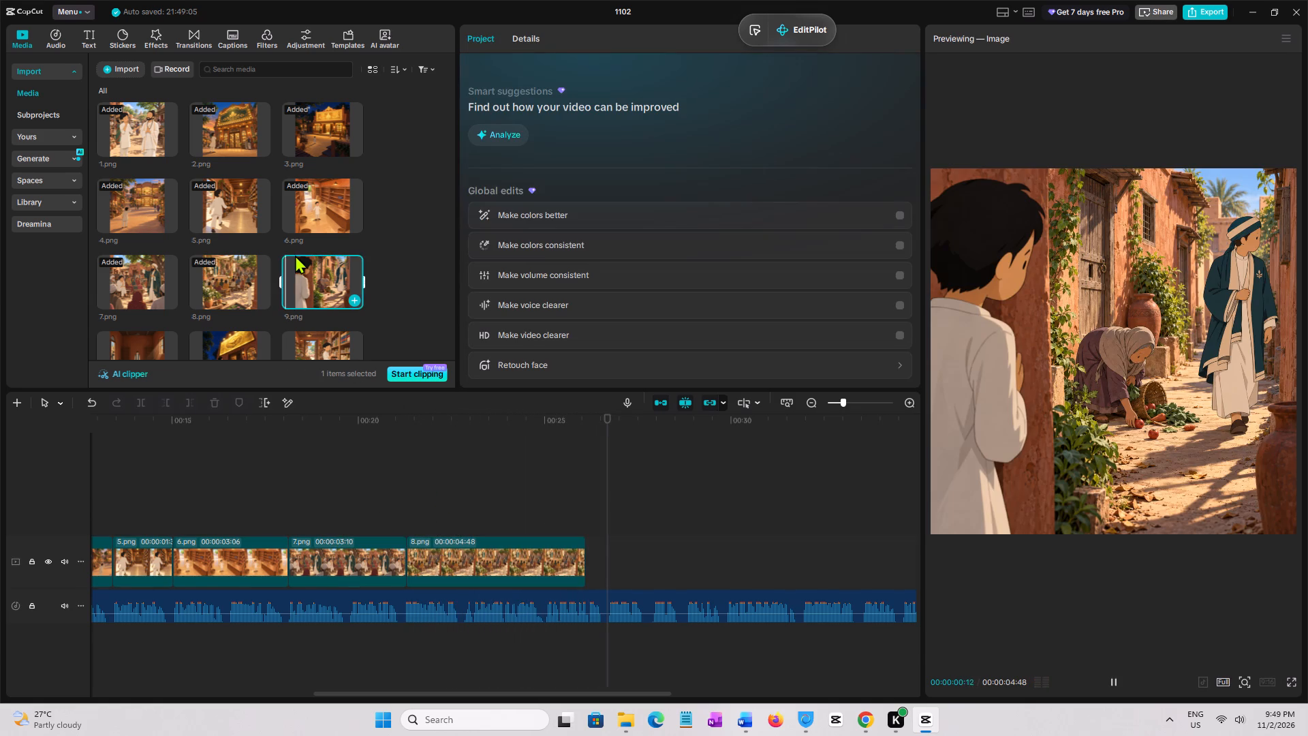
pyautogui.scroll(-2, 295, 255)
pyautogui.click(547, 517)
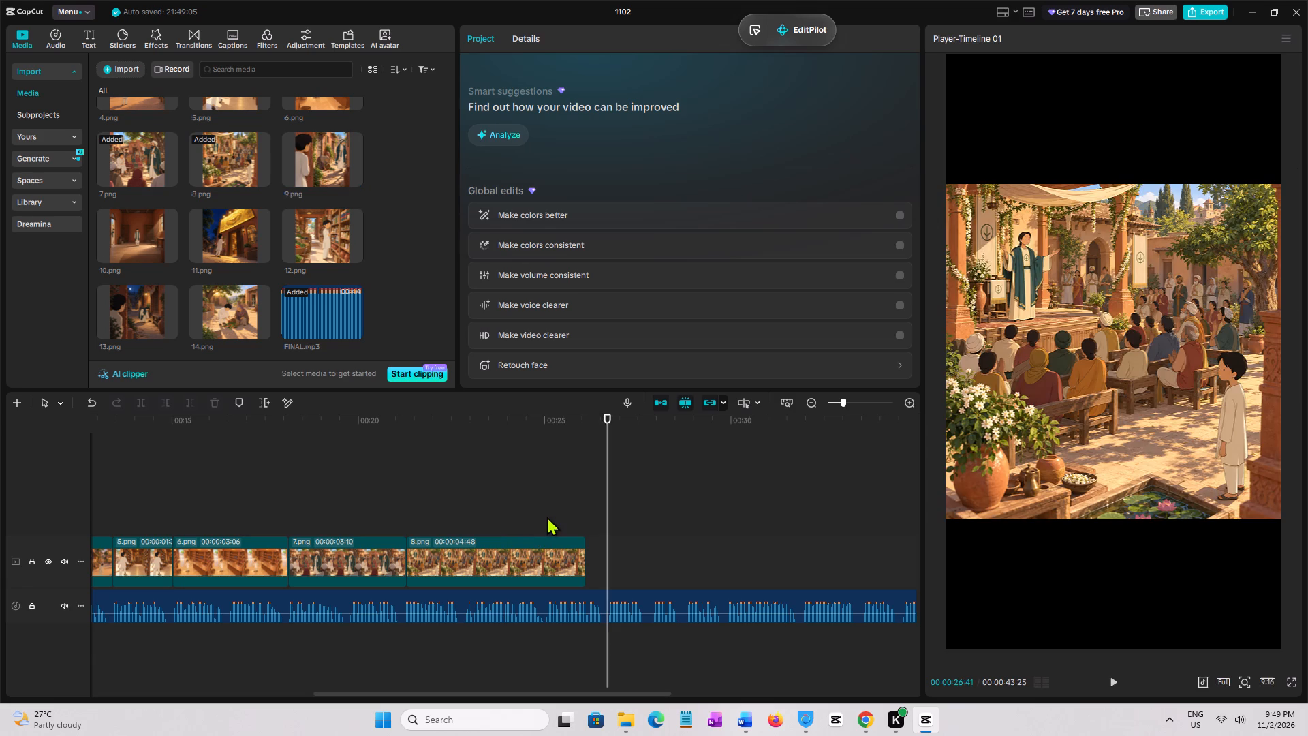
pyautogui.click(565, 544)
pyautogui.press('w')
# Place 9.png on the main track directly after 8.png.
pyautogui.click(317, 240)
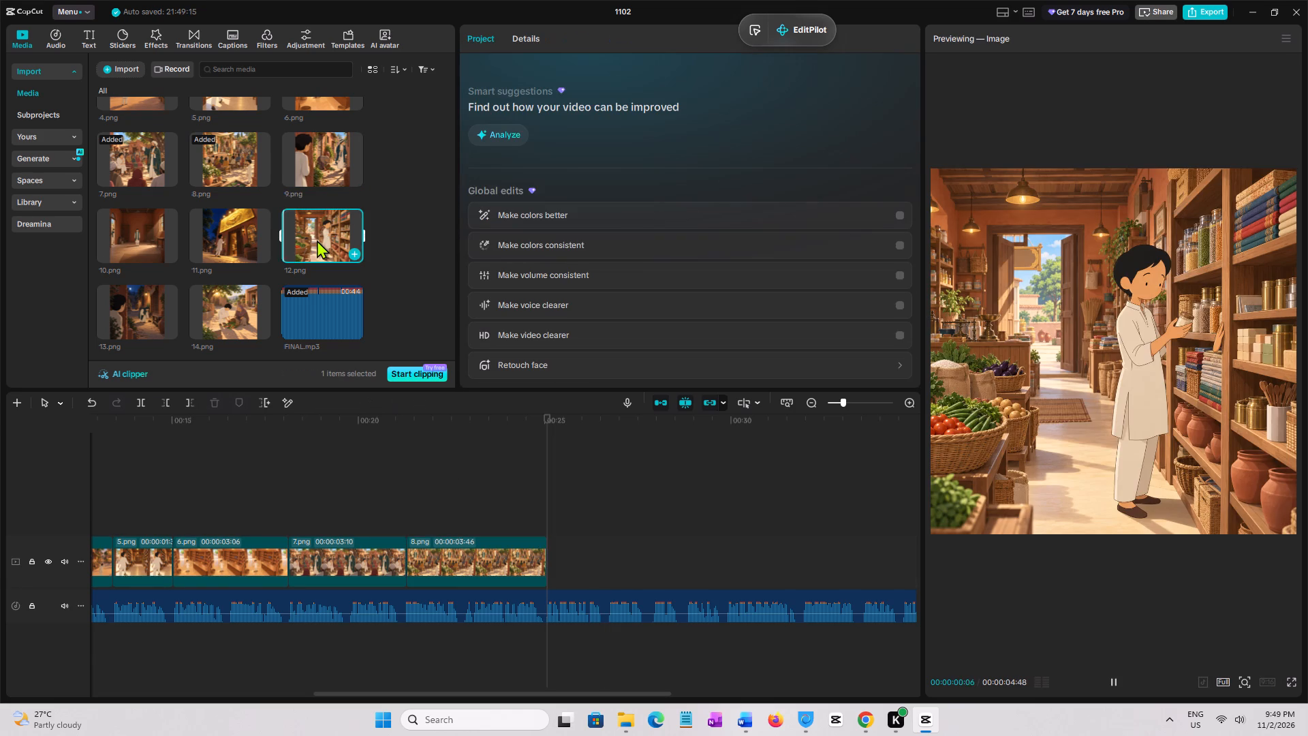
pyautogui.click(320, 151)
pyautogui.moveTo(315, 153); pyautogui.dragTo(454, 275)
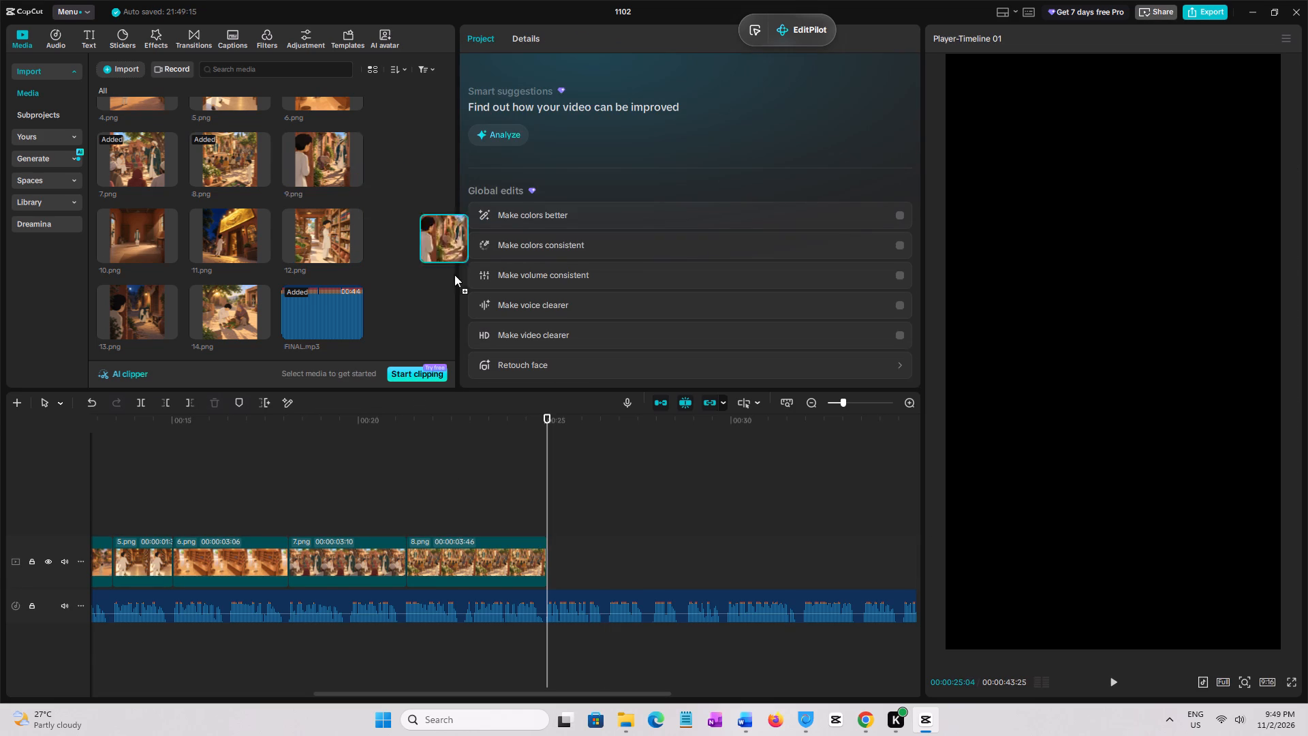
pyautogui.moveTo(454, 275); pyautogui.dragTo(552, 549)
# Play the narration over 9.png and beyond it to examine where the clip has to end.
pyautogui.press('space')
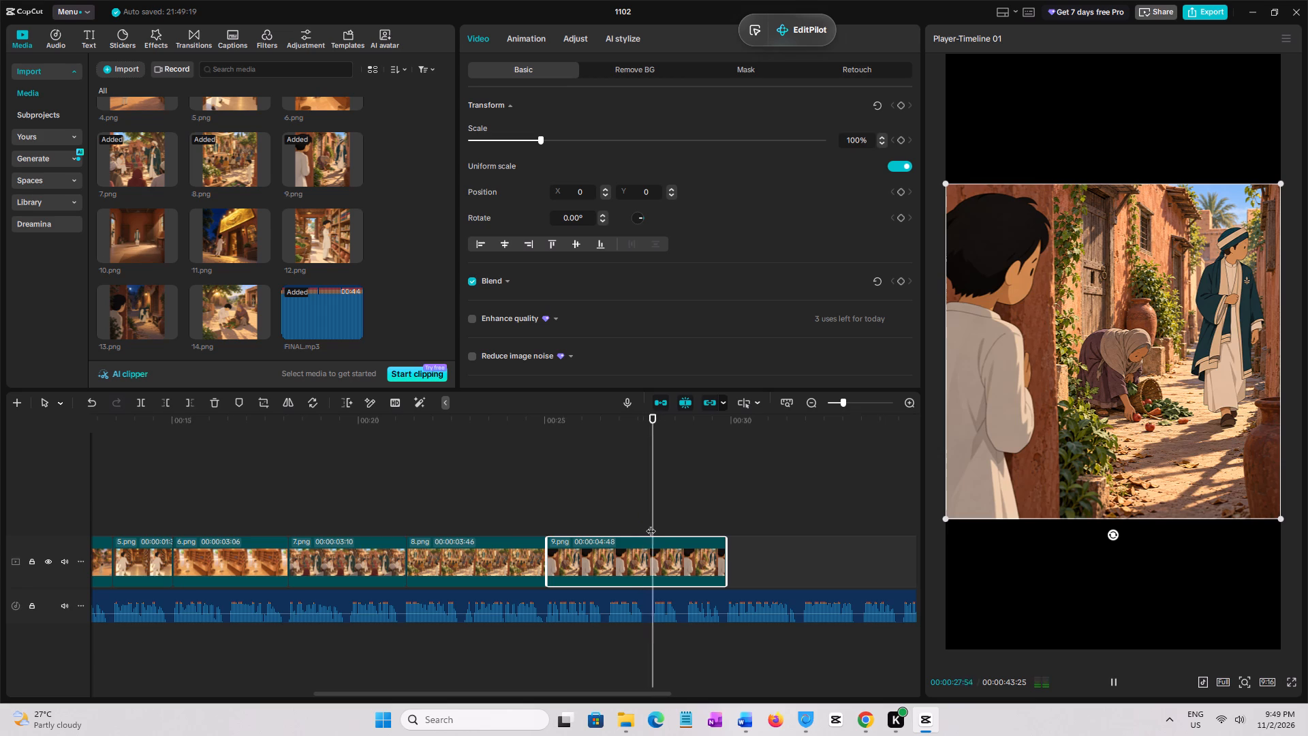
pyautogui.press('space')
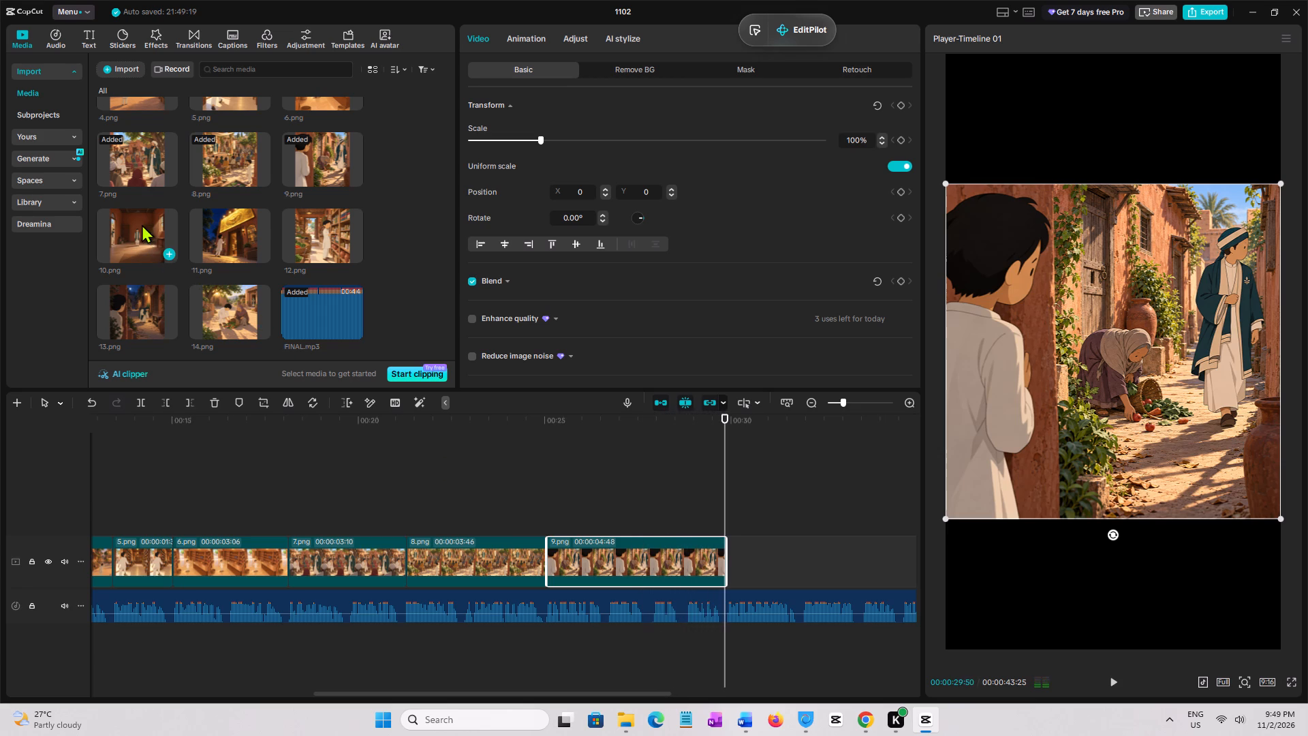
pyautogui.click(138, 221)
pyautogui.click(552, 505)
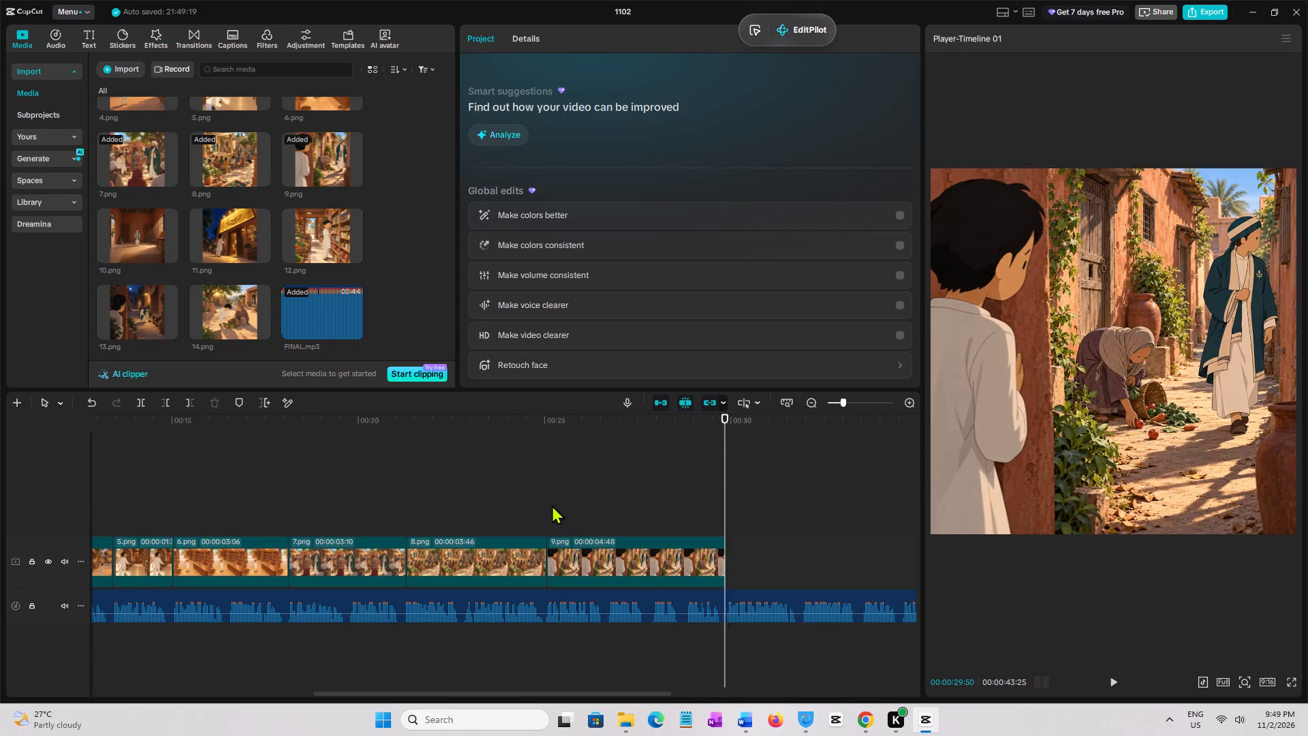
pyautogui.press('space')
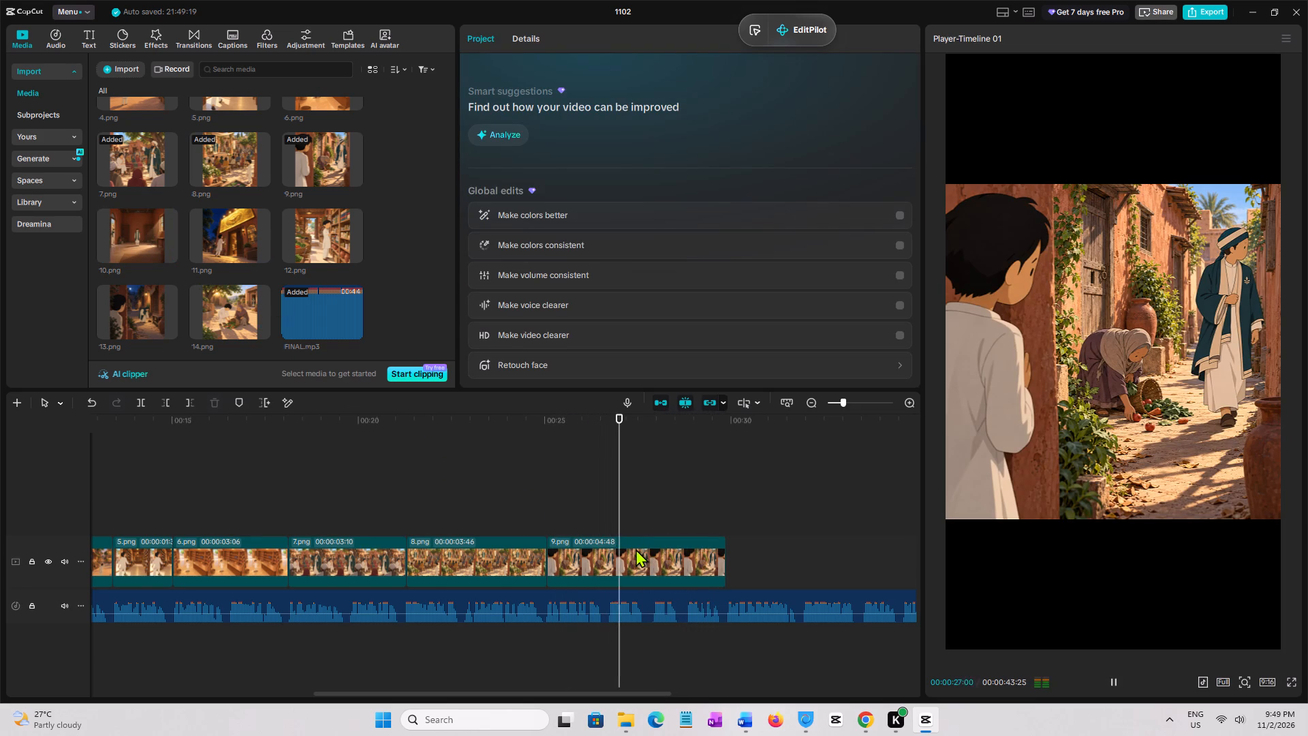
pyautogui.click(689, 534)
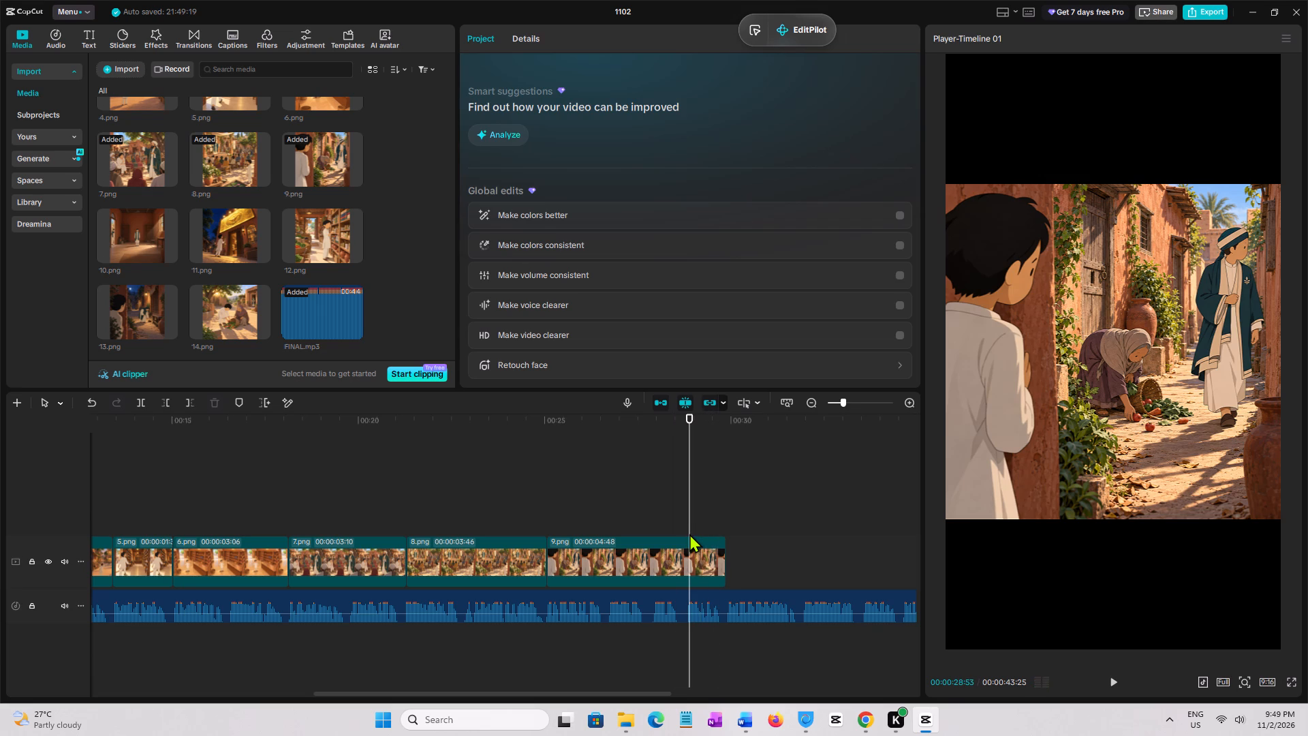
pyautogui.press('space')
pyautogui.moveTo(613, 692); pyautogui.dragTo(672, 678)
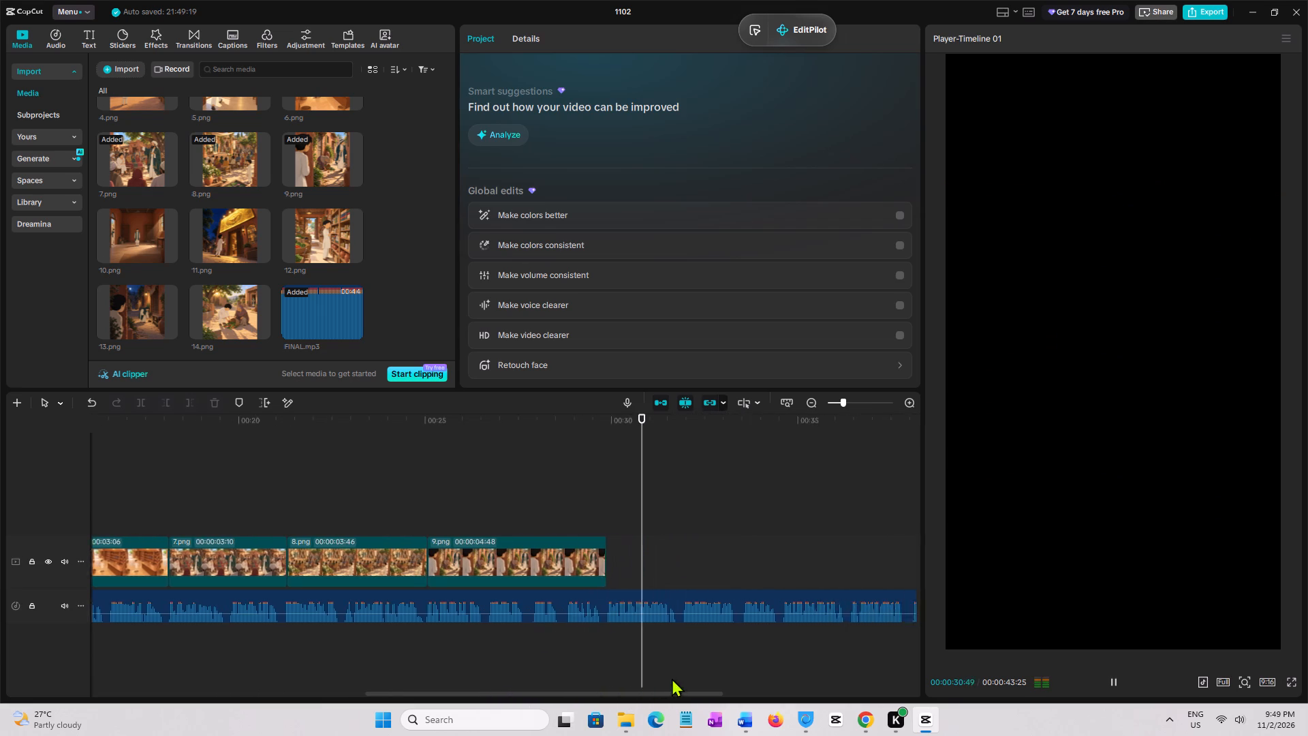
pyautogui.moveTo(672, 678); pyautogui.dragTo(745, 675)
pyautogui.press('space')
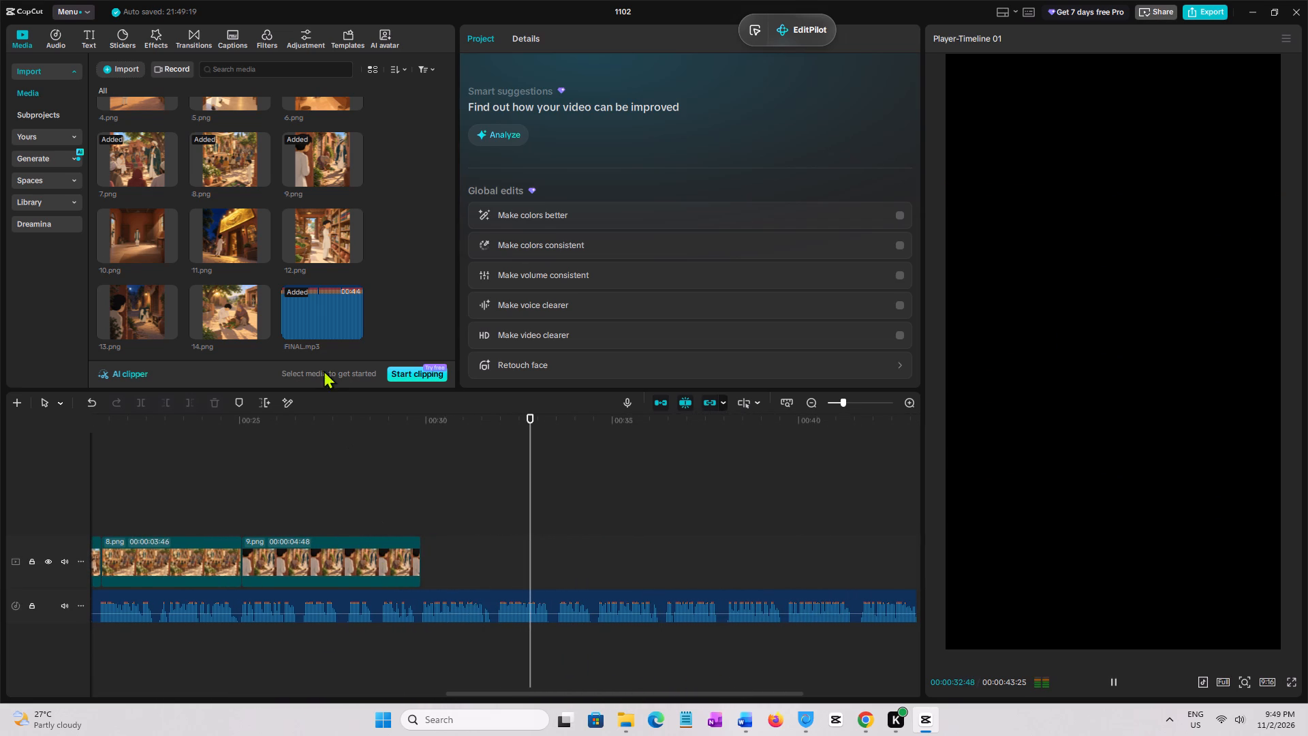
# Place 11.png on the main track directly after 9.png.
pyautogui.click(240, 243)
pyautogui.moveTo(236, 234); pyautogui.dragTo(429, 547)
# Play the narration over 11.png and trim its end at the pause, at 00:00:31:55.
pyautogui.click(416, 508)
pyautogui.press('space')
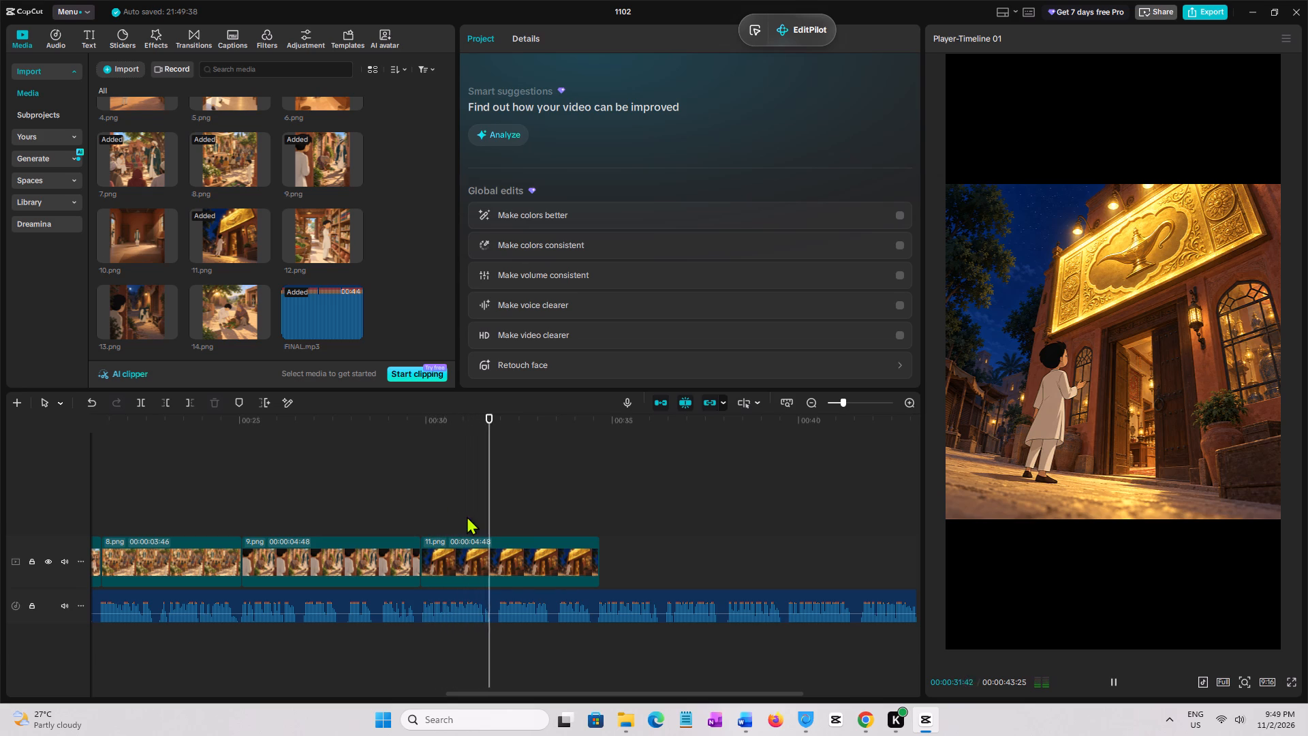
pyautogui.click(503, 527)
pyautogui.doubleClick(503, 527)
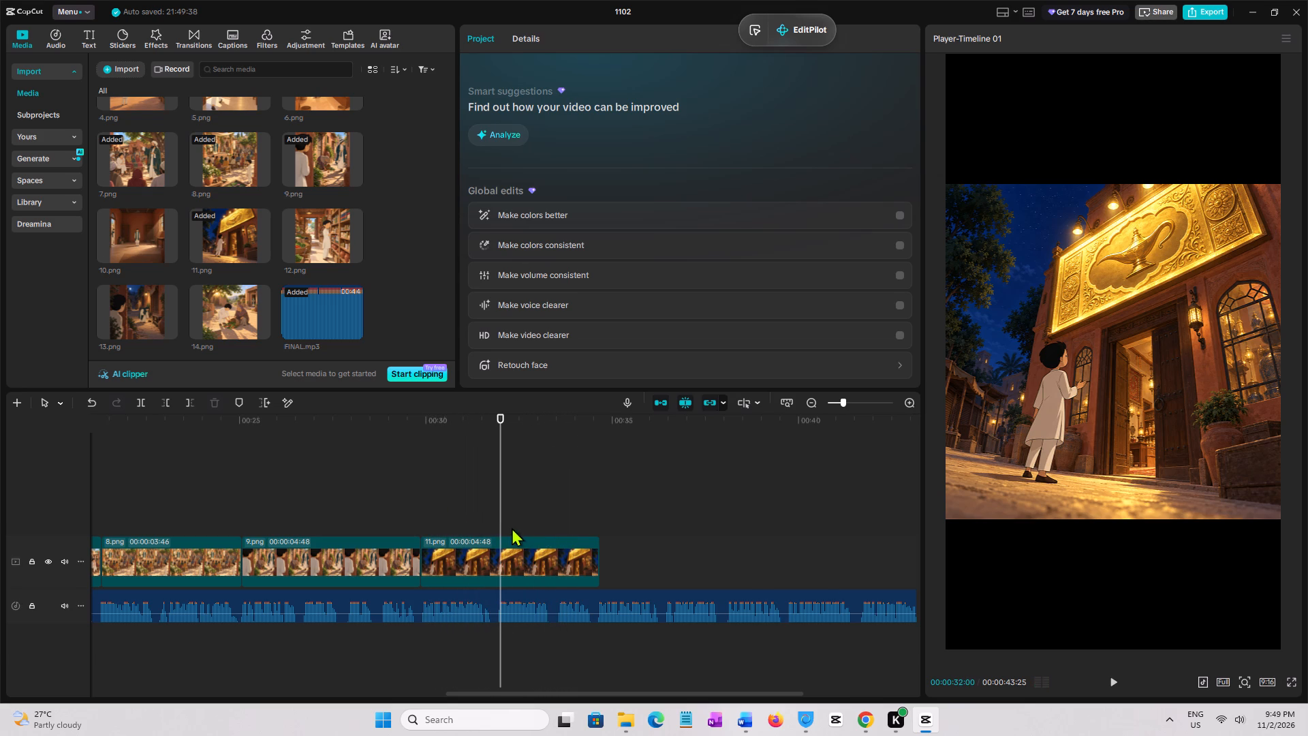
pyautogui.click(497, 521)
pyautogui.click(530, 558)
pyautogui.press('w')
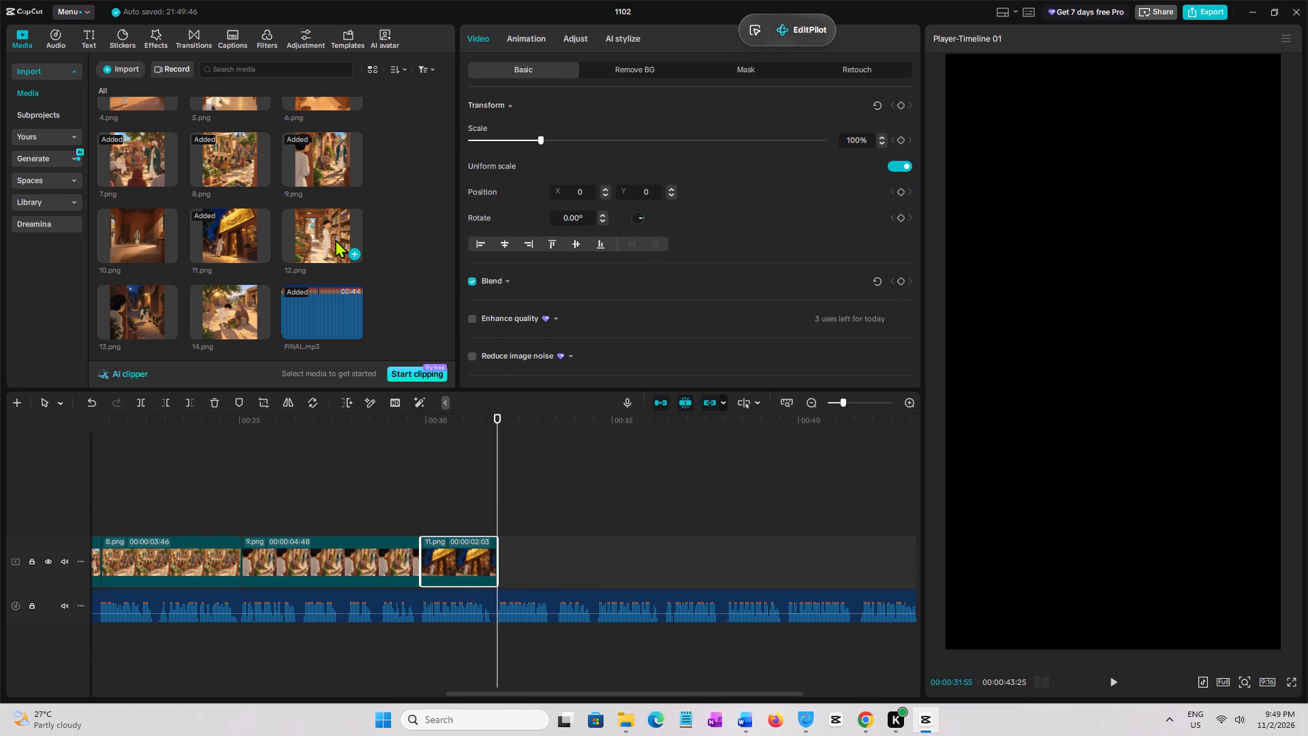
# Place 12.png on the main track directly after 11.png.
pyautogui.click(334, 237)
pyautogui.moveTo(323, 229); pyautogui.dragTo(503, 545)
# Play the narration over 12.png and trim its end at the pause, at 00:00:34:40.
pyautogui.press('space')
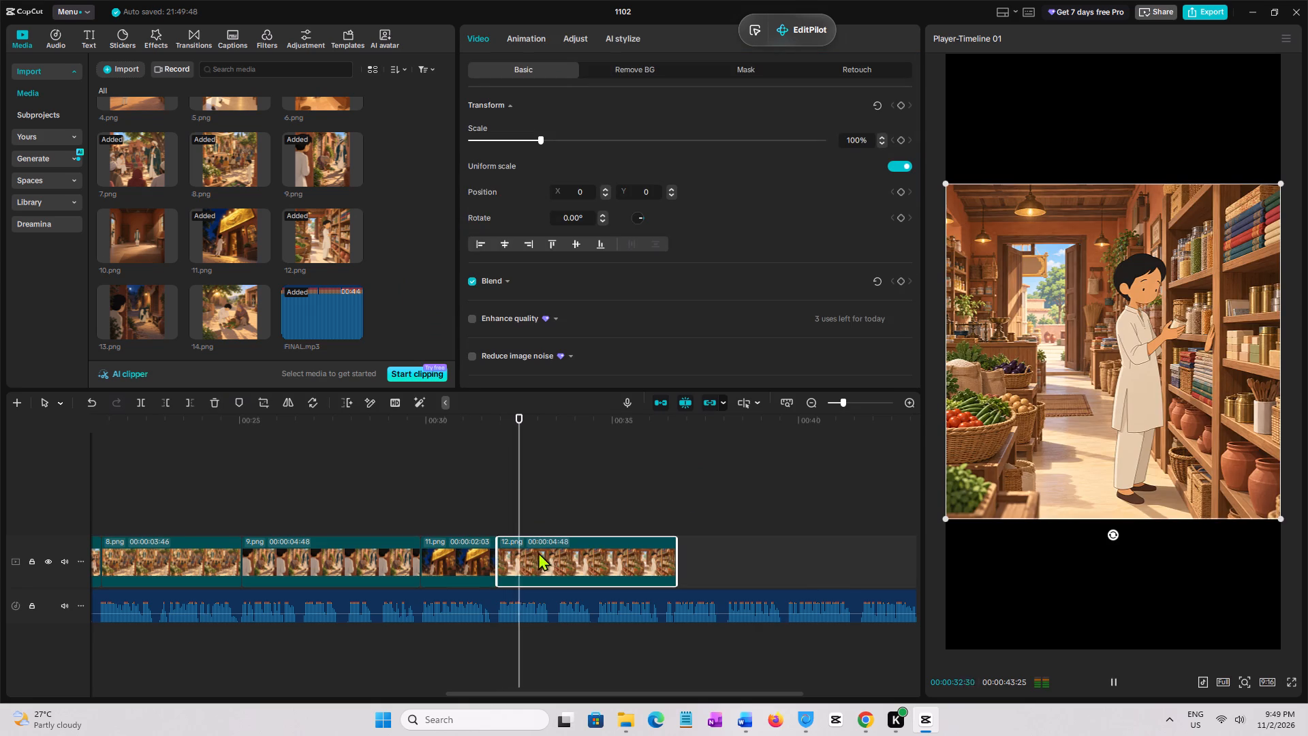
pyautogui.click(604, 527)
pyautogui.click(599, 532)
pyautogui.click(625, 573)
pyautogui.press('w')
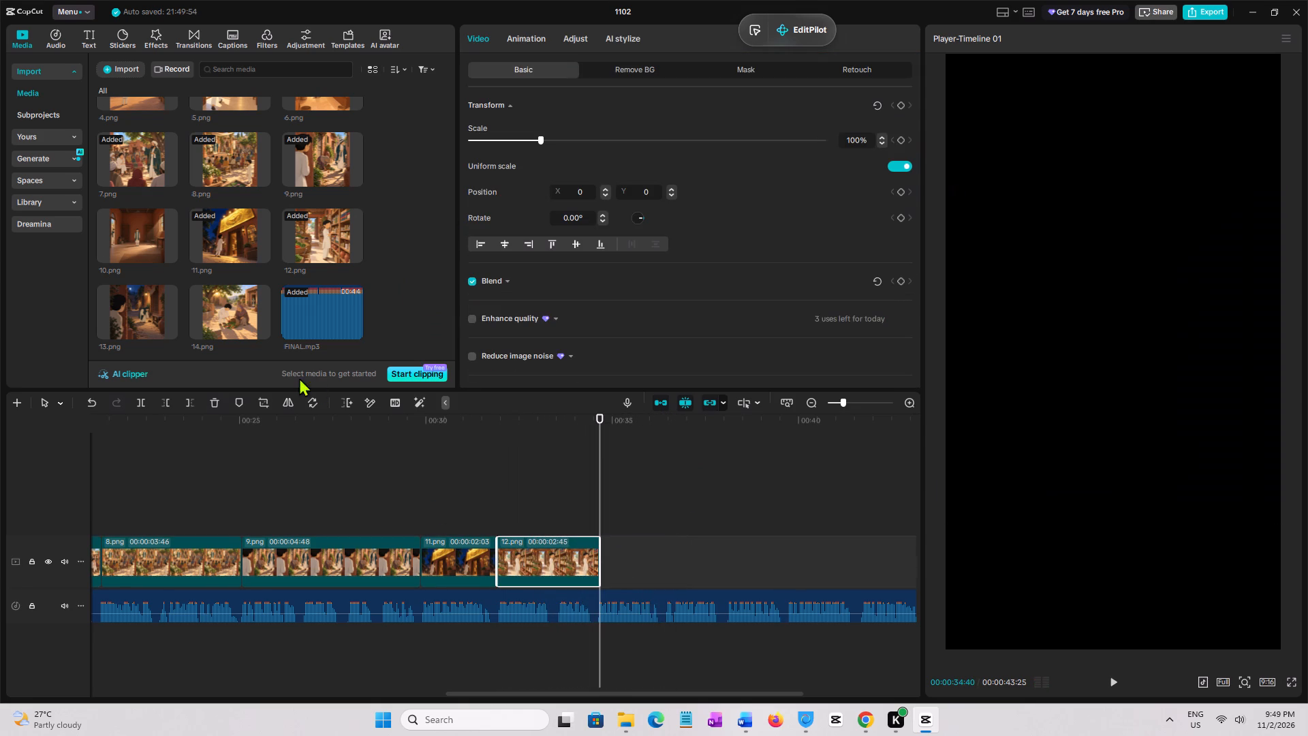
# Place 13.png on the main track directly after 12.png.
pyautogui.click(129, 309)
pyautogui.moveTo(134, 309); pyautogui.dragTo(604, 562)
# Play the narration from 13.png to its end and place 14.png directly after 13.png.
pyautogui.press('space')
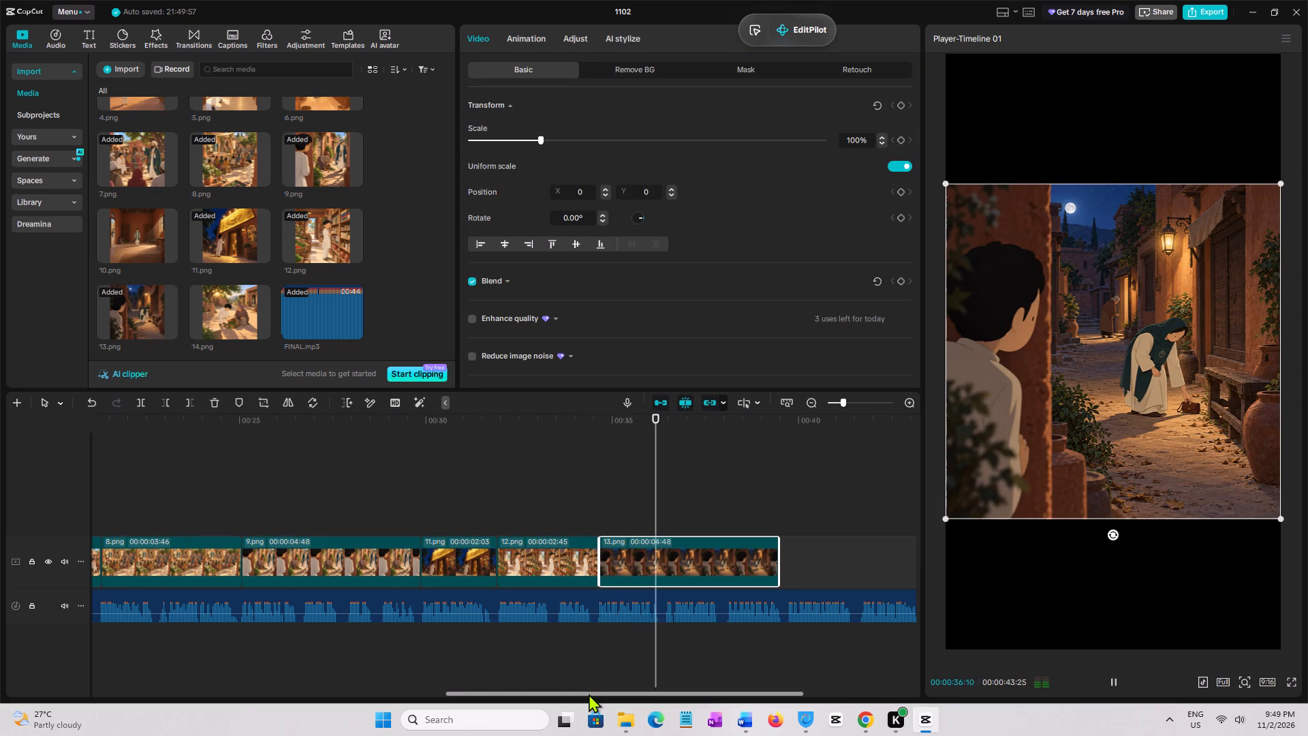
pyautogui.moveTo(589, 694); pyautogui.dragTo(677, 685)
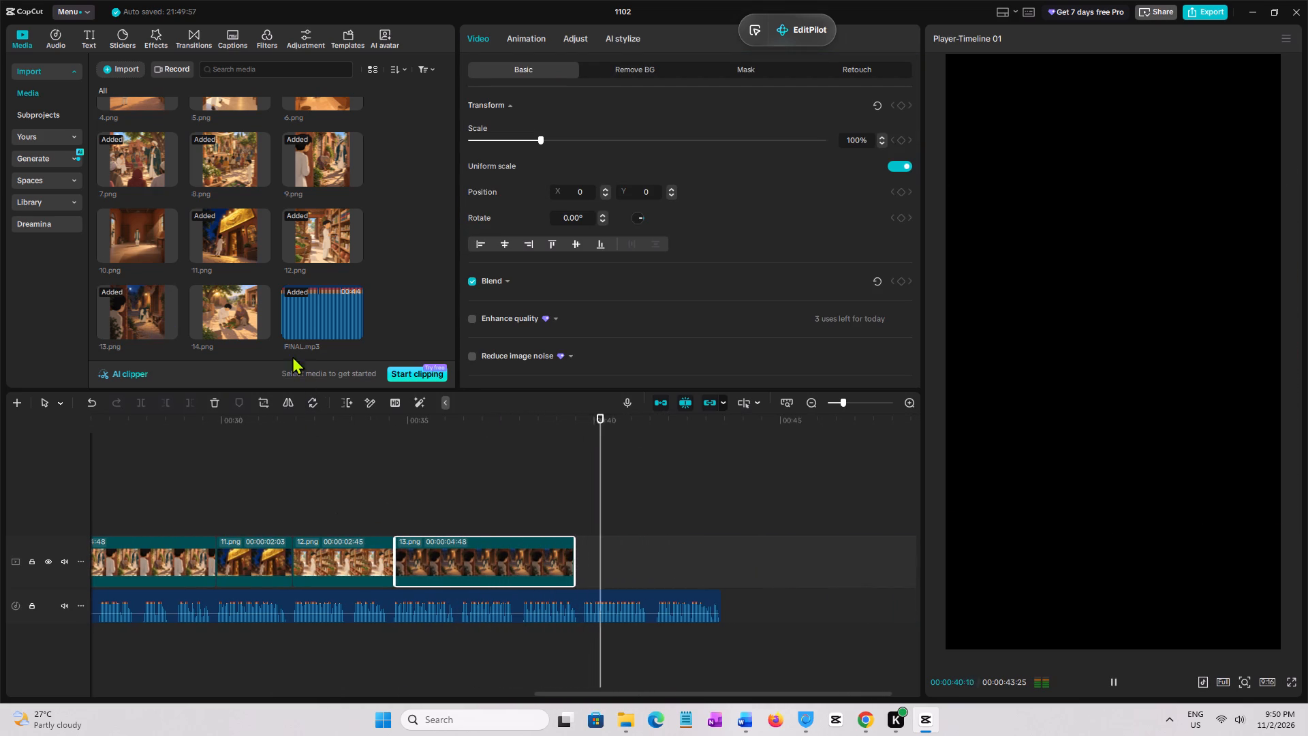
pyautogui.click(234, 307)
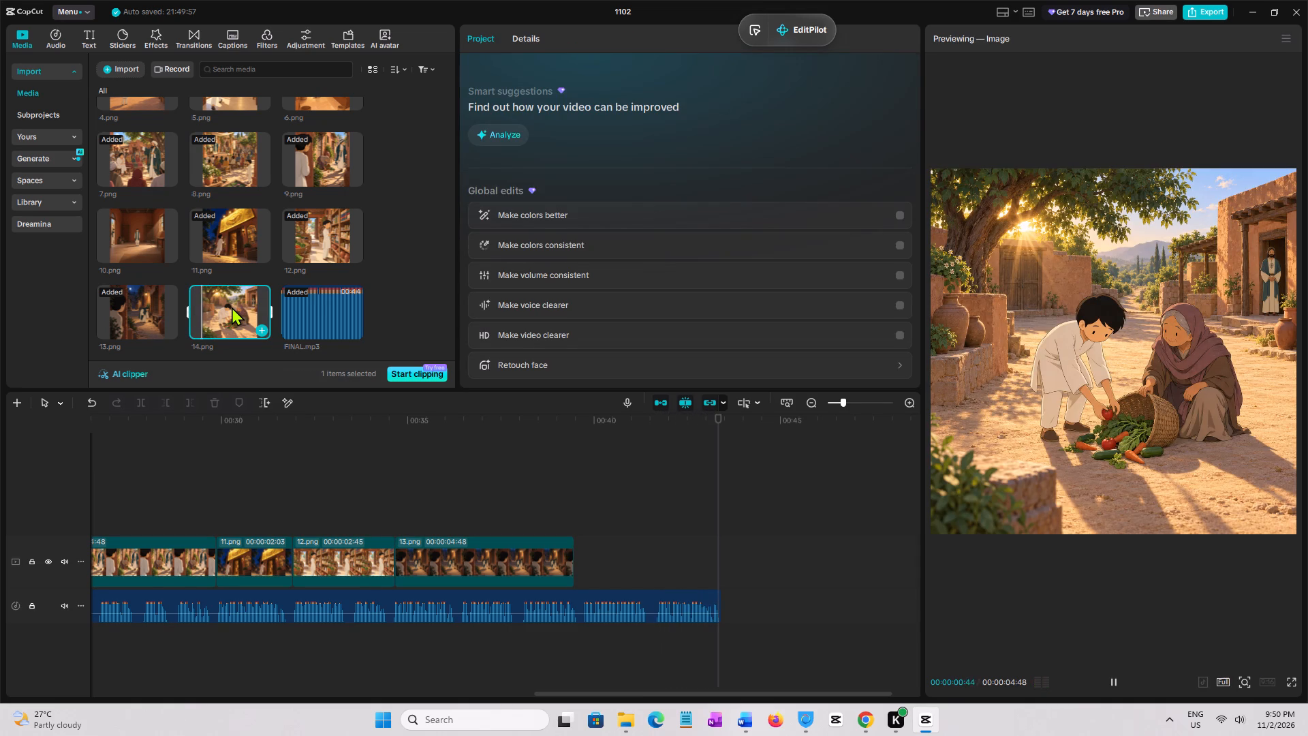
pyautogui.moveTo(223, 305); pyautogui.dragTo(583, 561)
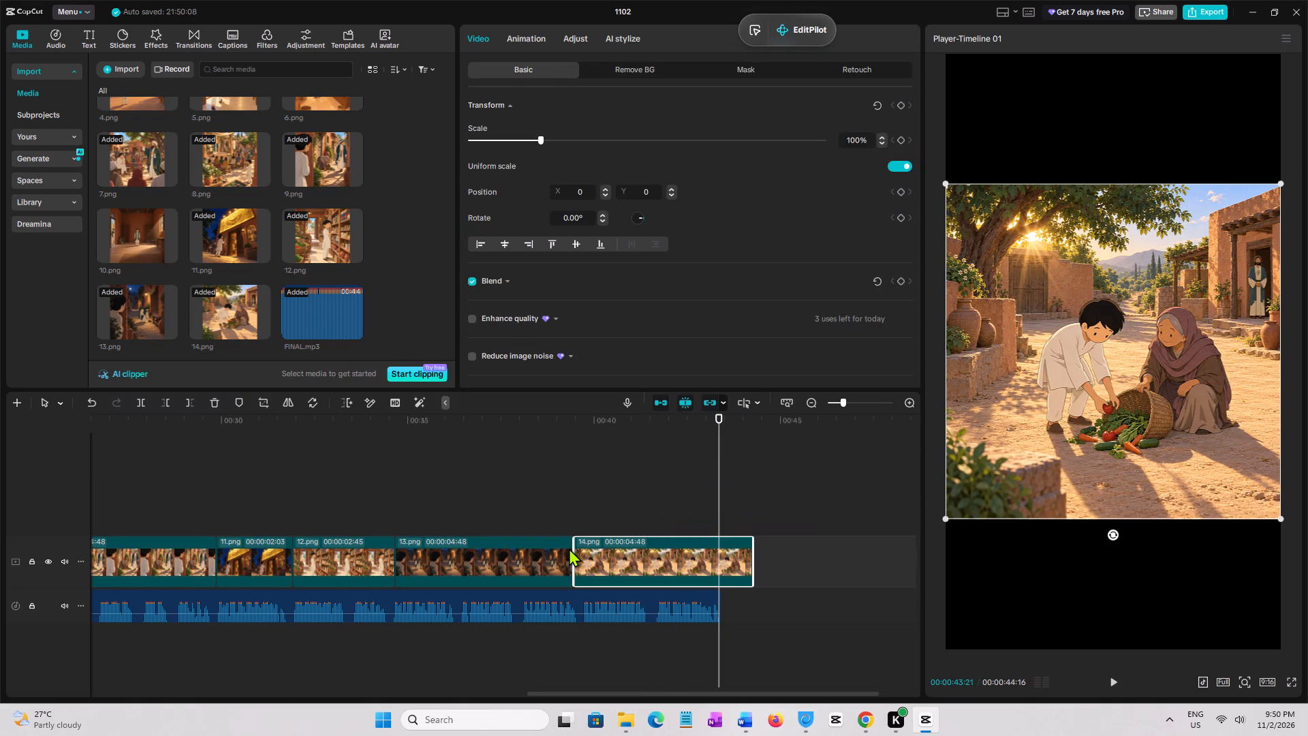
# Move the cut between 13.png and 14.png to the narration pause, making 13.png 00:00:05:03 long, and play across it.
pyautogui.click(557, 513)
pyautogui.moveTo(576, 547); pyautogui.dragTo(584, 547)
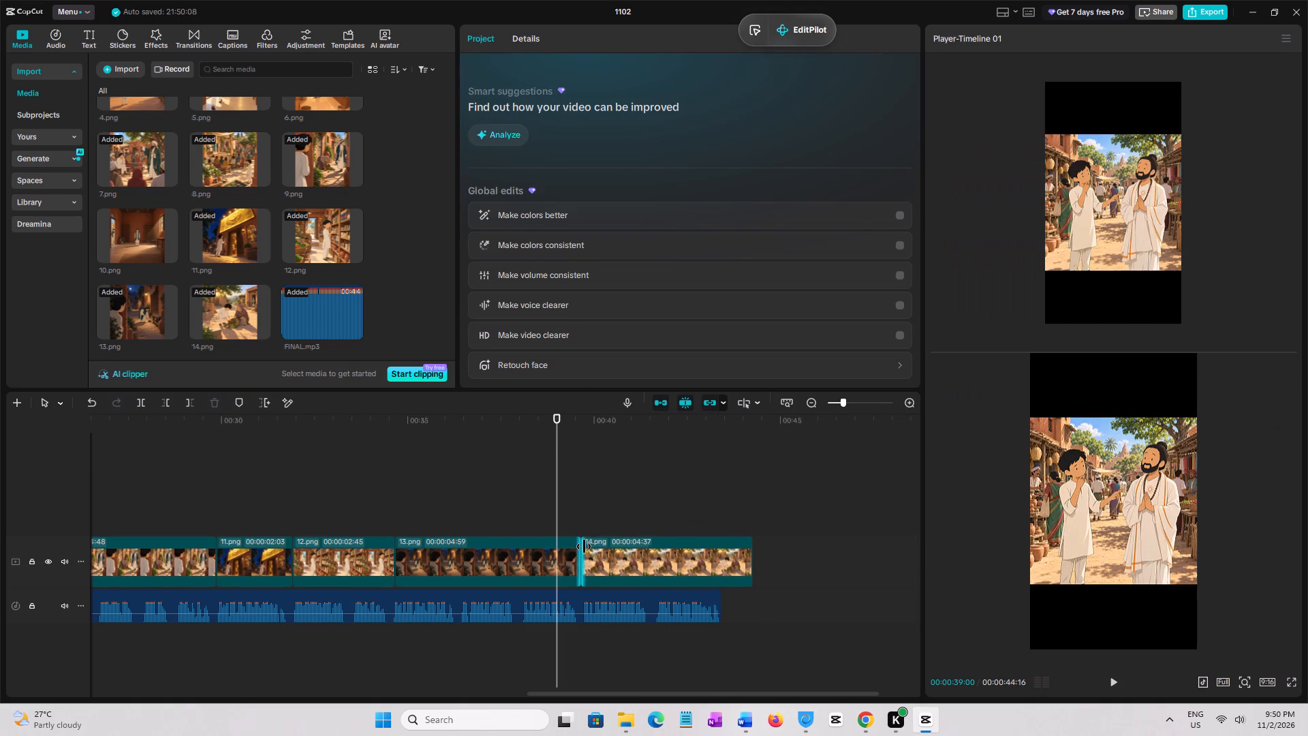
pyautogui.moveTo(584, 547); pyautogui.dragTo(586, 547)
pyautogui.click(580, 527)
pyautogui.press('space')
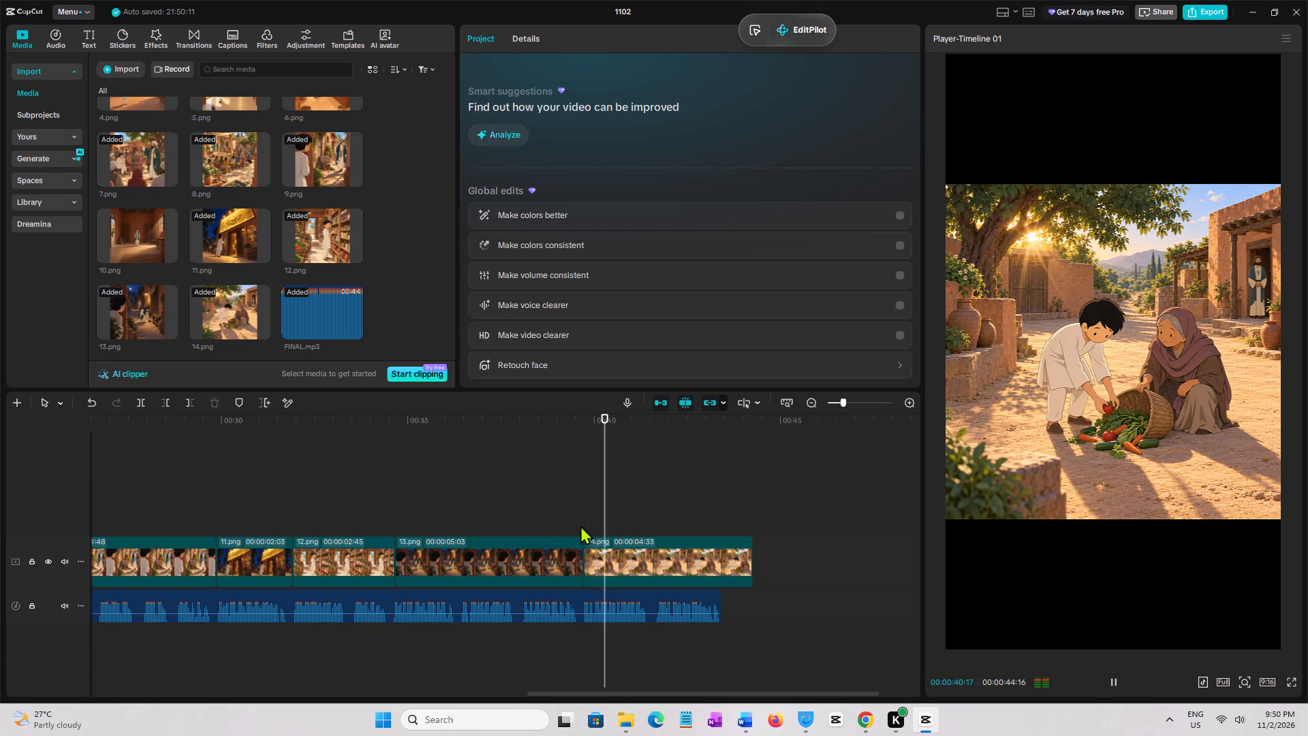
pyautogui.press('space')
# Replay the narration over the clips up to 9.png and park the playhead at the pause inside 9.png, at 00:00:26:46.
pyautogui.click(249, 493)
pyautogui.moveTo(249, 493); pyautogui.dragTo(160, 504)
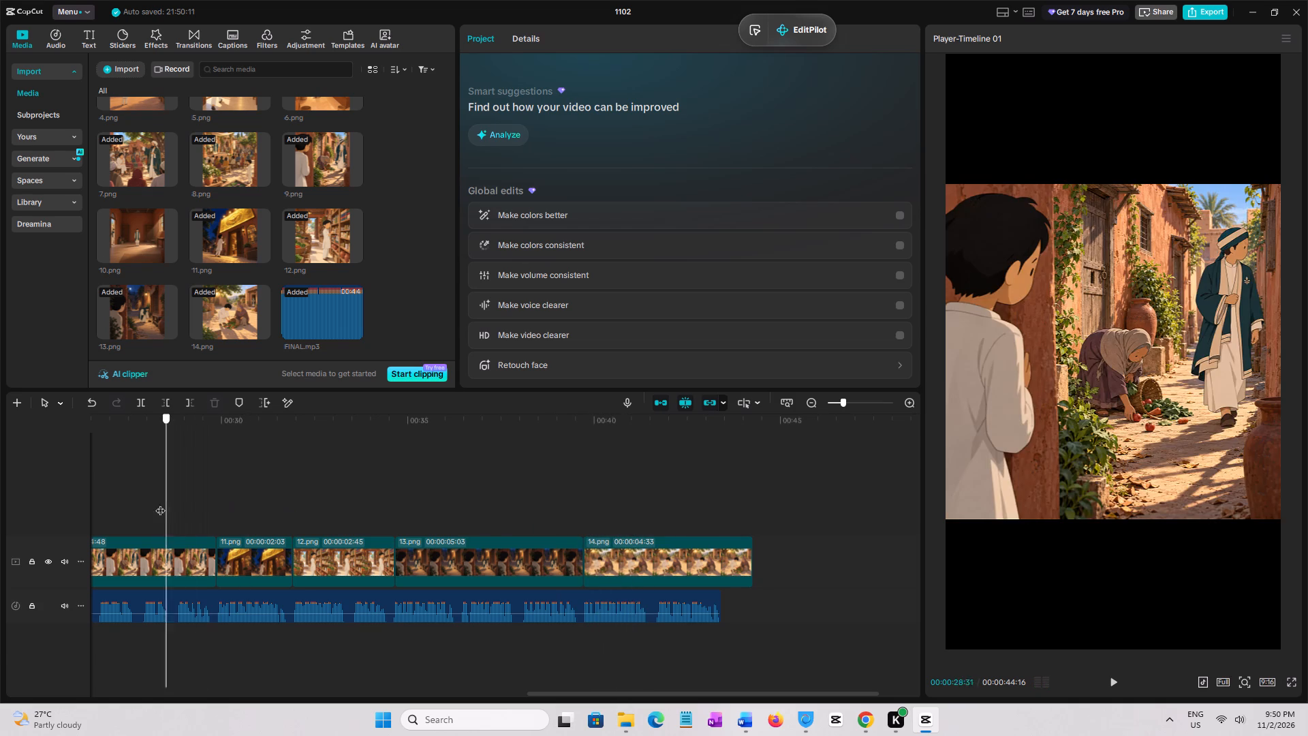
pyautogui.moveTo(160, 504); pyautogui.dragTo(308, 526)
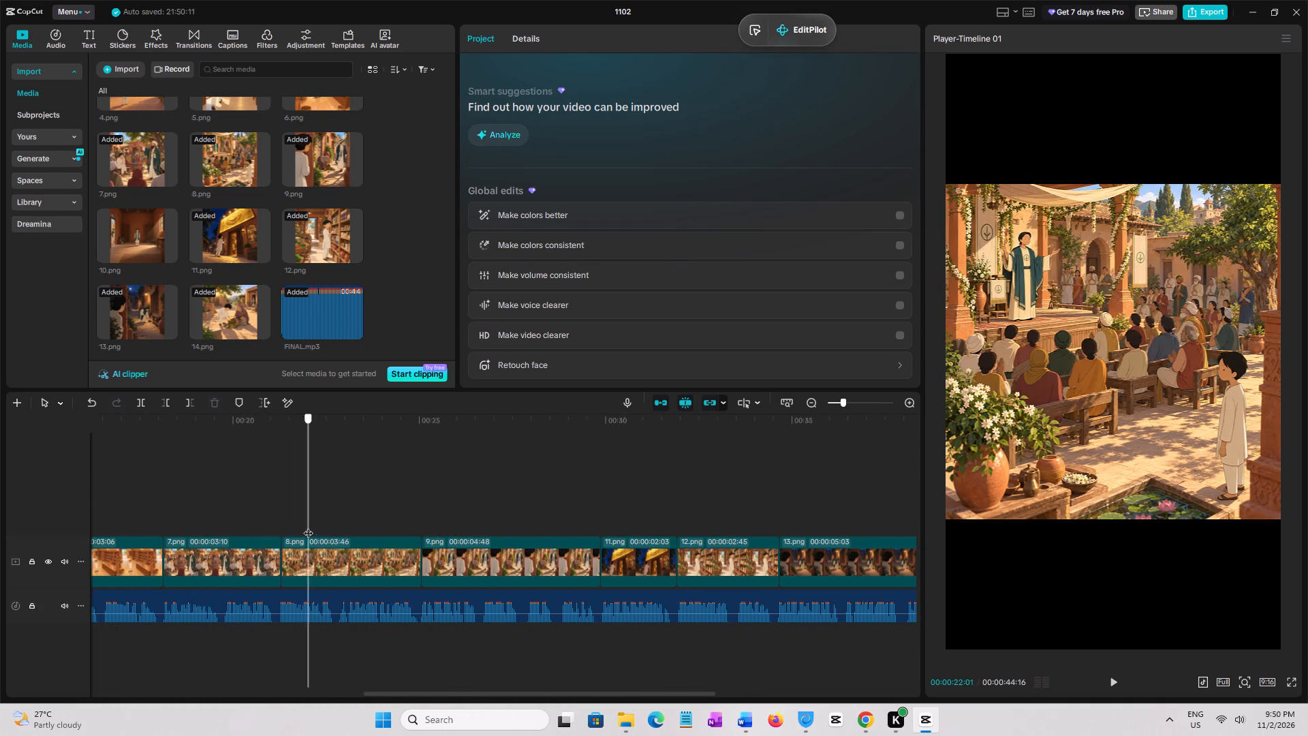
pyautogui.moveTo(308, 526); pyautogui.dragTo(168, 531)
pyautogui.press('space')
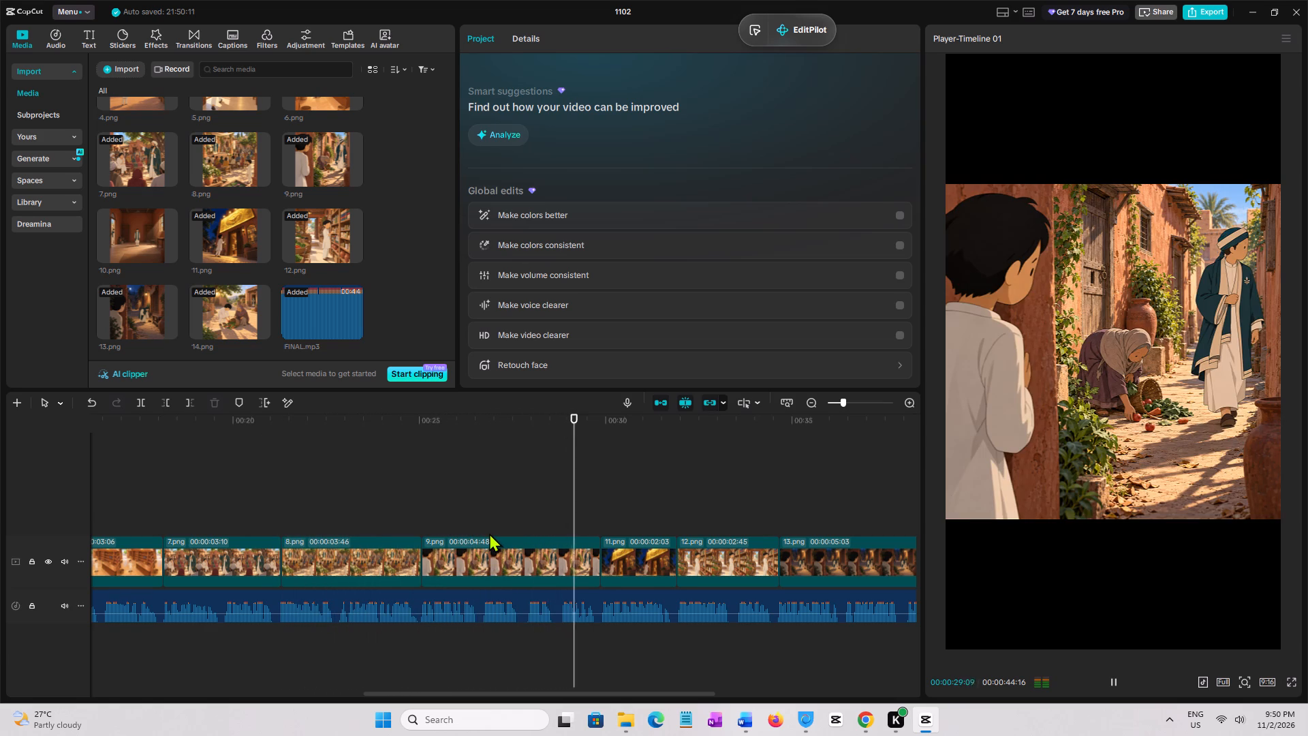
pyautogui.click(489, 533)
pyautogui.click(489, 536)
pyautogui.click(485, 536)
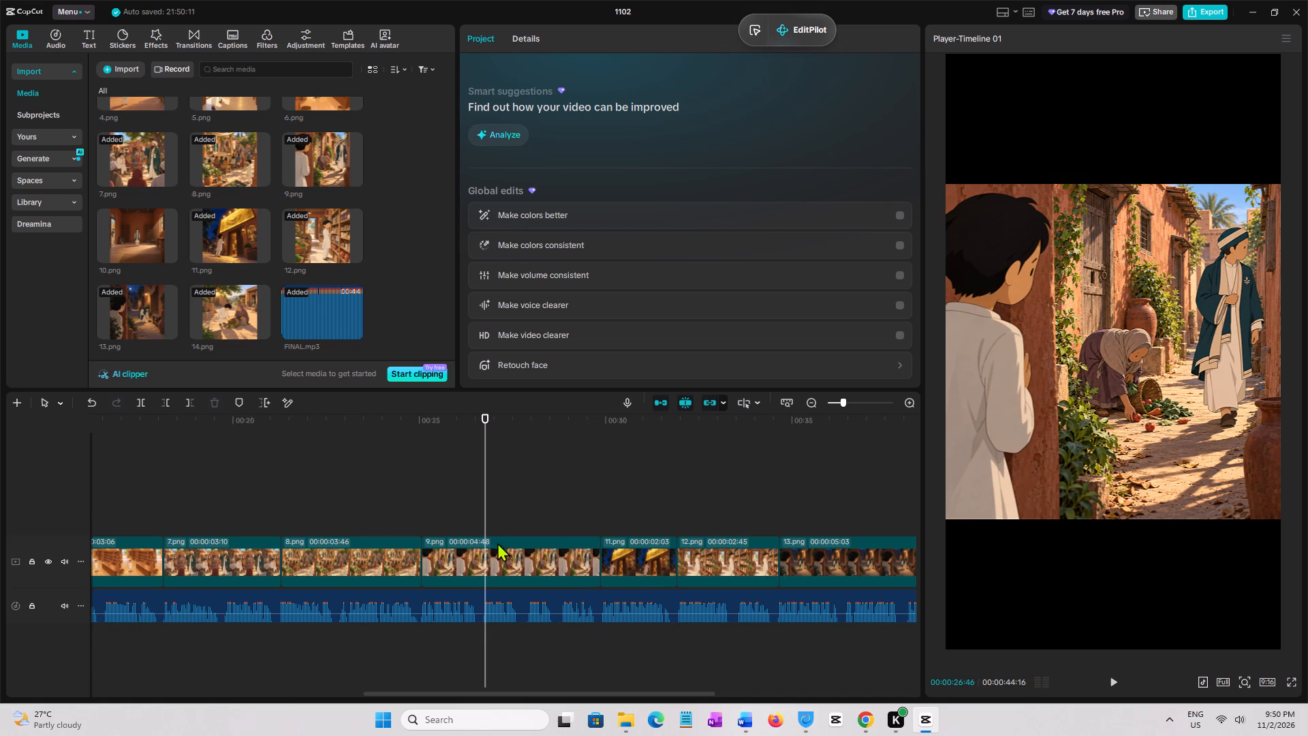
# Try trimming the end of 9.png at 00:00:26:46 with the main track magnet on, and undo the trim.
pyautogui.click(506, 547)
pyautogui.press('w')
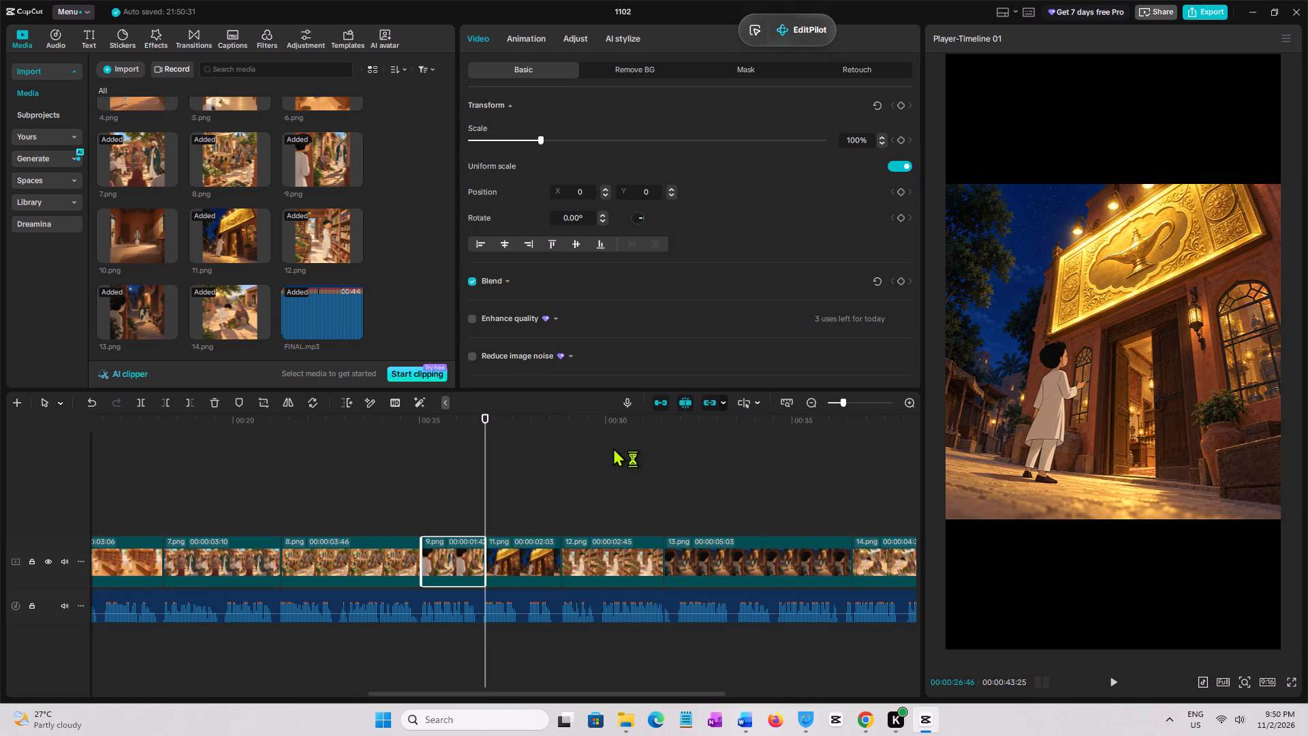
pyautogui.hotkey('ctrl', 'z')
# Turn off the main track magnet and trim the end of 9.png at 00:00:26:46, keeping 11.png in place.
pyautogui.click(664, 403)
pyautogui.click(571, 549)
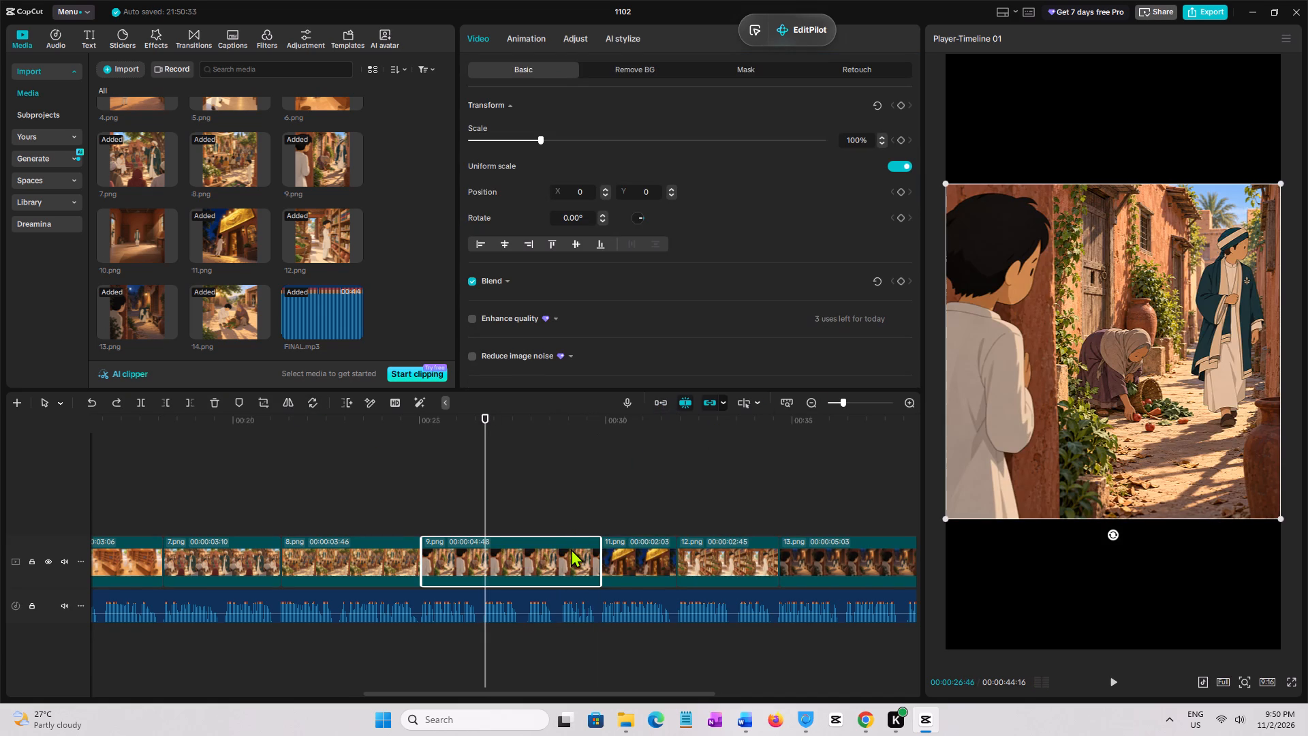
pyautogui.press('w')
# Place 10.png on a new track above the main track, starting at the end of 9.png.
pyautogui.click(135, 251)
pyautogui.moveTo(135, 245); pyautogui.dragTo(479, 514)
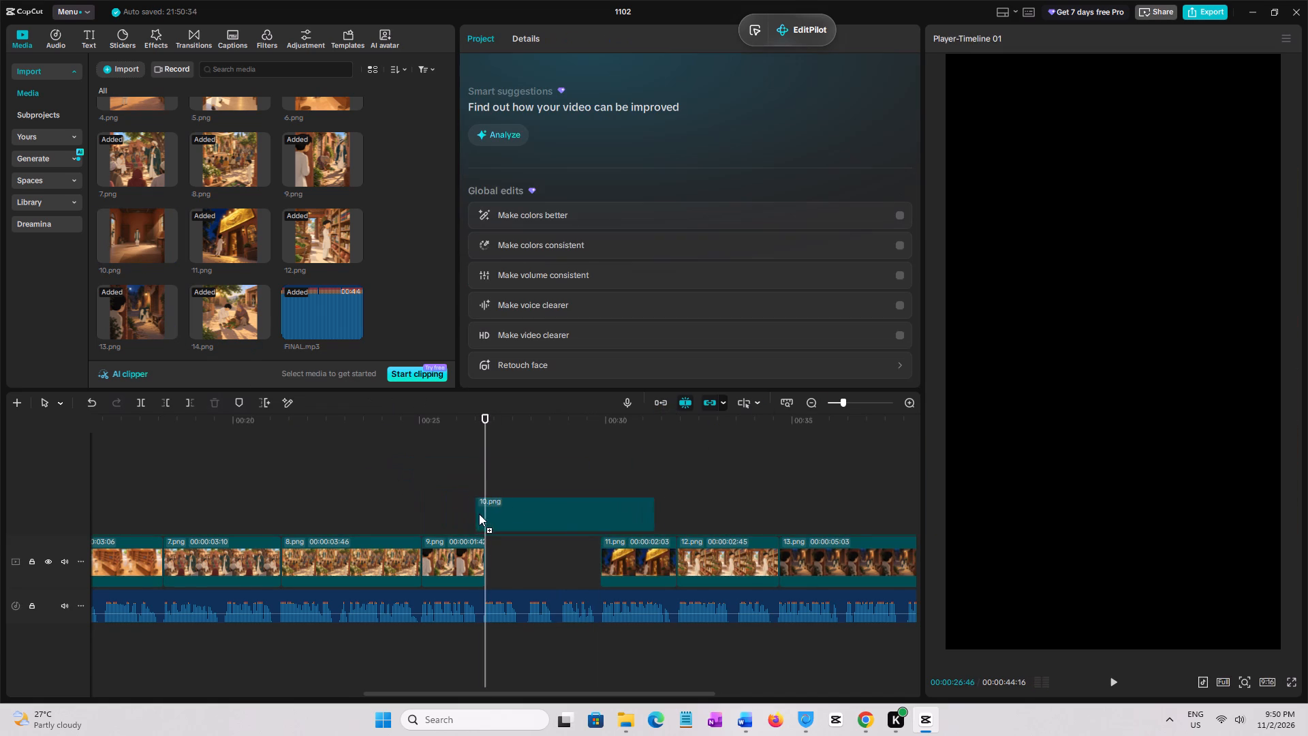
pyautogui.moveTo(479, 514); pyautogui.dragTo(483, 514)
# Trim the end of 10.png to the start of 11.png, at 00:00:29:52.
pyautogui.click(596, 488)
pyautogui.click(603, 500)
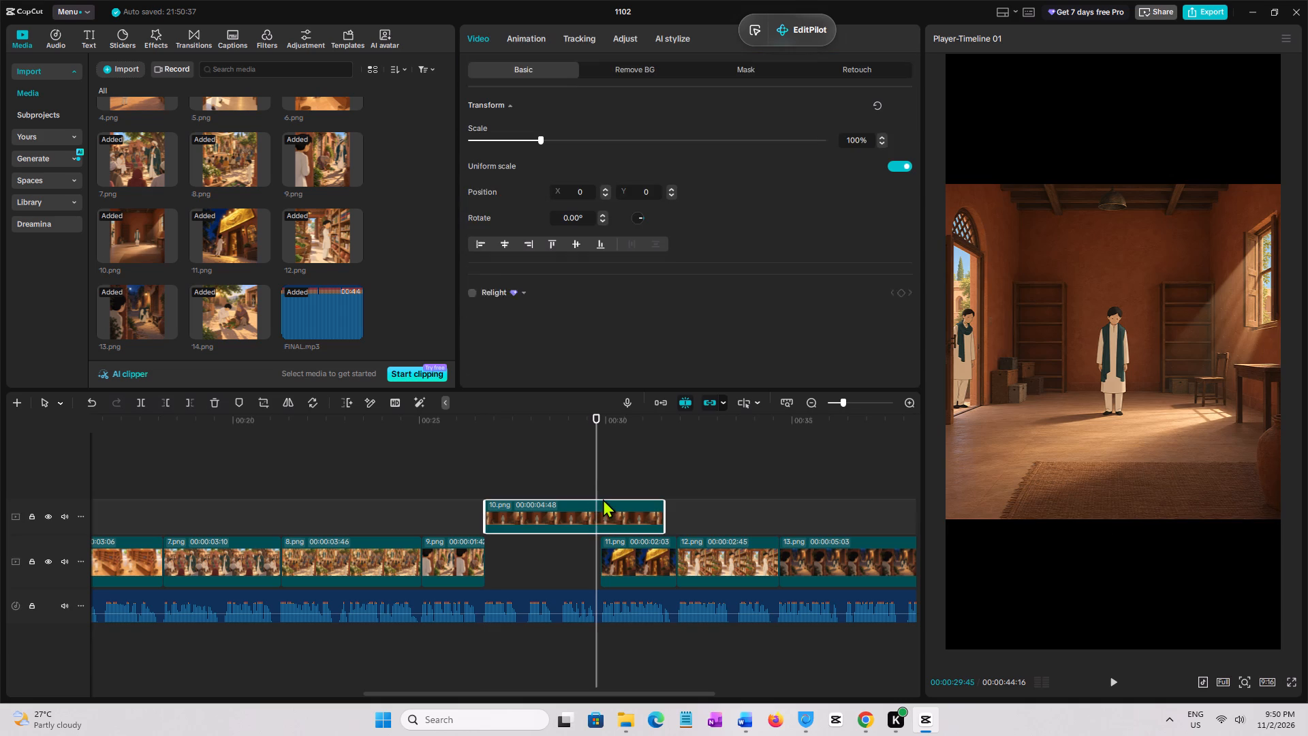
pyautogui.click(599, 487)
pyautogui.click(604, 523)
pyautogui.press('w')
# Move 10.png down into the main track gap between 9.png and 11.png.
pyautogui.moveTo(525, 496); pyautogui.dragTo(531, 550)
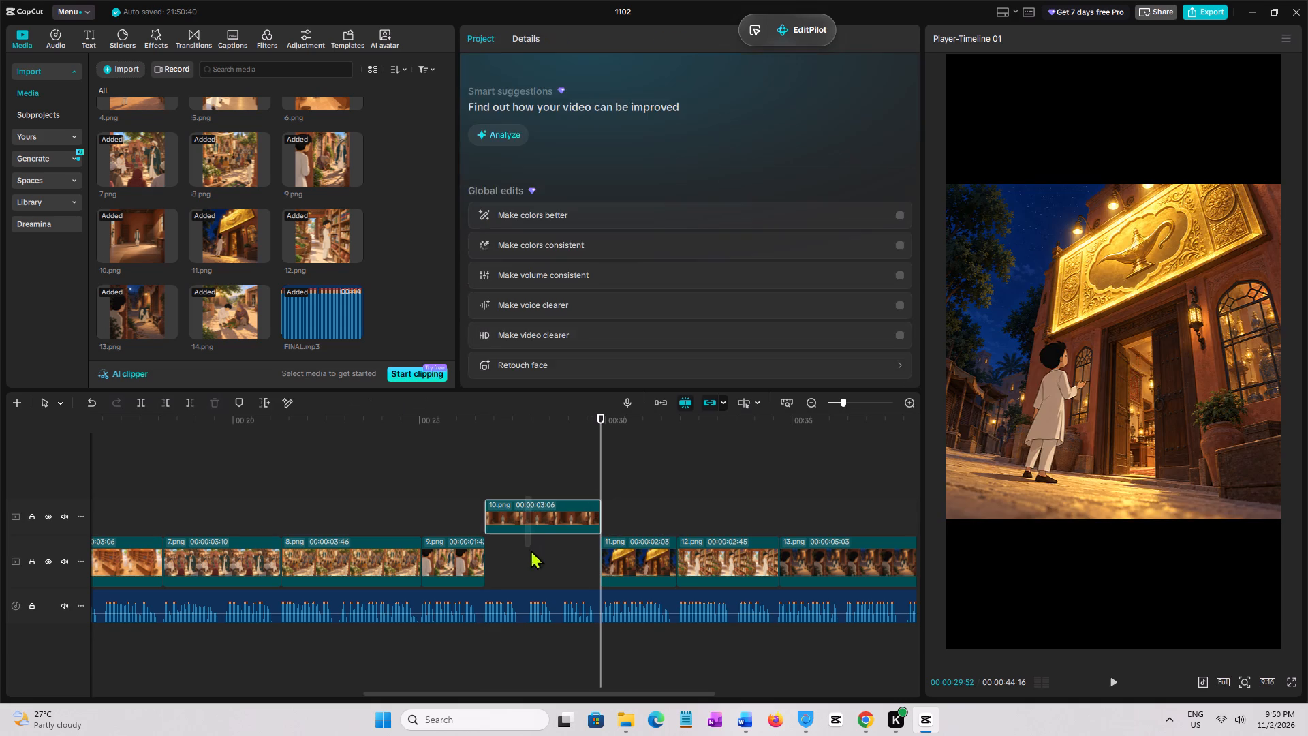
pyautogui.moveTo(531, 550); pyautogui.dragTo(534, 561)
pyautogui.moveTo(516, 529); pyautogui.dragTo(520, 582)
# Trim the end of 14.png to the end of the narration at 00:00:43:25 and play the video's opening over 1.png.
pyautogui.click(441, 517)
pyautogui.press('space')
pyautogui.moveTo(441, 515); pyautogui.dragTo(323, 508)
pyautogui.click(302, 493)
pyautogui.moveTo(302, 493); pyautogui.dragTo(0, 462)
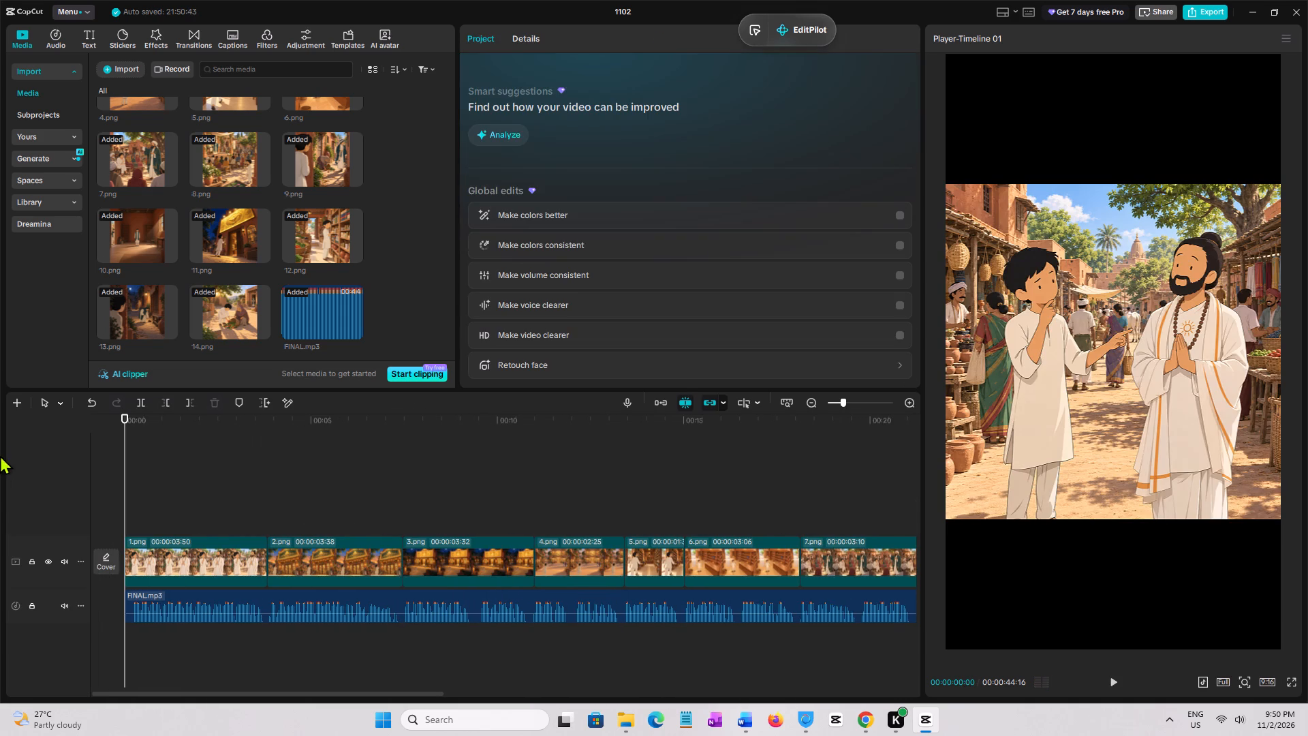
pyautogui.keyDown('ctrl'); pyautogui.scroll(-10, 614, 505); pyautogui.keyUp('ctrl')
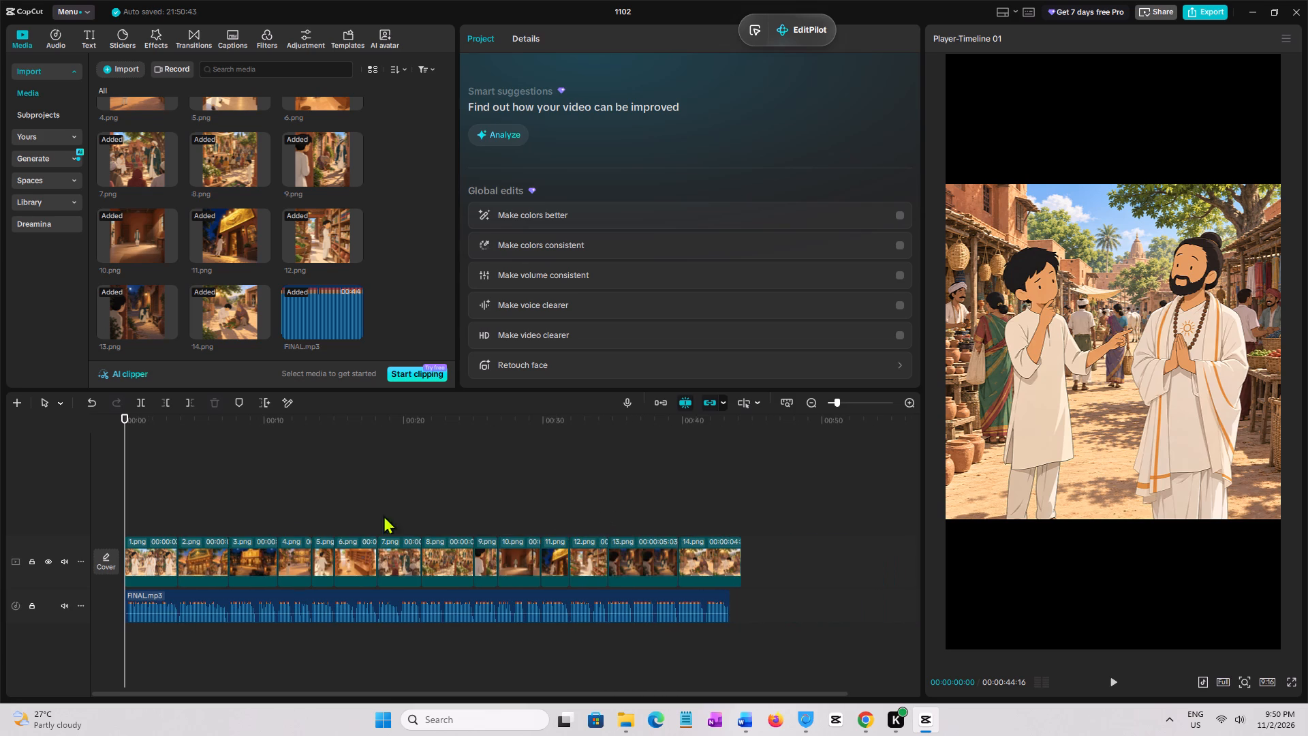
pyautogui.keyDown('ctrl'); pyautogui.click(732, 525); pyautogui.keyUp('ctrl')
pyautogui.click(736, 565)
pyautogui.press('w')
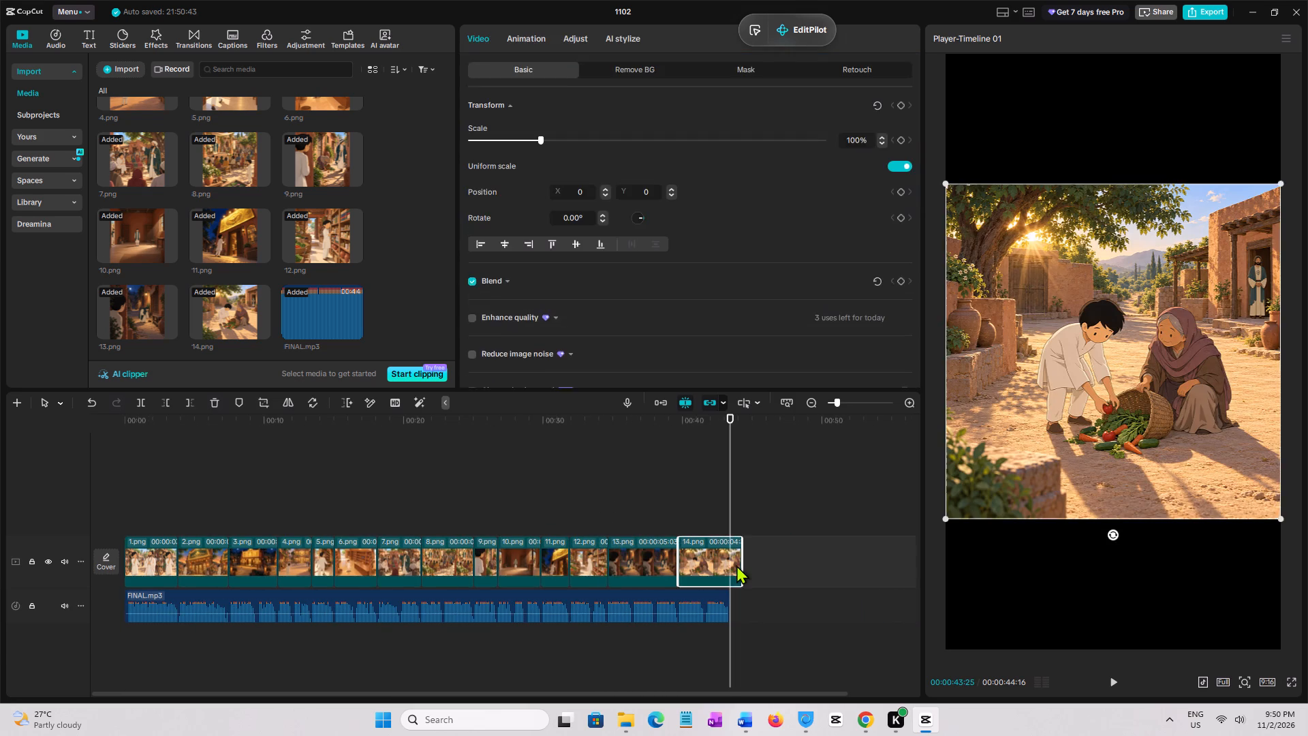
pyautogui.click(621, 499)
pyautogui.moveTo(621, 498); pyautogui.dragTo(0, 494)
pyautogui.press('space')
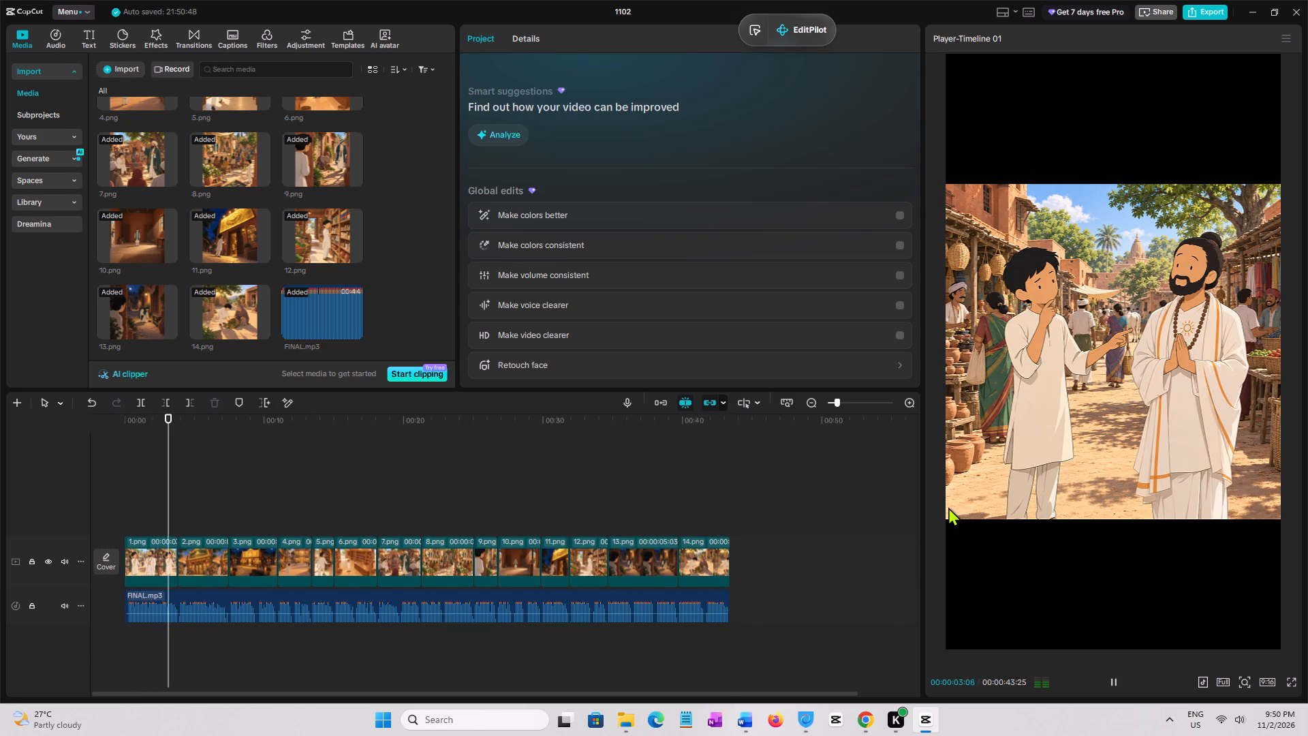
pyautogui.press('space')
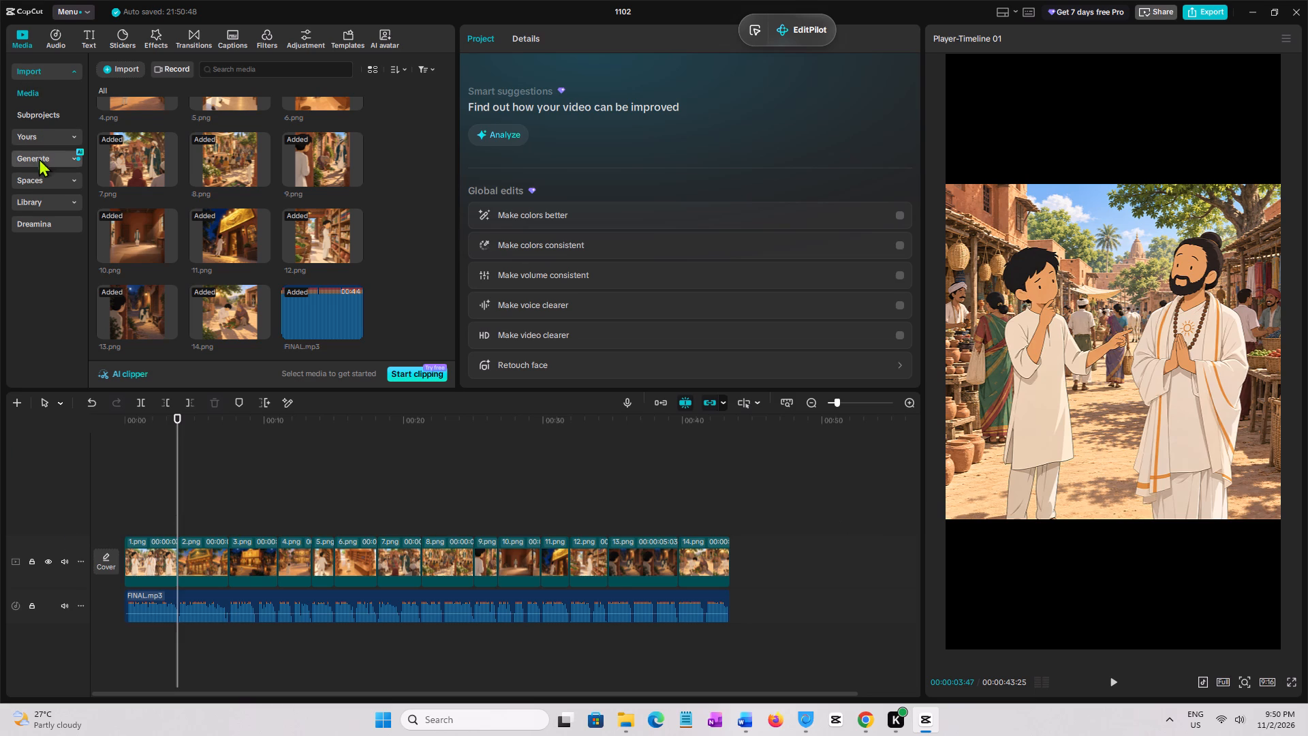
# Place the plain black still from the library's trending media on a new track above 1.png, starting at 00:00:00:00, and select it.
pyautogui.click(46, 206)
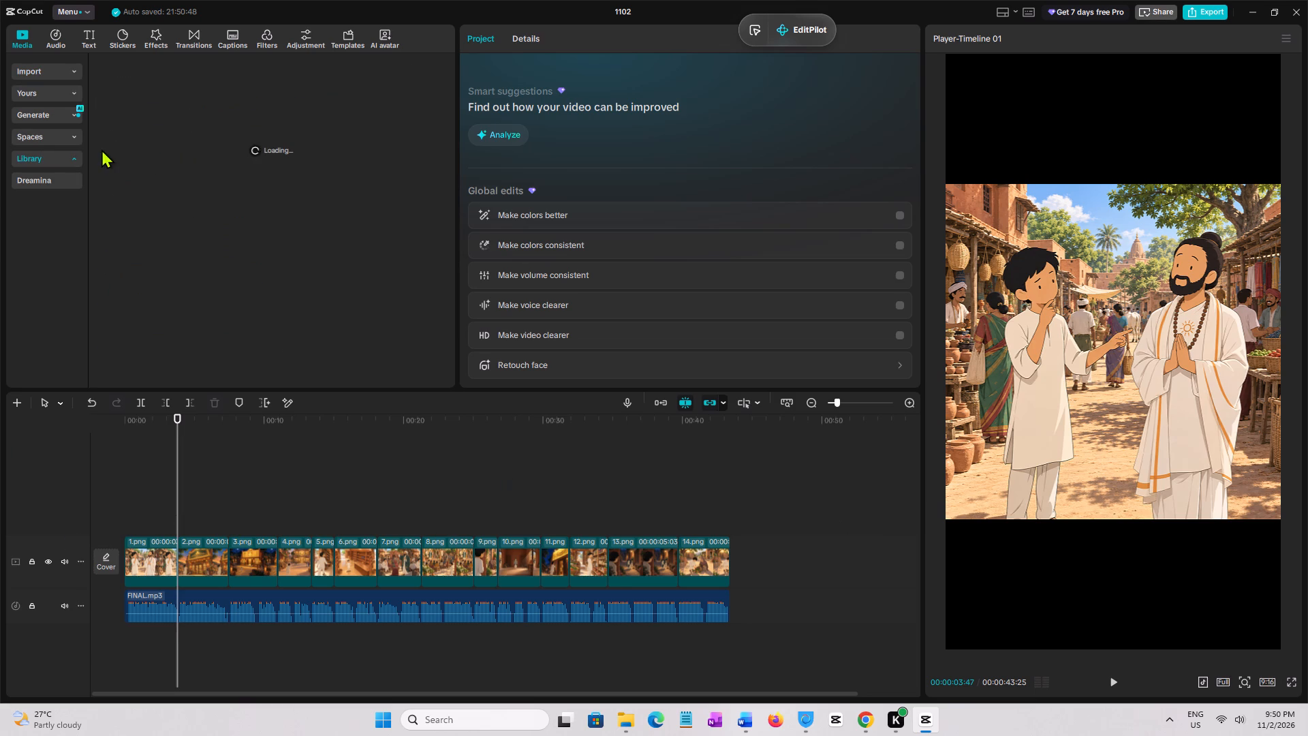
pyautogui.click(208, 214)
pyautogui.moveTo(213, 214); pyautogui.dragTo(163, 440)
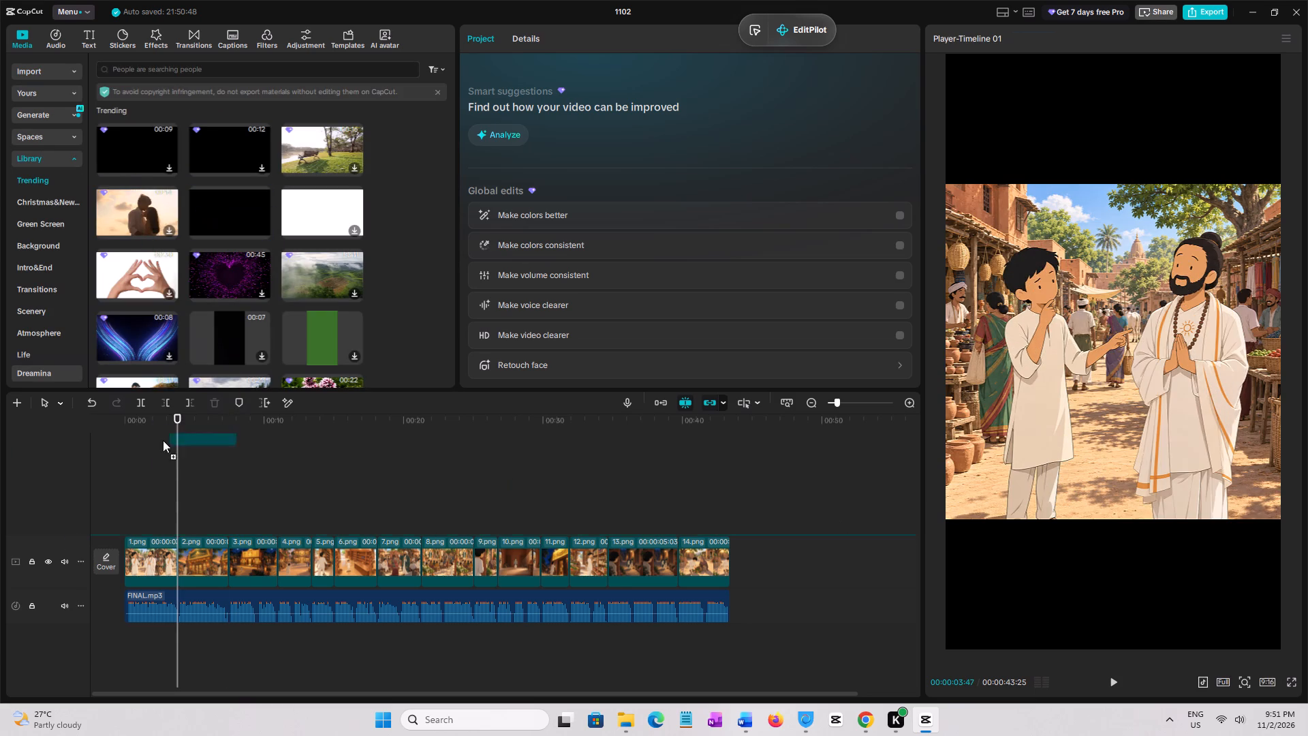
pyautogui.moveTo(163, 440); pyautogui.dragTo(125, 523)
pyautogui.click(131, 482)
pyautogui.moveTo(131, 482); pyautogui.dragTo(110, 489)
pyautogui.click(157, 513)
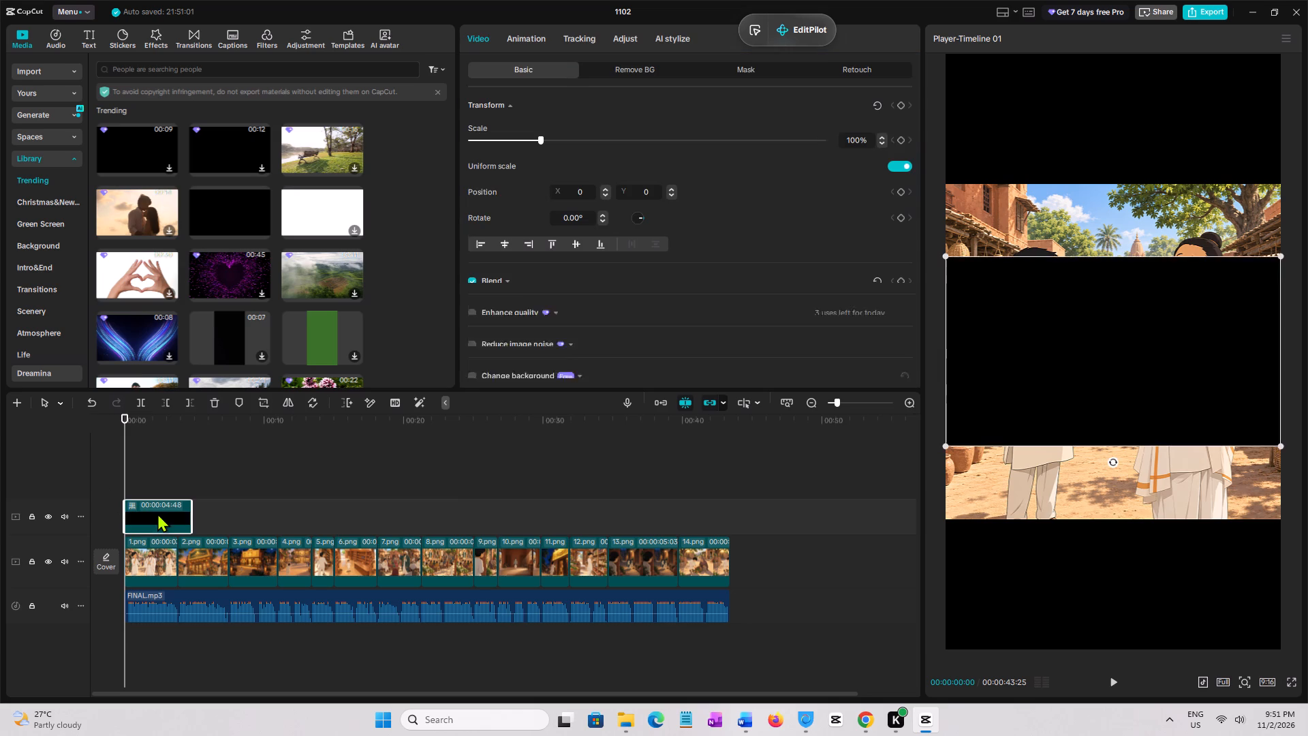
# Move the black overlay straight up over the frame's upper band, to a Y position of about 1672.
pyautogui.moveTo(1088, 353); pyautogui.dragTo(1088, 93)
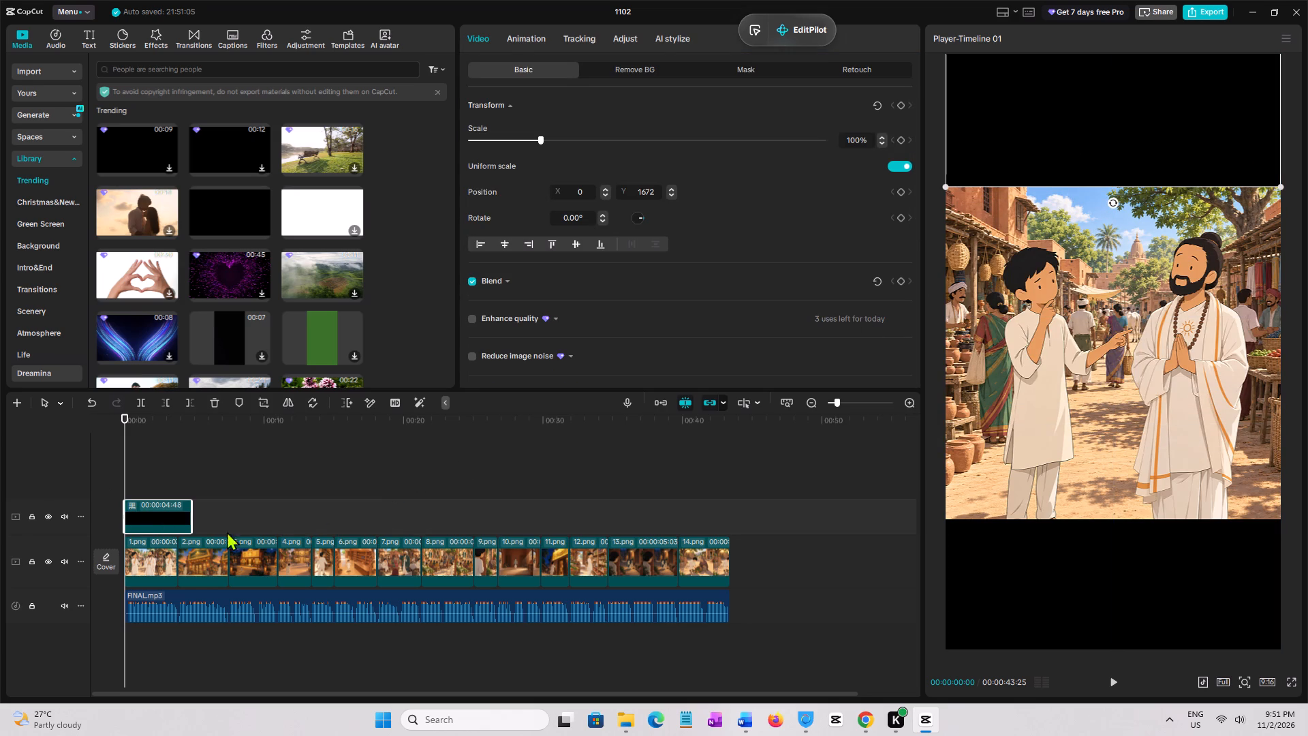
# Duplicate the black overlay onto a new track above it and move the copy over the frame's lower band, at about Y -1696.
pyautogui.keyDown('alt'); pyautogui.click(161, 489); pyautogui.keyUp('alt')
pyautogui.click(161, 504)
pyautogui.keyDown('alt'); pyautogui.moveTo(176, 517); pyautogui.dragTo(172, 492); pyautogui.keyUp('alt')
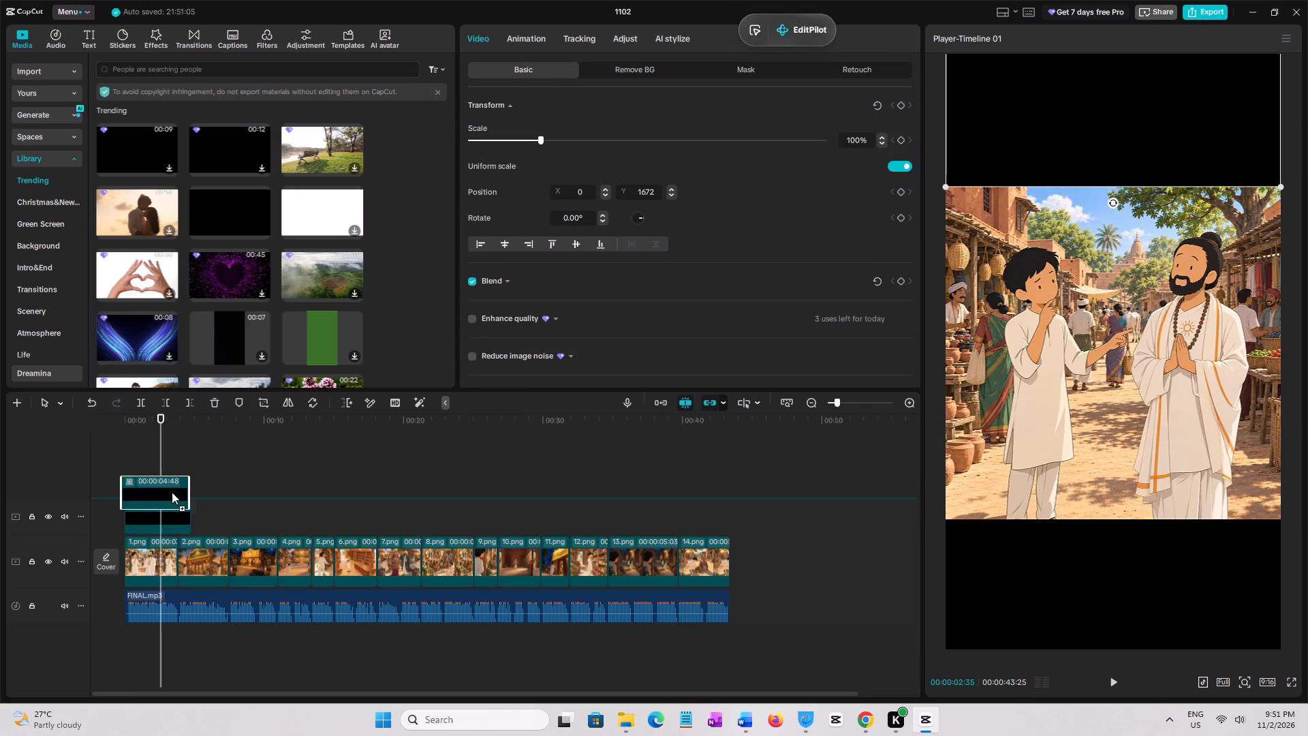
pyautogui.keyDown('alt'); pyautogui.moveTo(172, 492); pyautogui.dragTo(176, 480); pyautogui.keyUp('alt')
pyautogui.click(1039, 162)
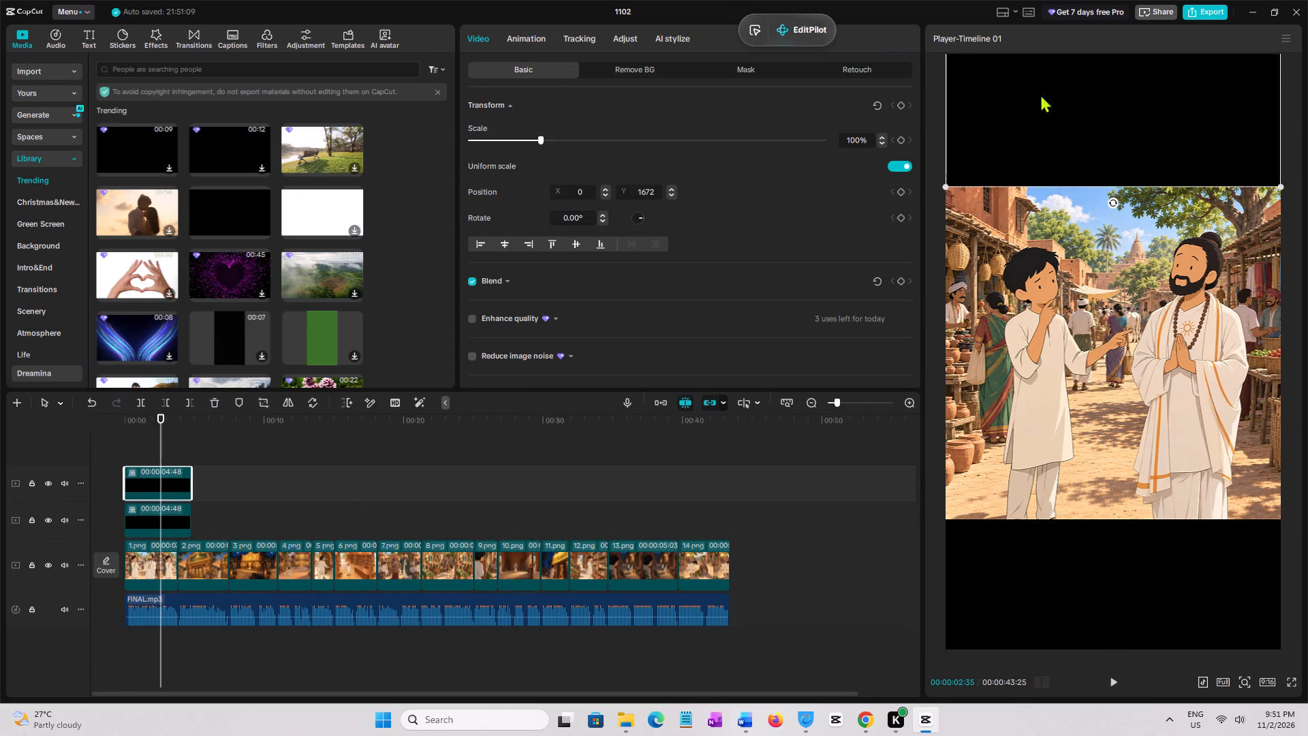
pyautogui.moveTo(1040, 94); pyautogui.dragTo(1042, 613)
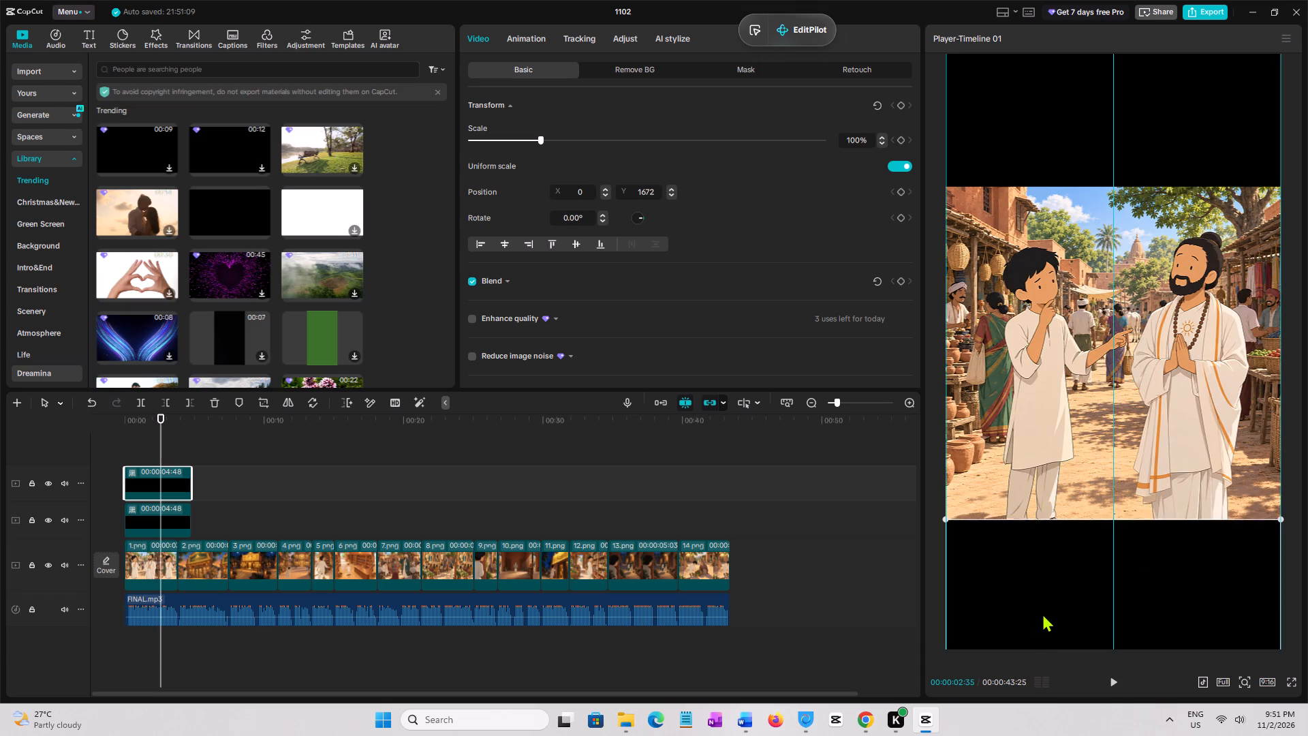
pyautogui.moveTo(1042, 613); pyautogui.dragTo(1042, 617)
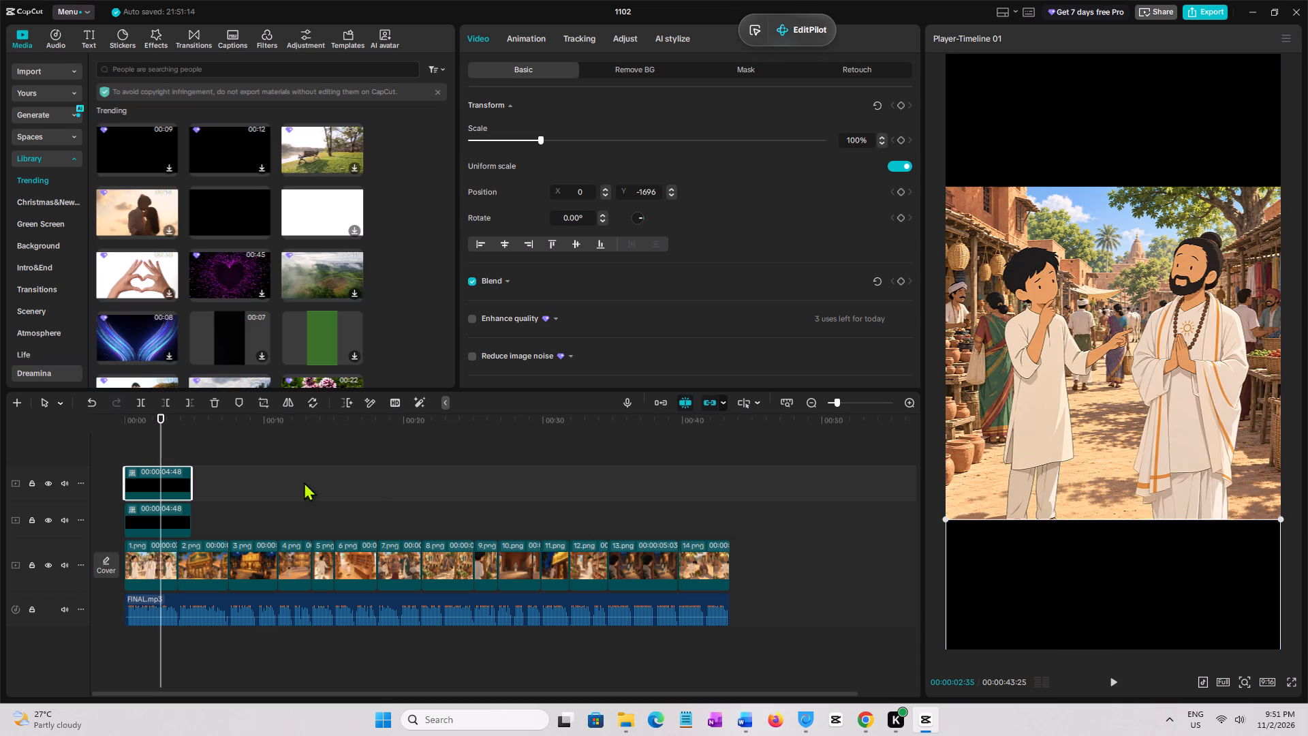
# Select both black overlays and extend their ends together to the end of the narration at 00:00:43:25.
pyautogui.click(155, 447)
pyautogui.moveTo(155, 447); pyautogui.dragTo(74, 452)
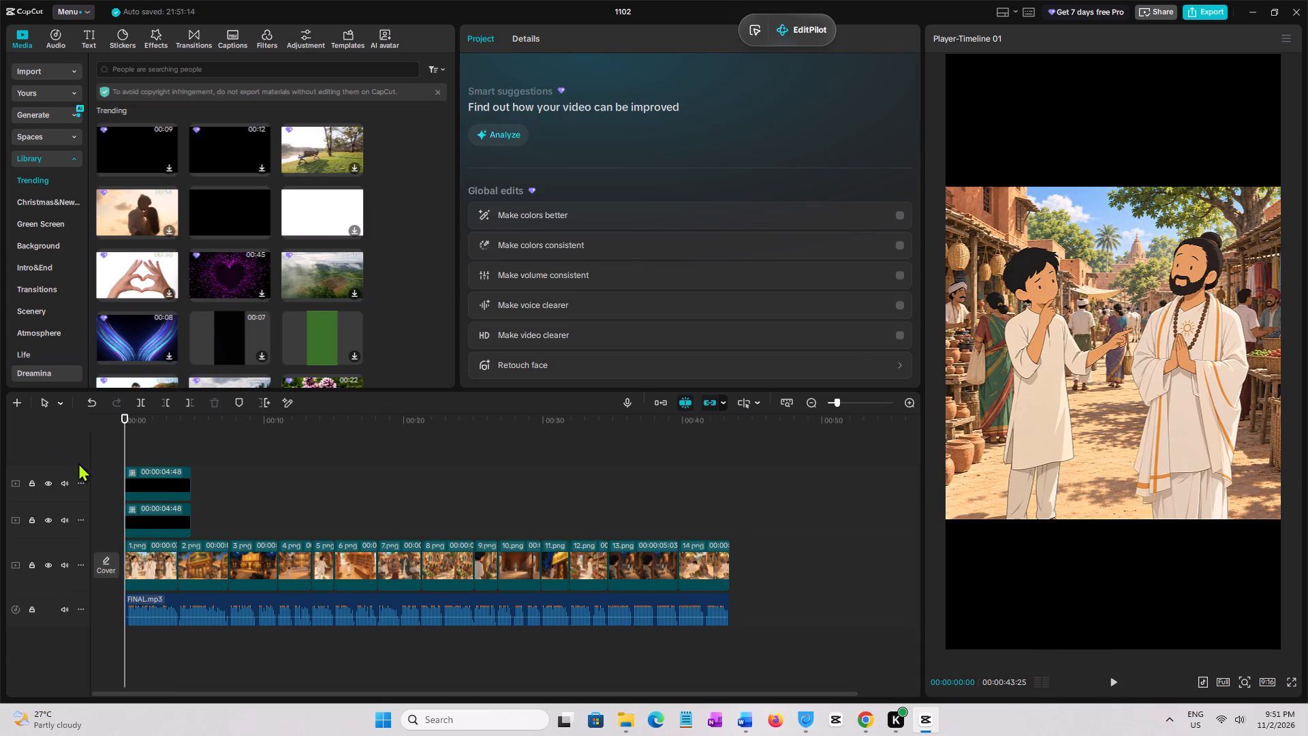
pyautogui.moveTo(195, 472); pyautogui.dragTo(193, 493)
pyautogui.moveTo(193, 493); pyautogui.dragTo(176, 507)
pyautogui.moveTo(195, 513); pyautogui.dragTo(669, 532)
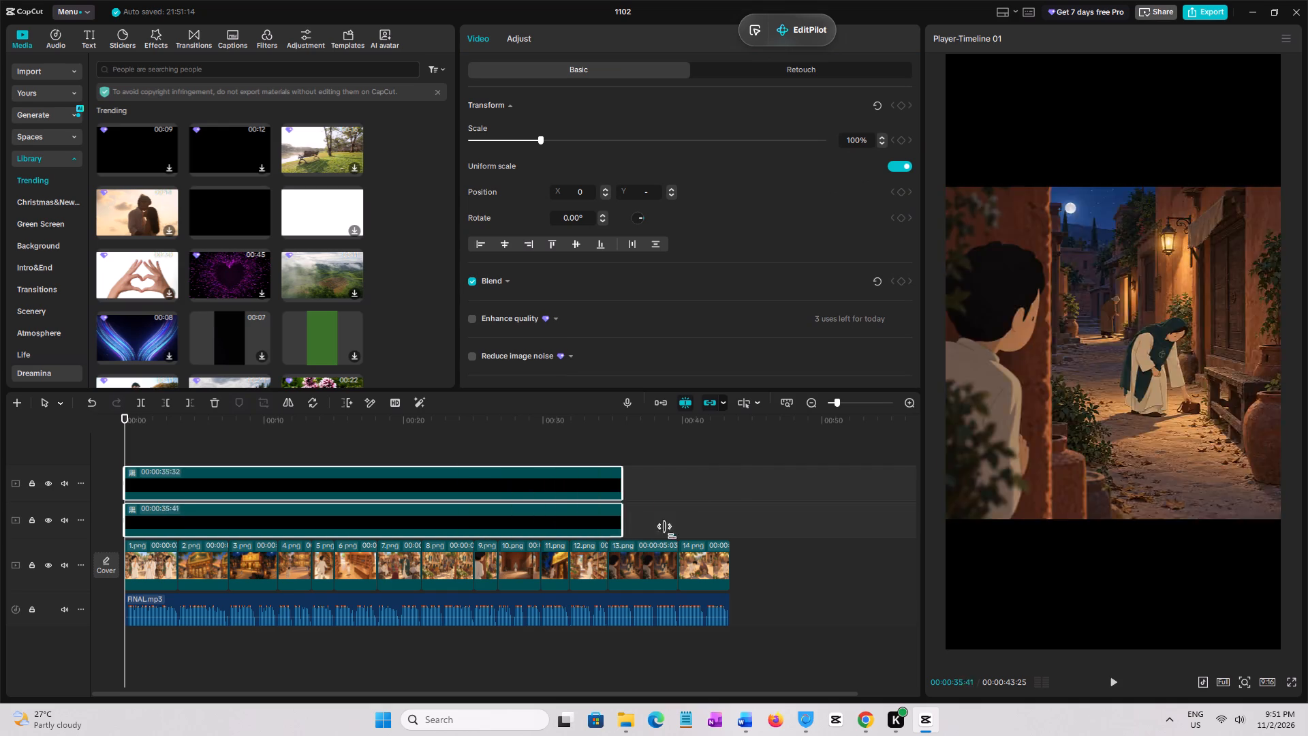
pyautogui.moveTo(669, 532); pyautogui.dragTo(729, 540)
# Play the video from 00:00:00:00 to review the images and narration with both overlays, and replay its opening.
pyautogui.click(324, 435)
pyautogui.moveTo(323, 435); pyautogui.dragTo(106, 429)
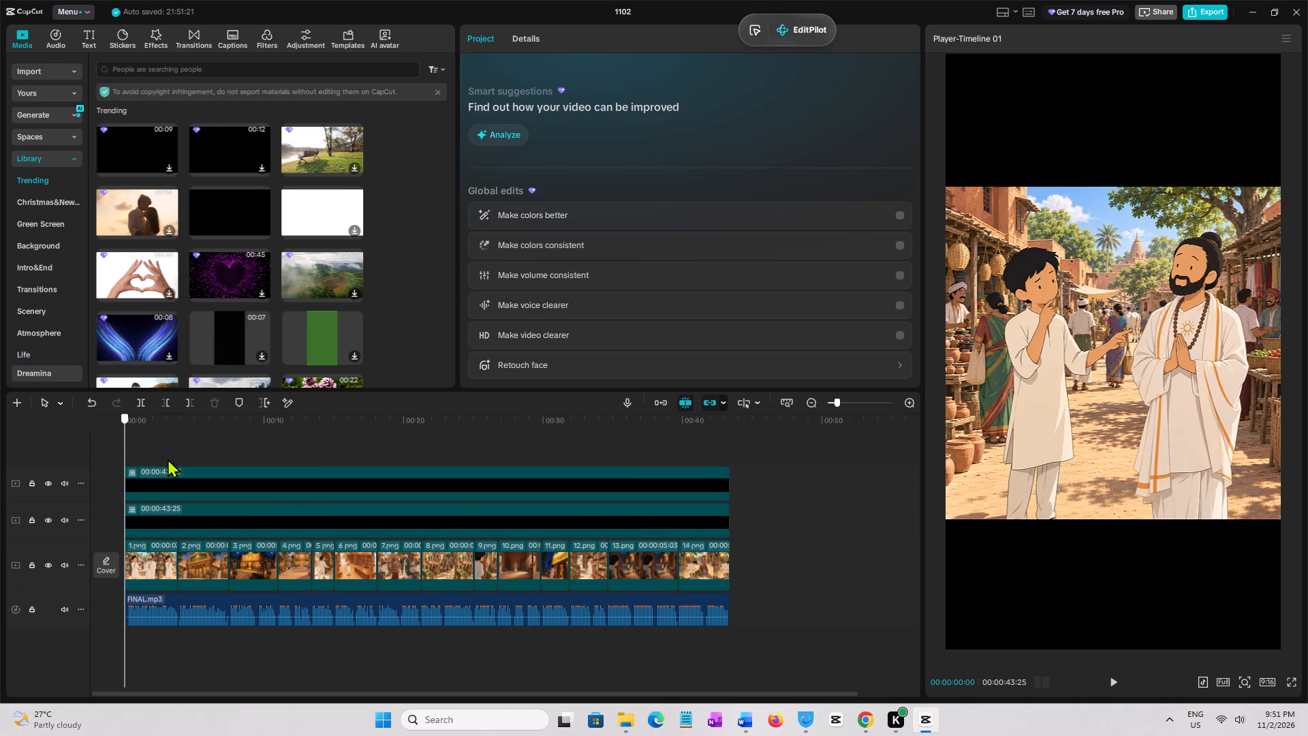
pyautogui.keyDown('ctrl'); pyautogui.scroll(7, 292, 519); pyautogui.keyUp('ctrl')
pyautogui.keyDown('ctrl'); pyautogui.click(144, 450); pyautogui.keyUp('ctrl')
pyautogui.moveTo(138, 450); pyautogui.dragTo(31, 449)
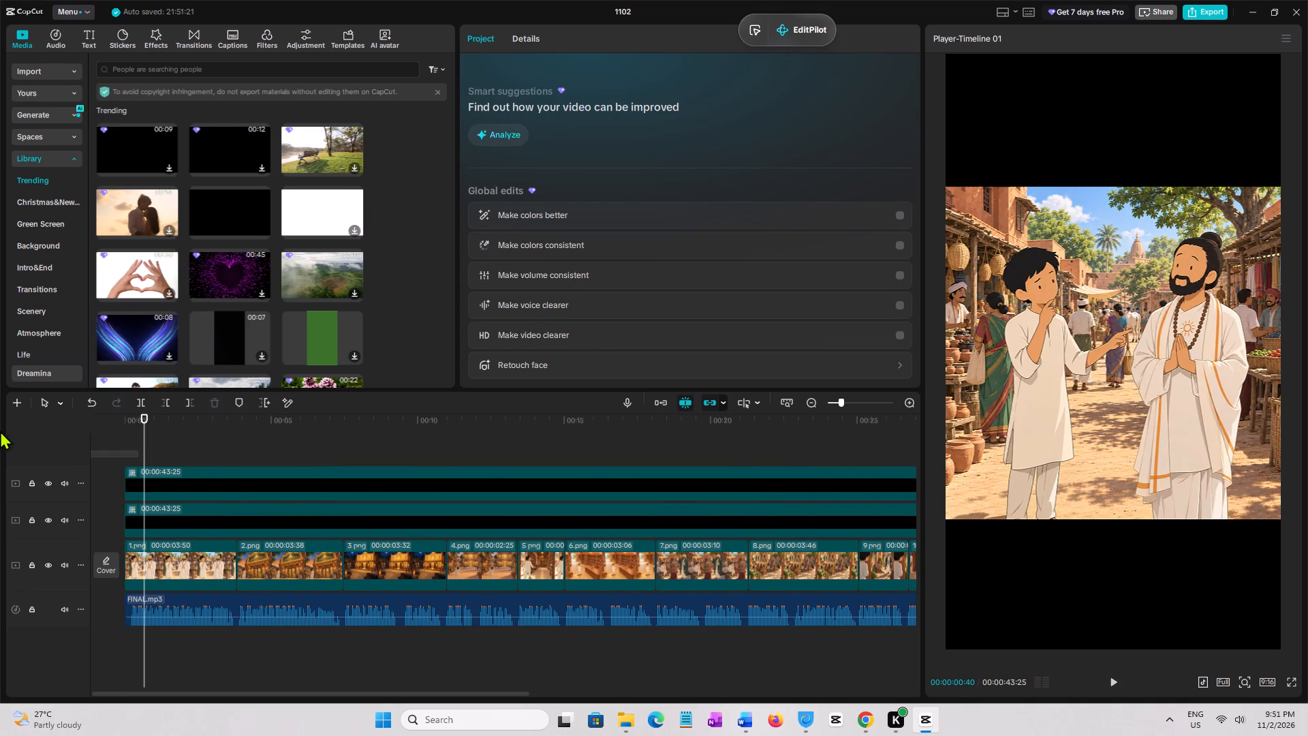
pyautogui.click(157, 456)
pyautogui.moveTo(157, 456); pyautogui.dragTo(0, 442)
pyautogui.press('space')
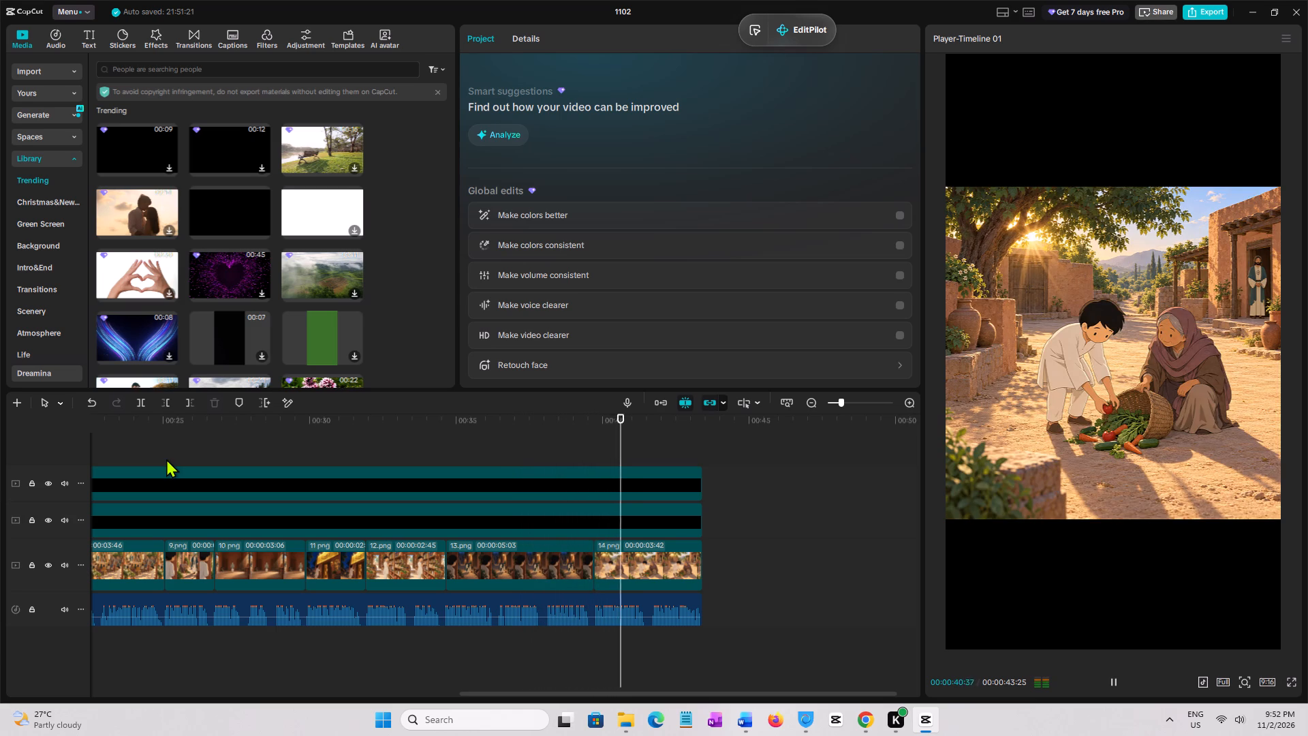
pyautogui.click(144, 433)
pyautogui.moveTo(144, 433); pyautogui.dragTo(0, 448)
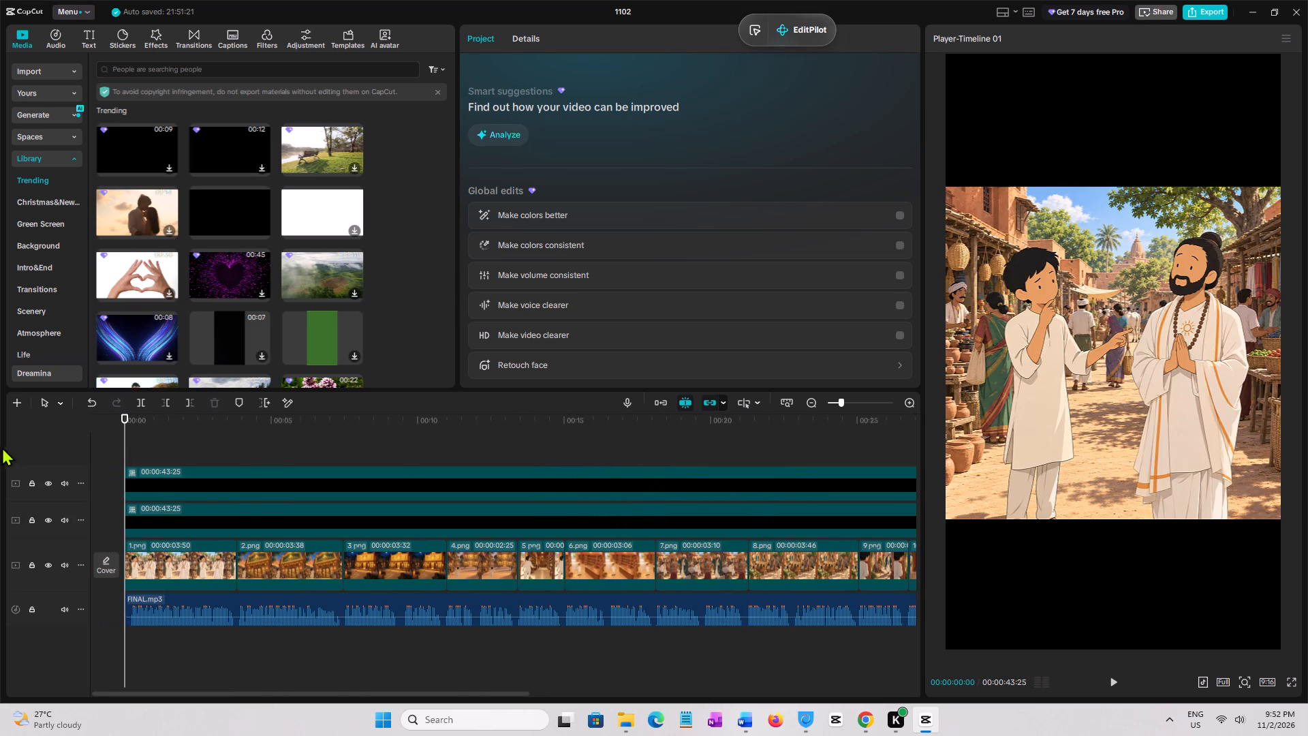
pyautogui.press('space')
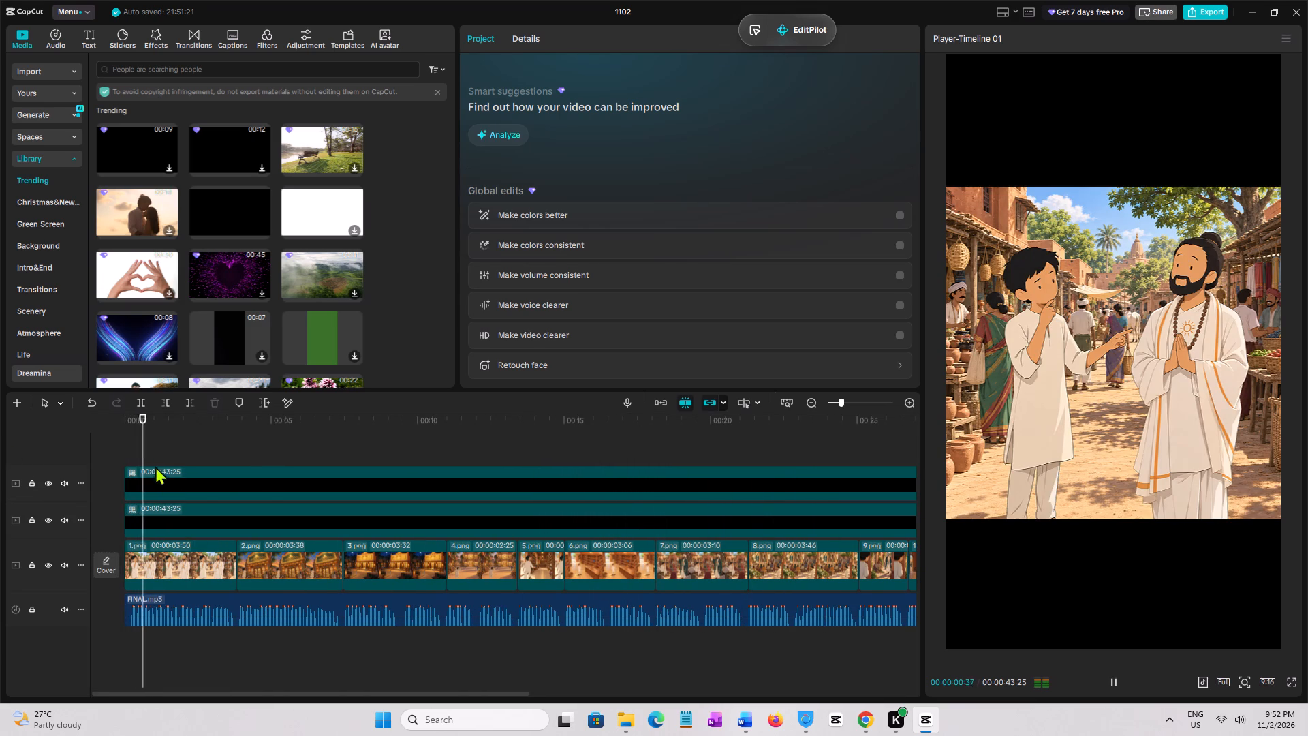
# Add a Transform keyframe to 1.png at 00:00:00:00, with scale at 100% and position at 0, 0.
pyautogui.click(143, 448)
pyautogui.moveTo(143, 448); pyautogui.dragTo(108, 452)
pyautogui.click(153, 577)
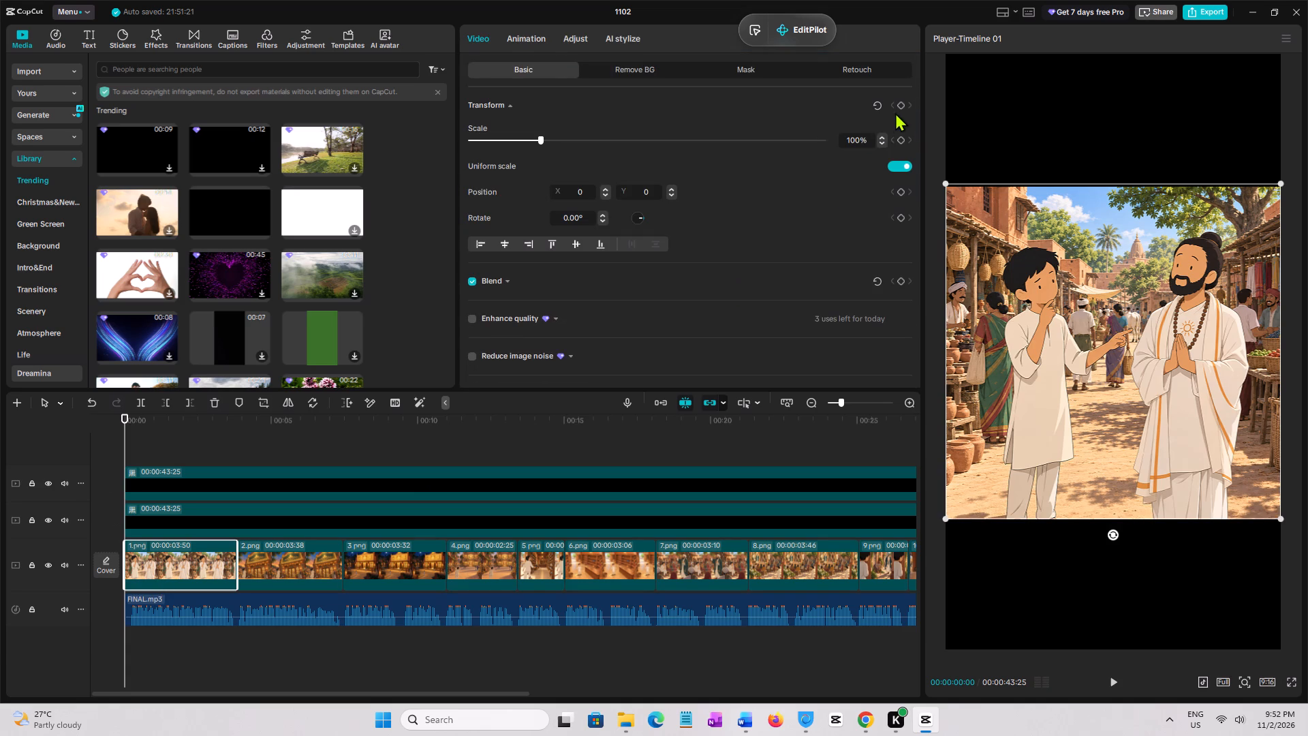
pyautogui.click(898, 108)
# Widen the player area slightly beside the clip properties and timeline.
pyautogui.moveTo(924, 343); pyautogui.dragTo(897, 350)
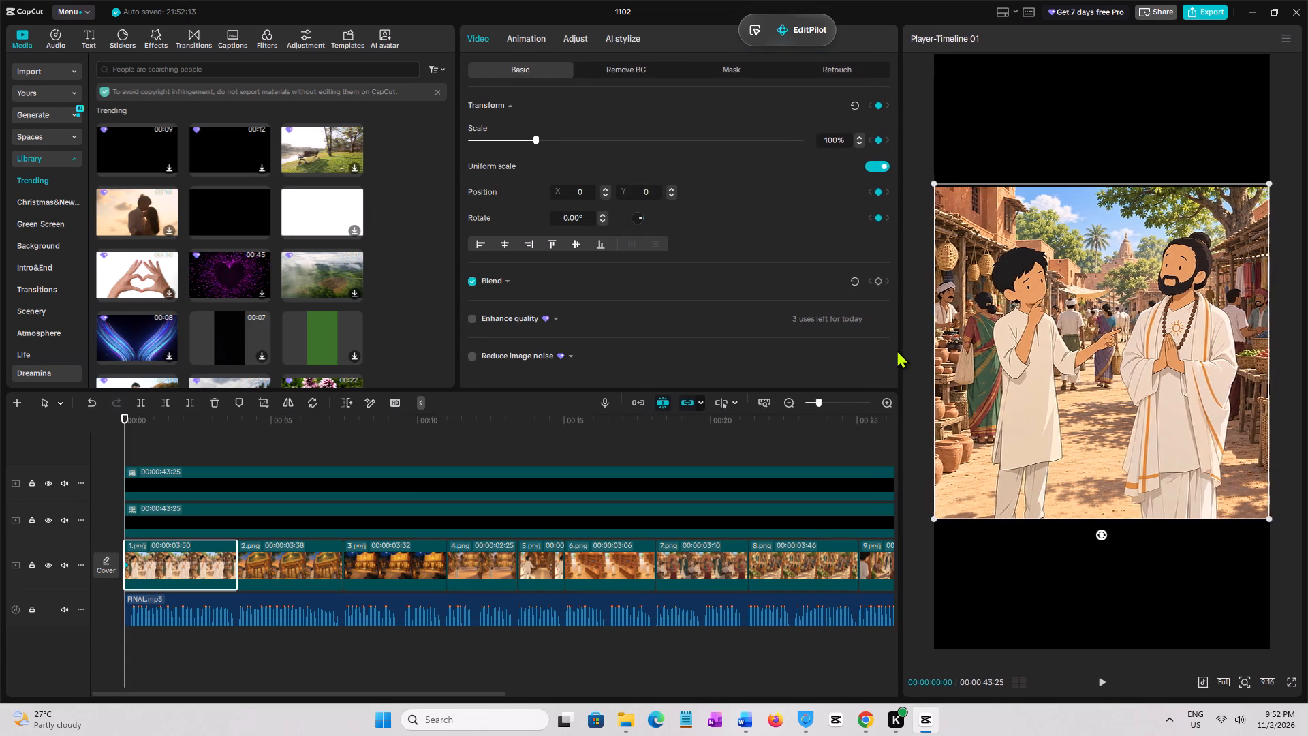
pyautogui.moveTo(897, 350); pyautogui.dragTo(888, 352)
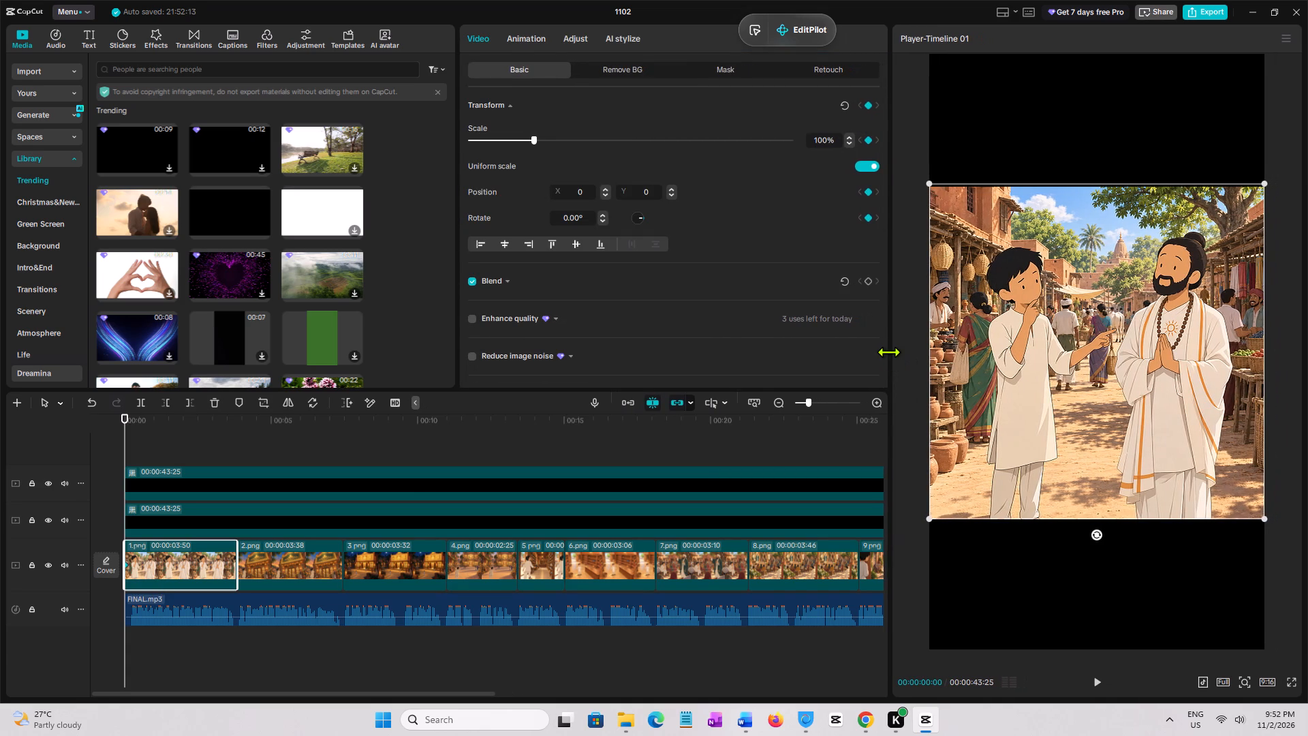
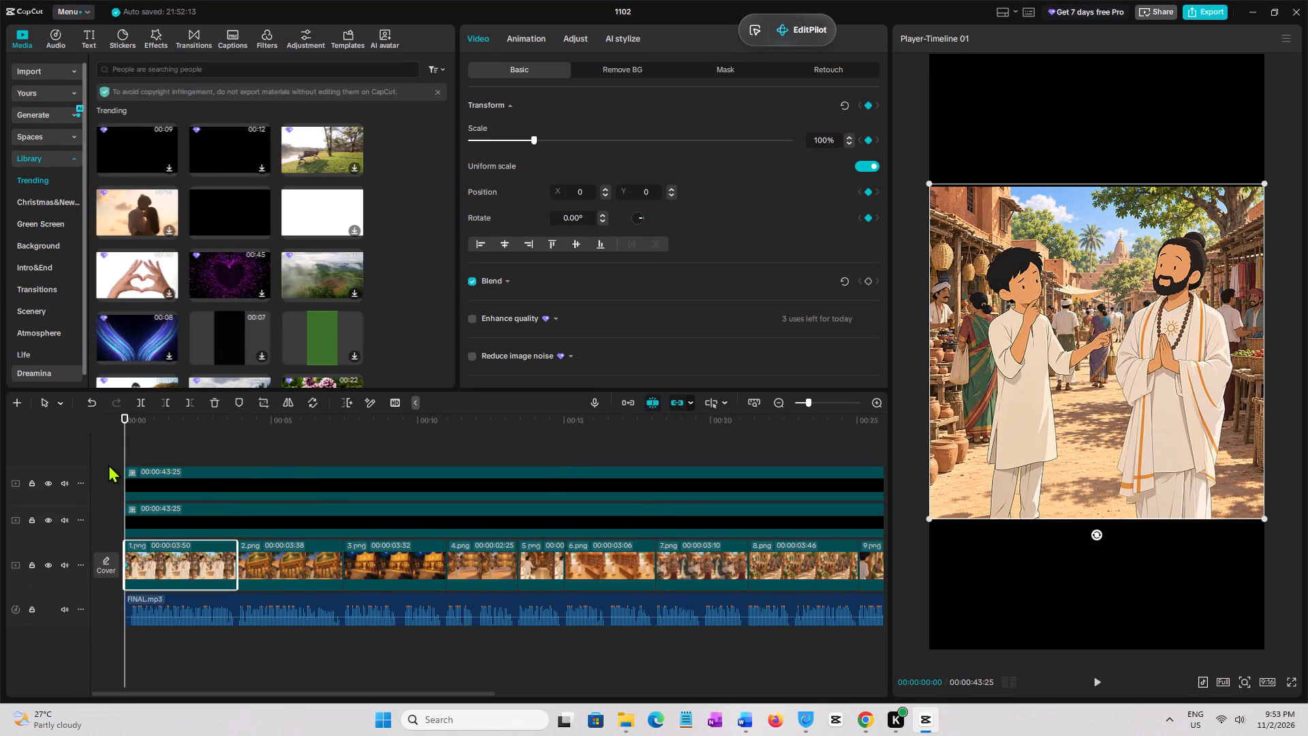
# Add scale and position keyframes to 1.png at 00:00:01:57, with scale at 144% and position at -396, -59.
pyautogui.moveTo(125, 433); pyautogui.dragTo(178, 442)
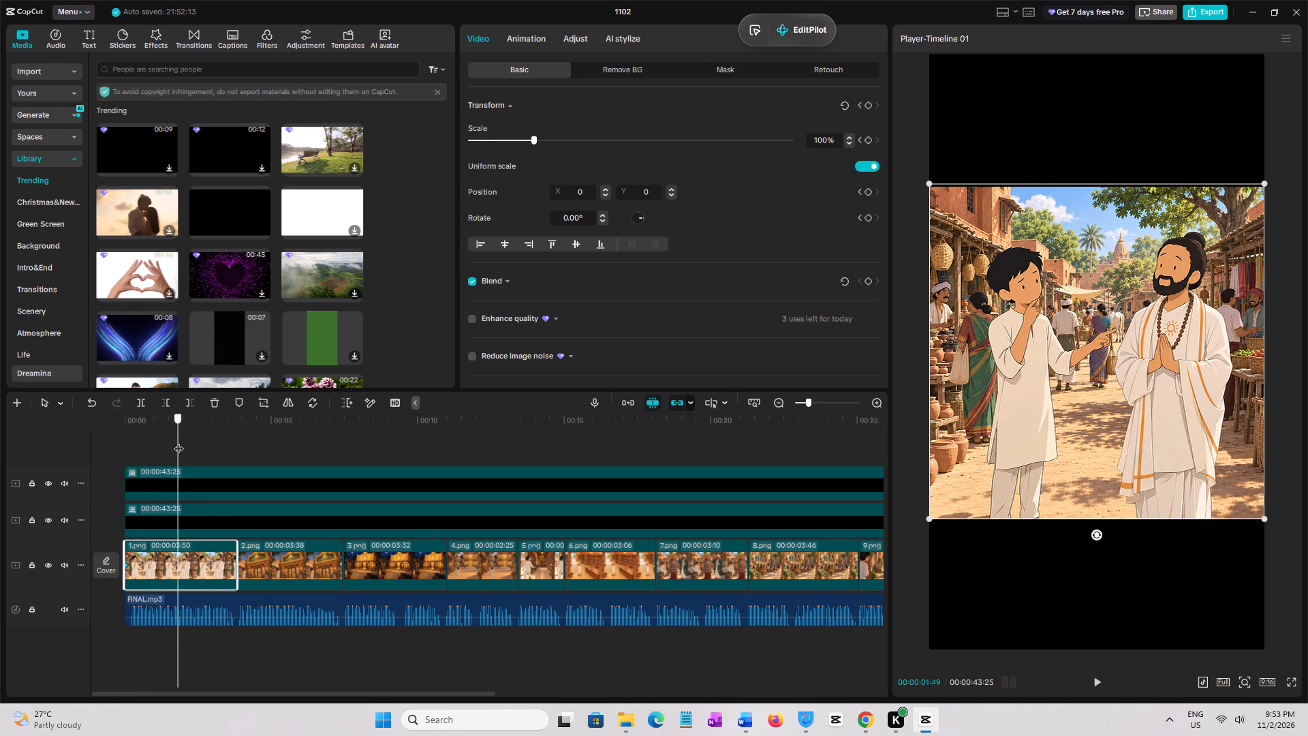
pyautogui.moveTo(178, 442); pyautogui.dragTo(225, 450)
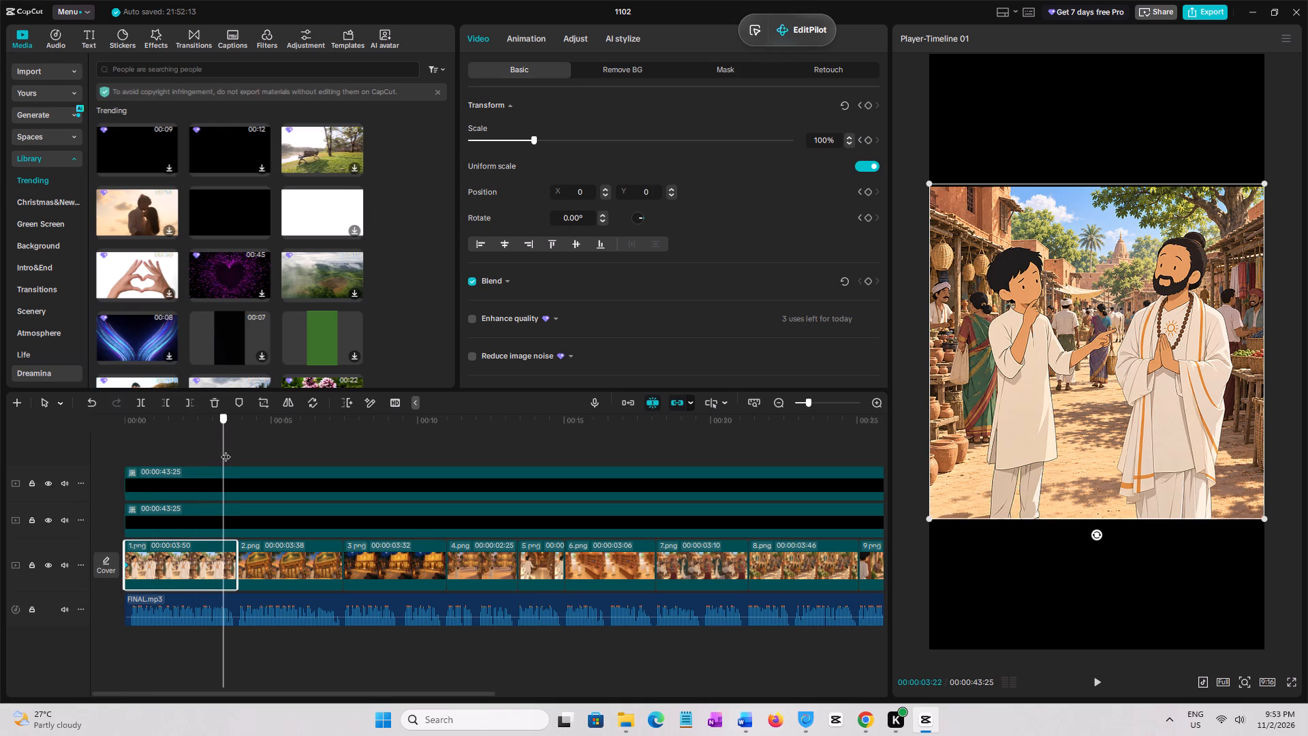
pyautogui.moveTo(225, 450); pyautogui.dragTo(229, 450)
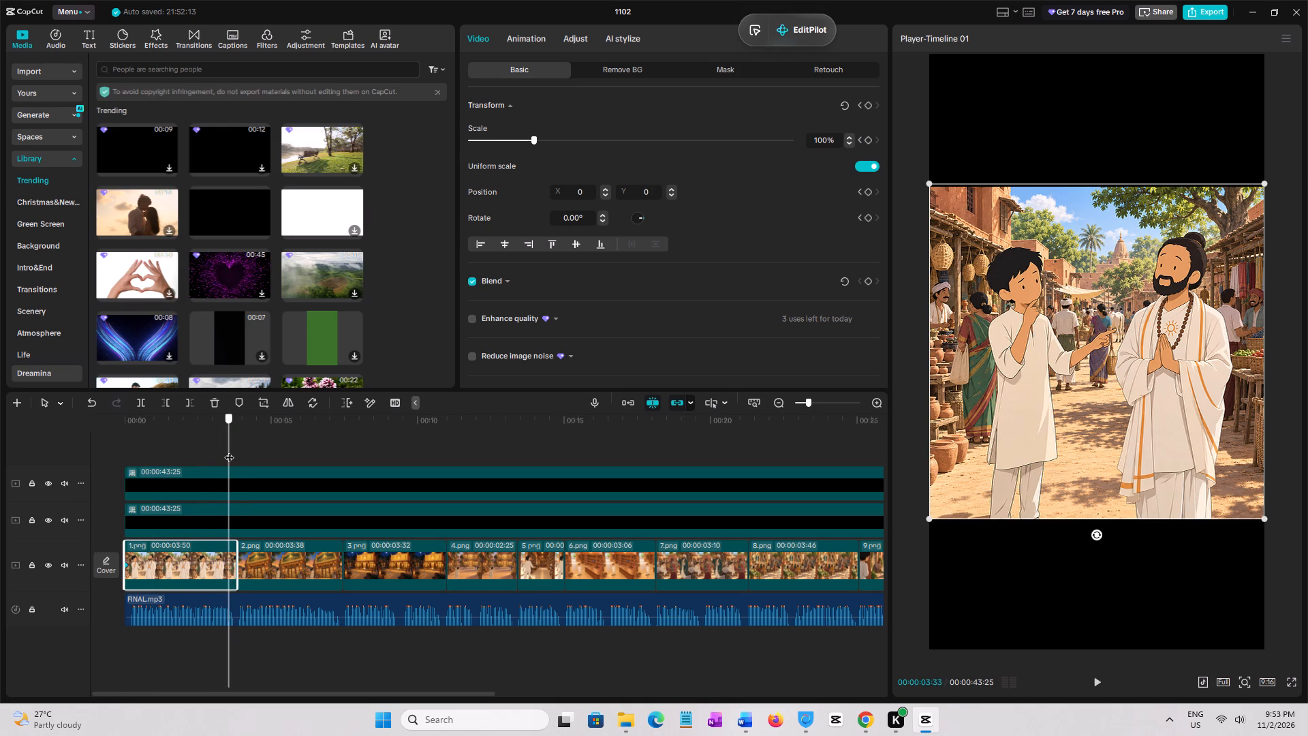
pyautogui.moveTo(229, 450); pyautogui.dragTo(225, 454)
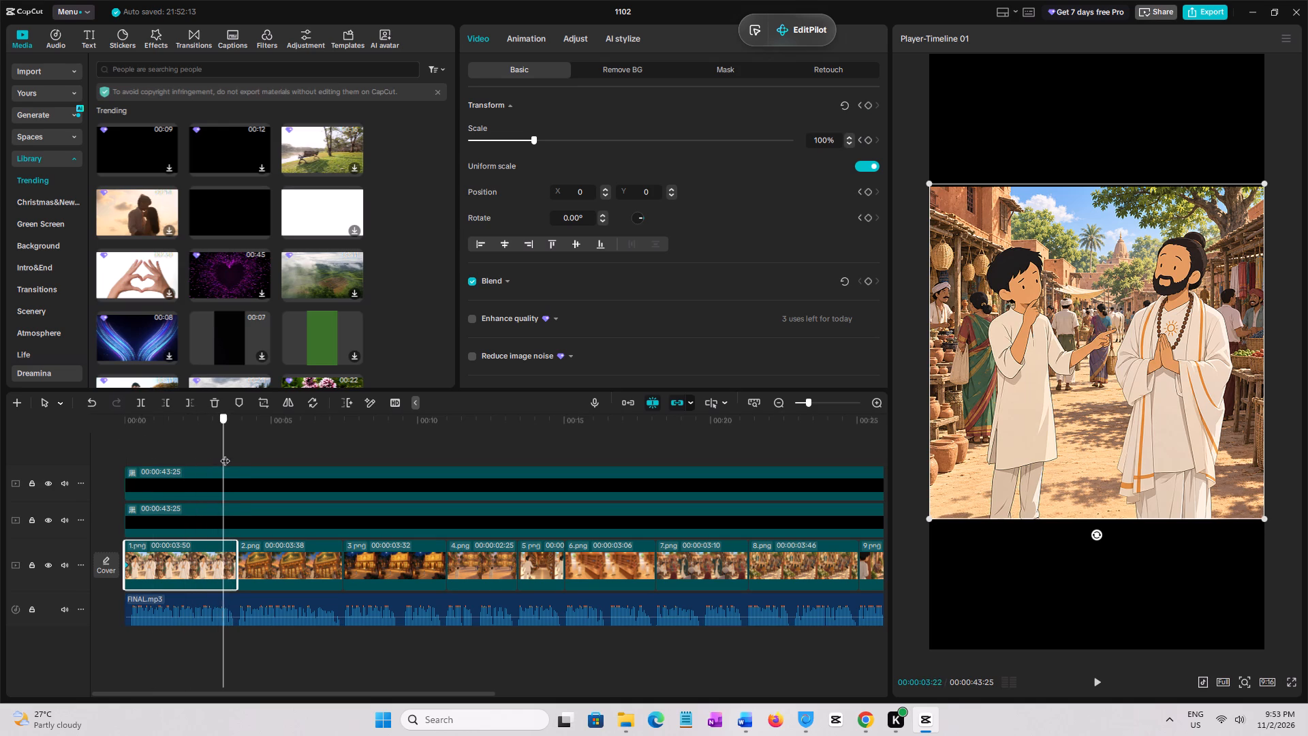
pyautogui.moveTo(225, 454); pyautogui.dragTo(229, 455)
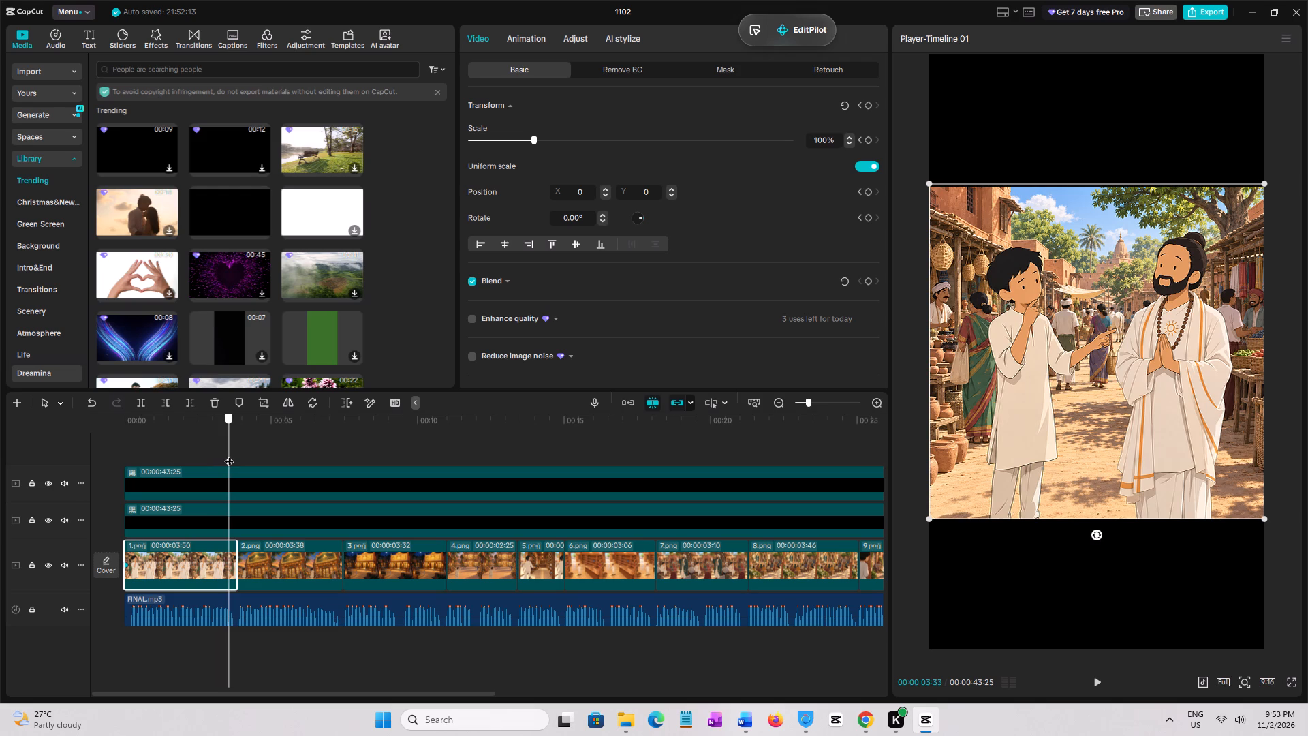
pyautogui.moveTo(229, 455); pyautogui.dragTo(172, 442)
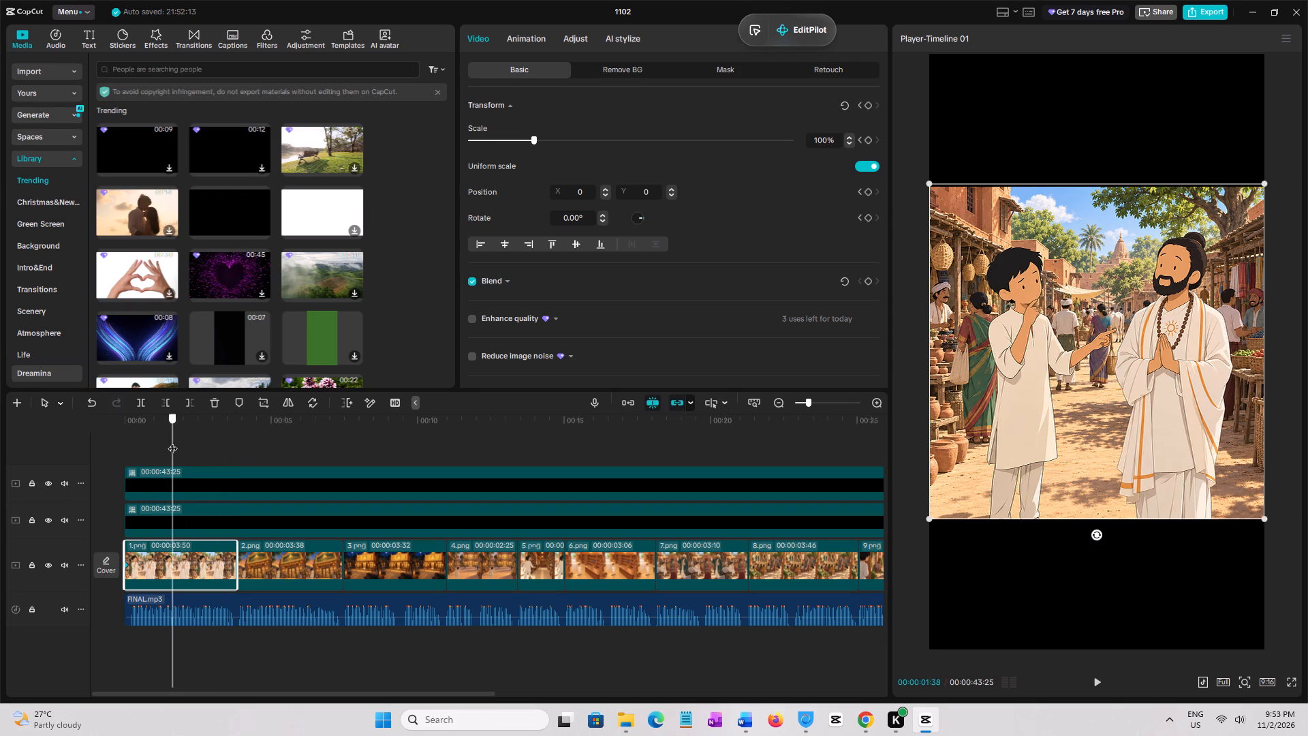
pyautogui.moveTo(172, 442); pyautogui.dragTo(185, 442)
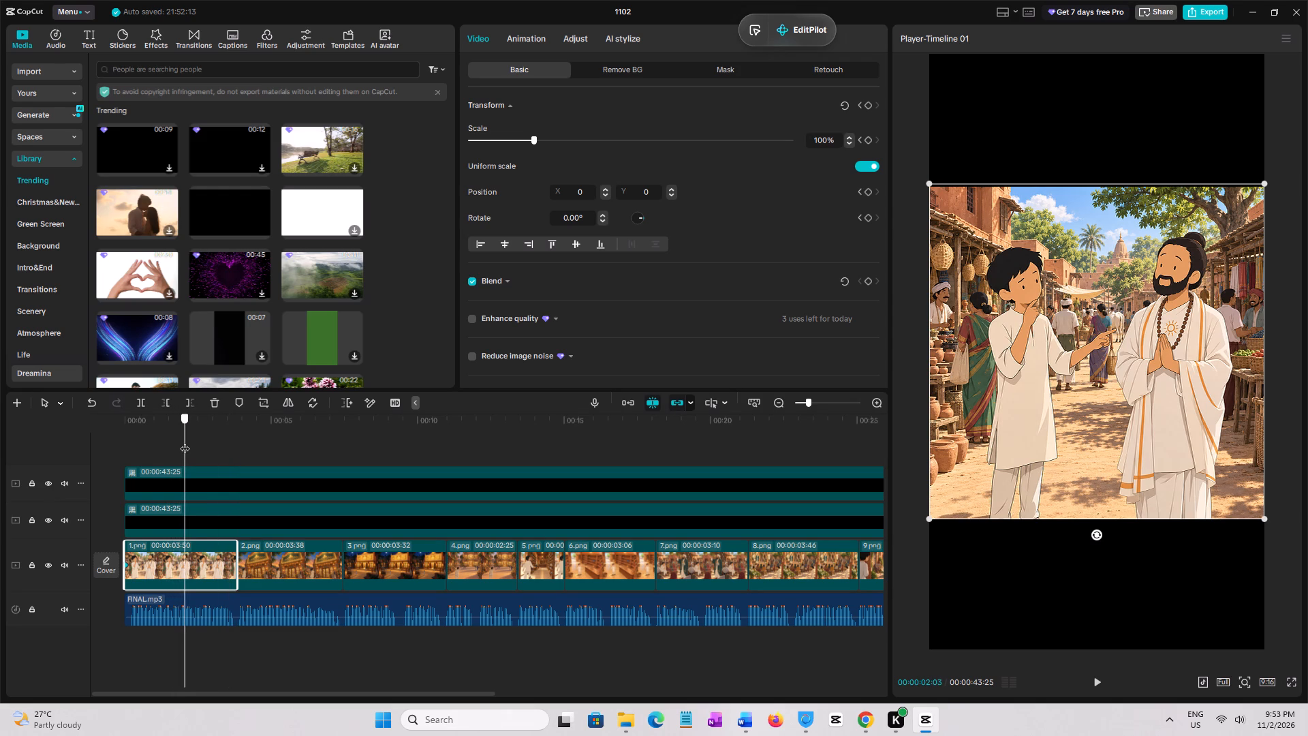
pyautogui.moveTo(185, 442); pyautogui.dragTo(182, 442)
pyautogui.moveTo(535, 137); pyautogui.dragTo(540, 138)
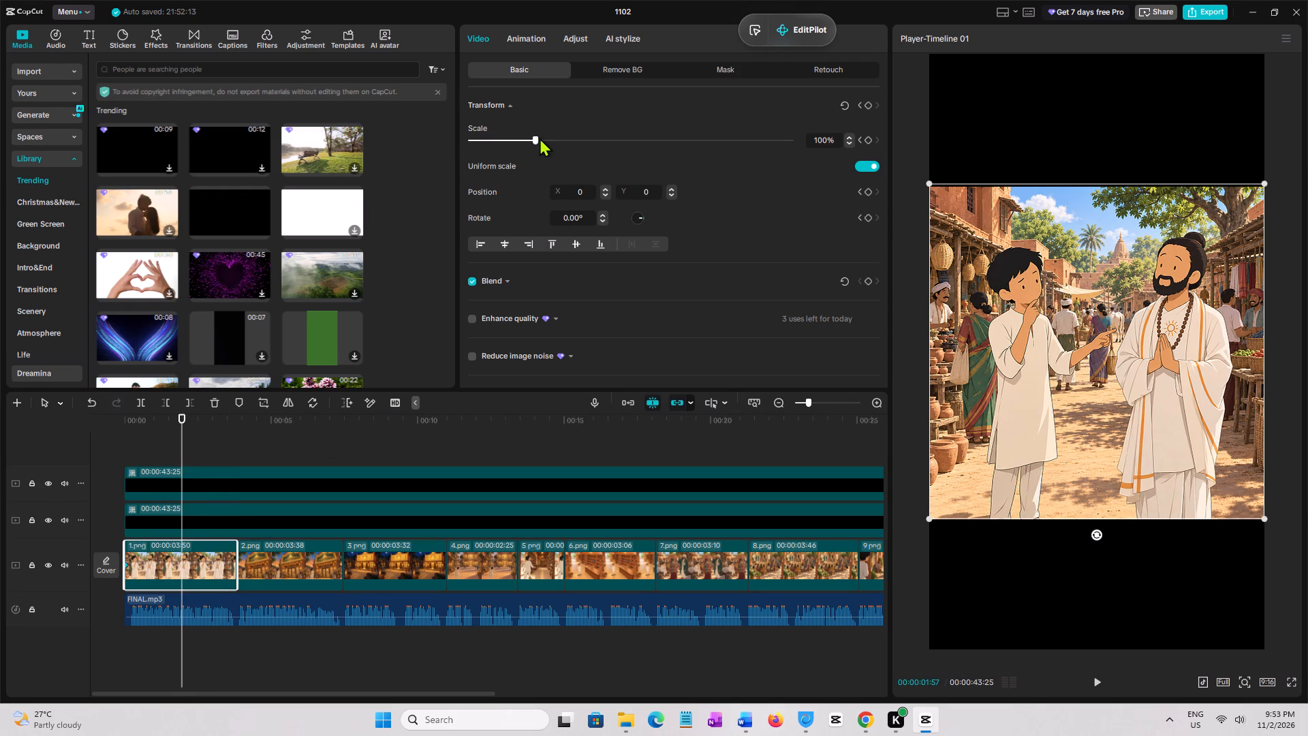
pyautogui.moveTo(540, 138); pyautogui.dragTo(548, 140)
pyautogui.moveTo(1097, 368); pyautogui.dragTo(1073, 373)
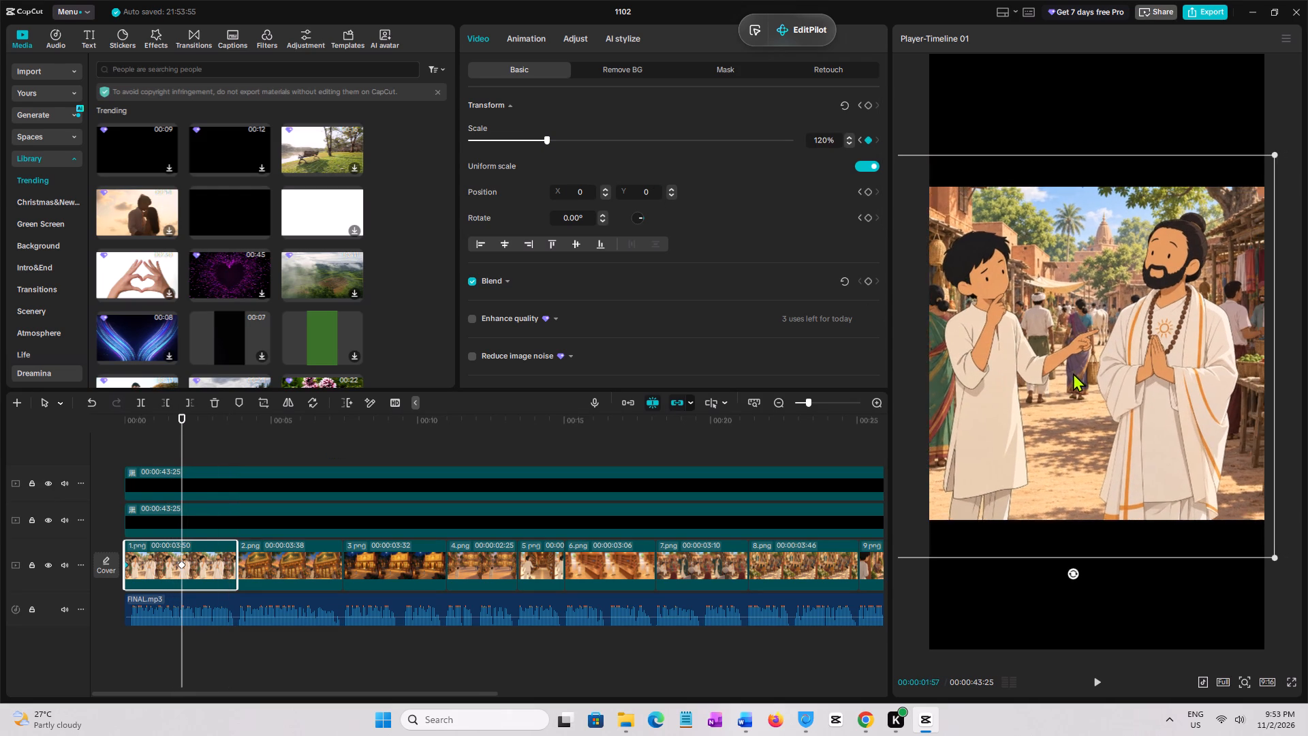
pyautogui.moveTo(1073, 373); pyautogui.dragTo(1061, 367)
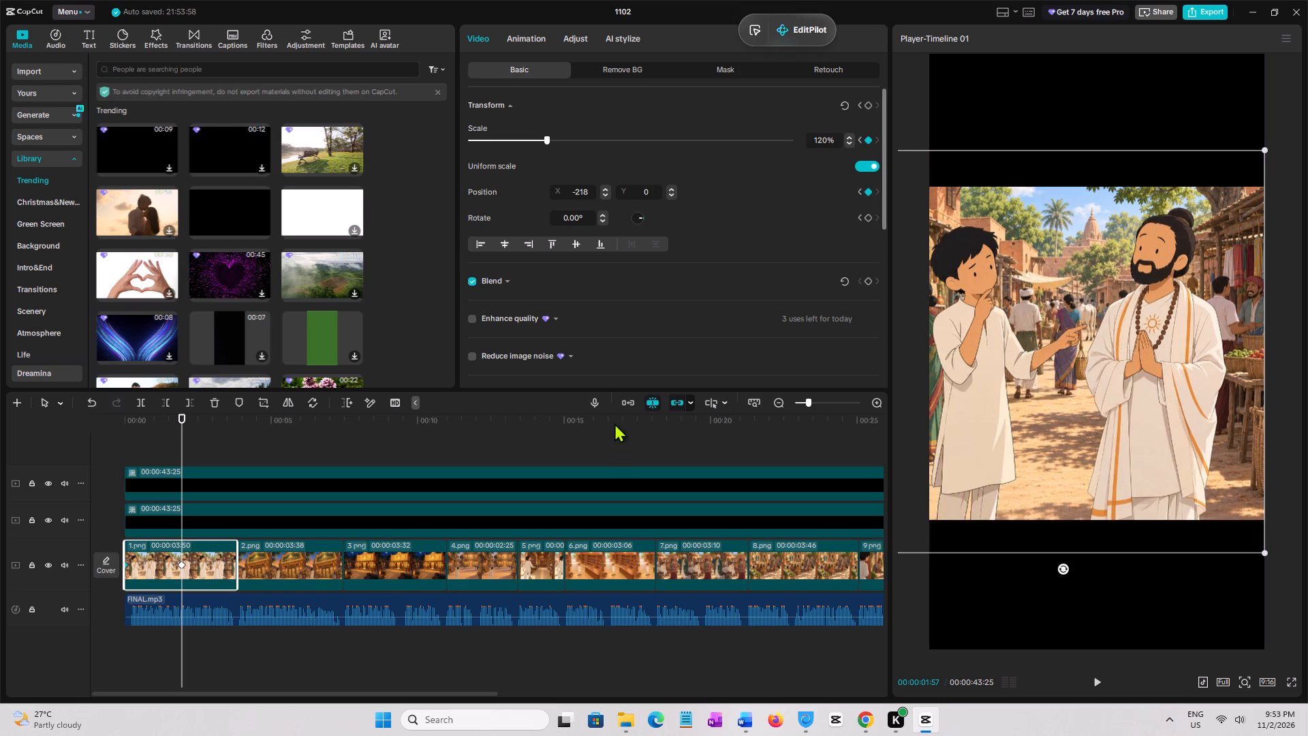
pyautogui.moveTo(550, 137); pyautogui.dragTo(565, 139)
pyautogui.moveTo(1102, 336); pyautogui.dragTo(1075, 346)
# Add an ending keyframe to 1.png with scale at 111% and position at 123, -62, and place it at the clip's end.
pyautogui.moveTo(181, 441); pyautogui.dragTo(213, 452)
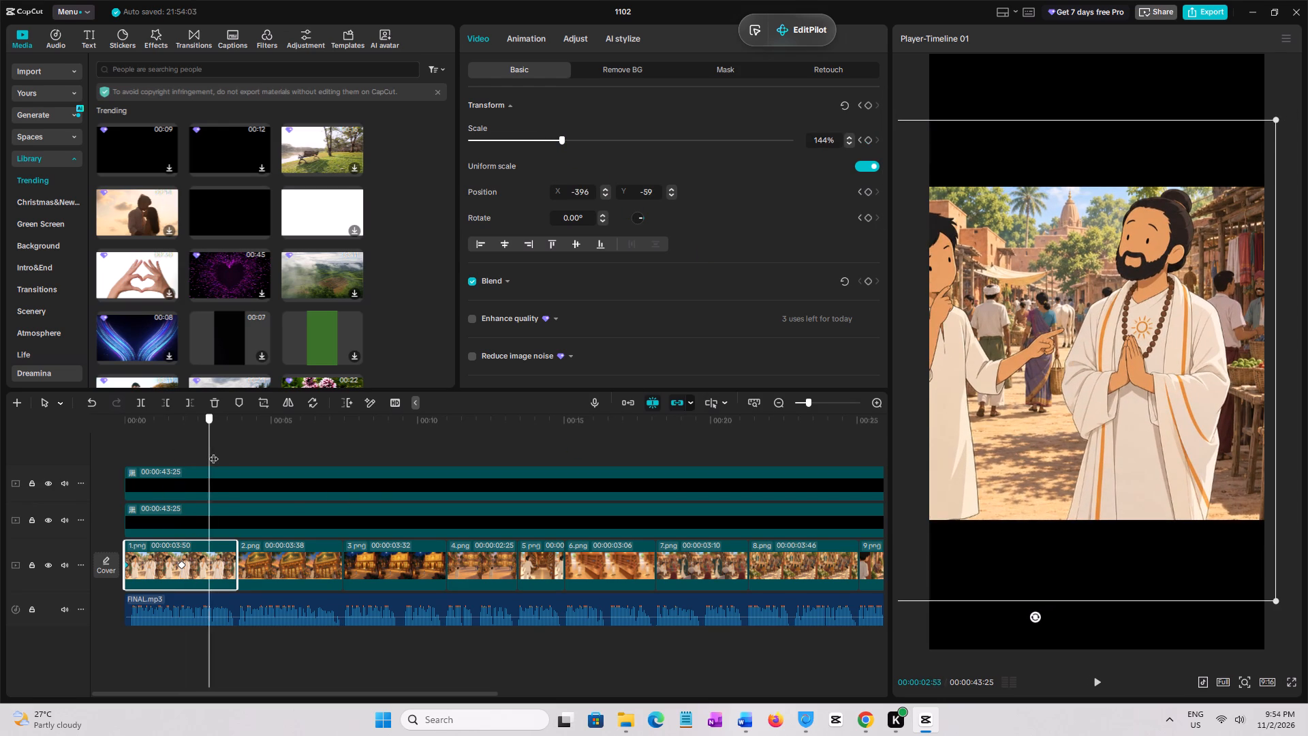
pyautogui.moveTo(213, 452); pyautogui.dragTo(232, 458)
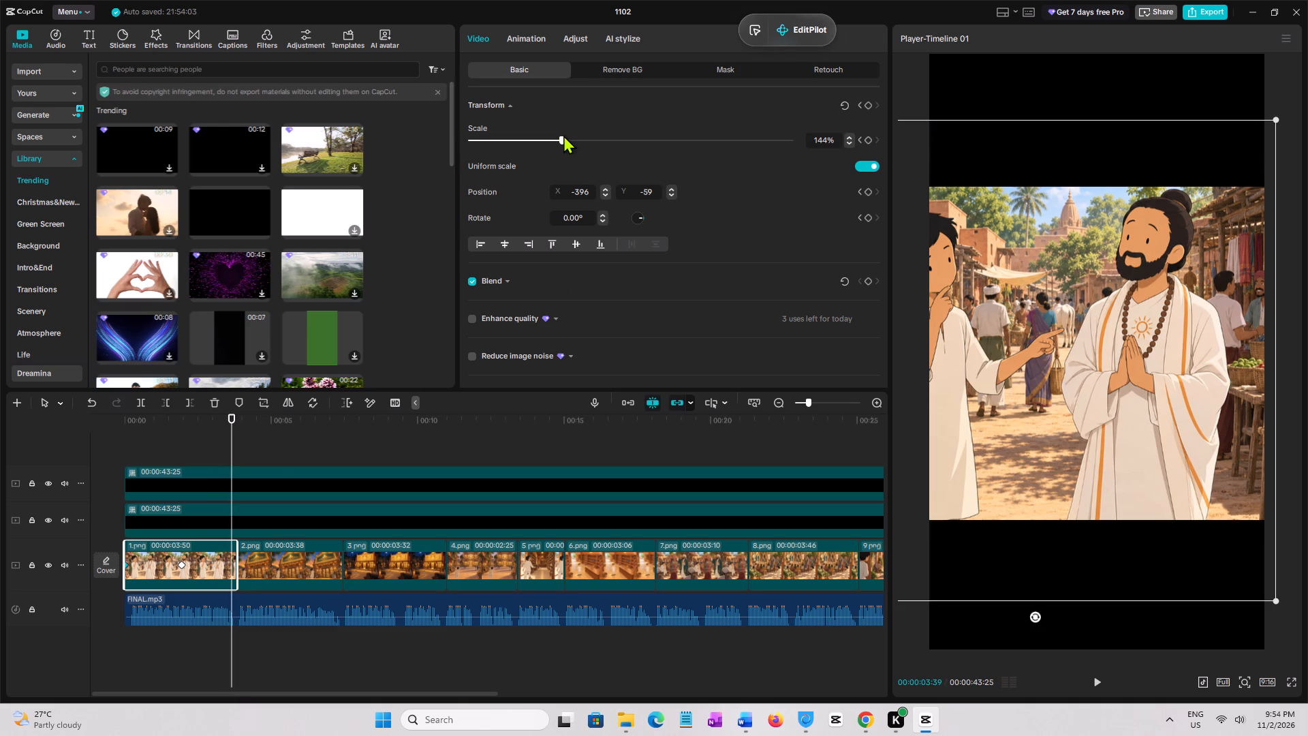
pyautogui.moveTo(563, 135); pyautogui.dragTo(548, 139)
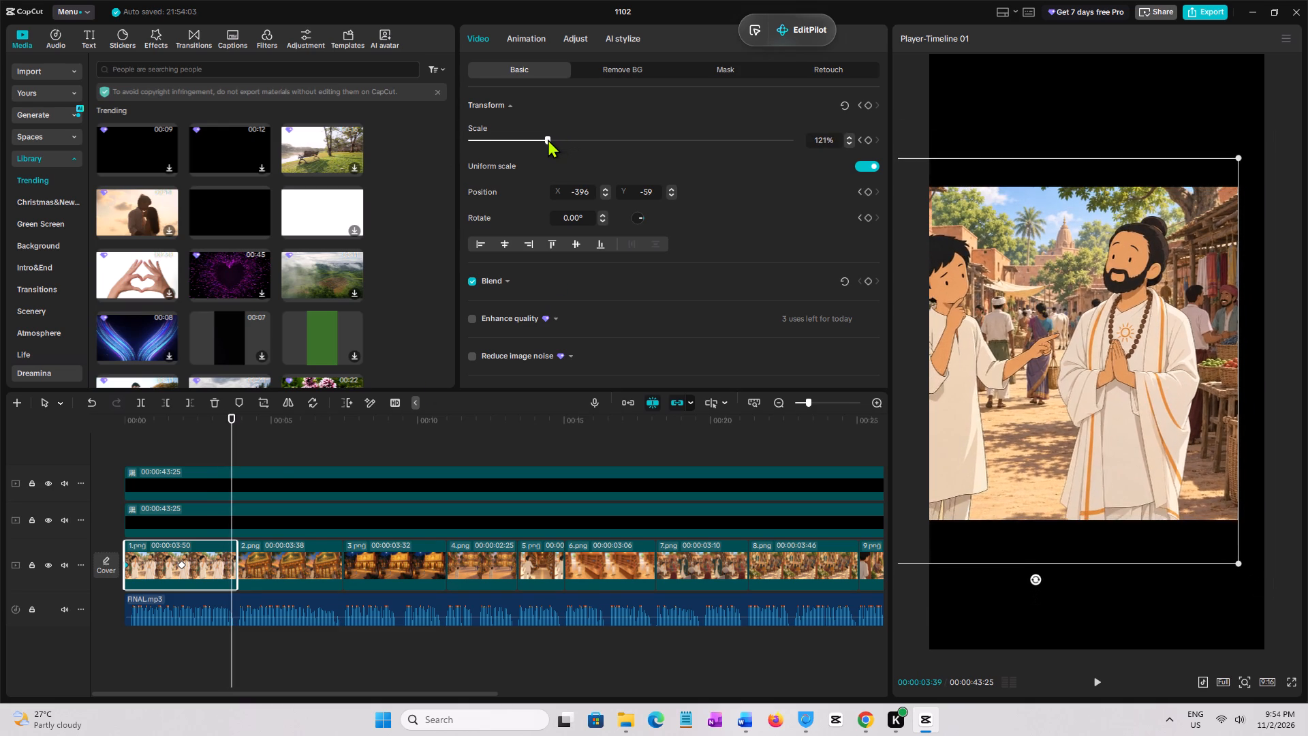
pyautogui.moveTo(548, 139); pyautogui.dragTo(542, 139)
pyautogui.moveTo(999, 296); pyautogui.dragTo(1022, 296)
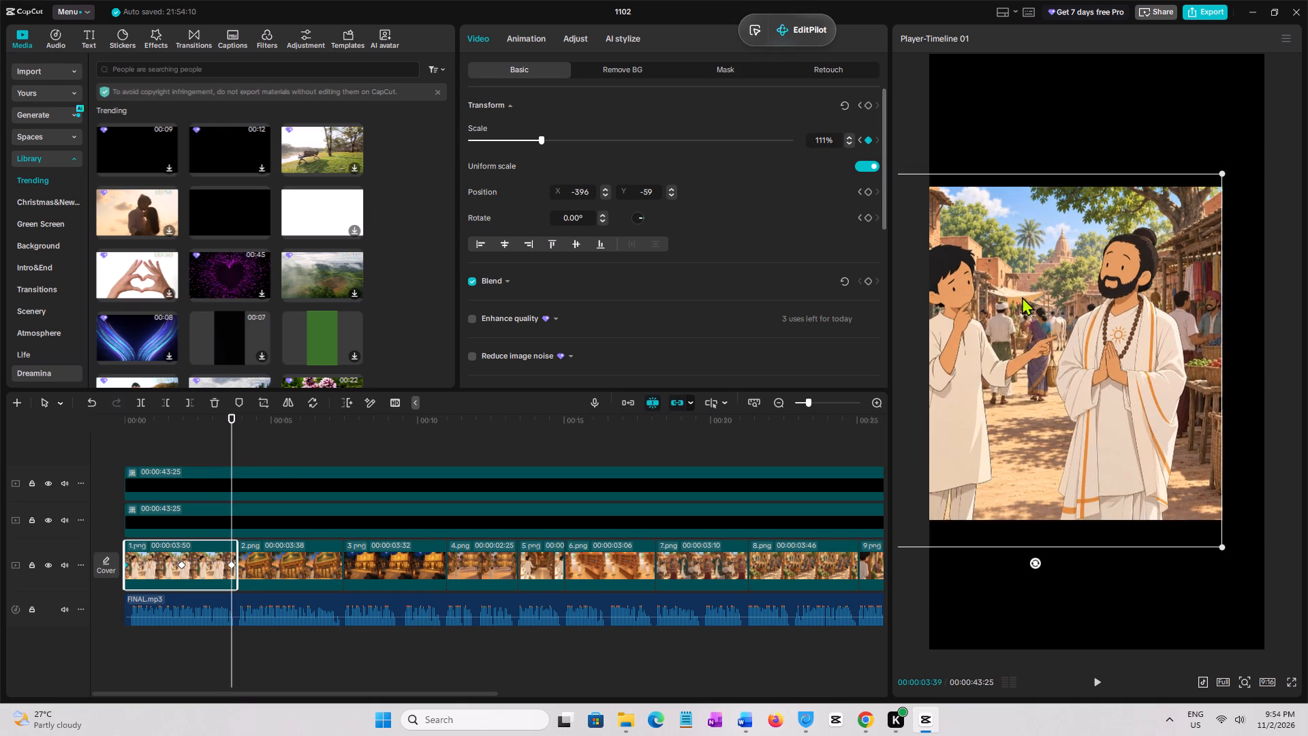
pyautogui.moveTo(1022, 296); pyautogui.dragTo(1063, 297)
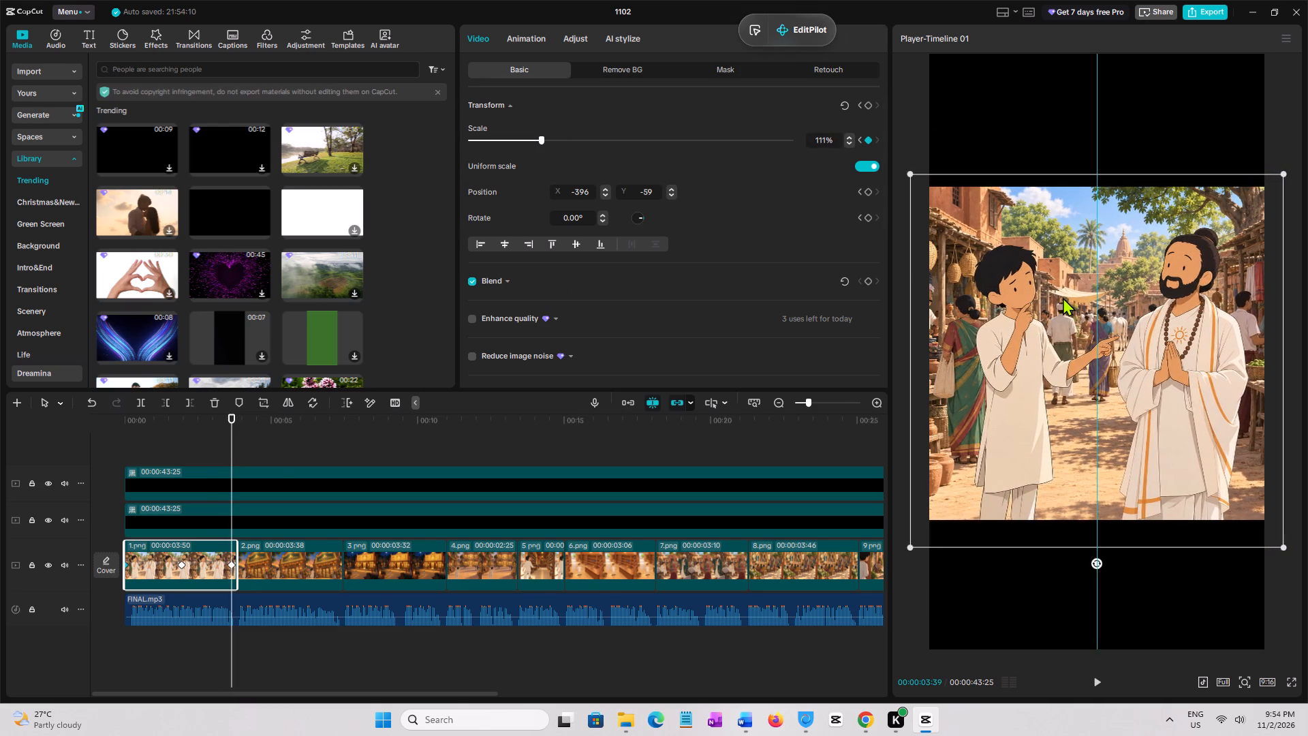
pyautogui.moveTo(1063, 297); pyautogui.dragTo(1078, 297)
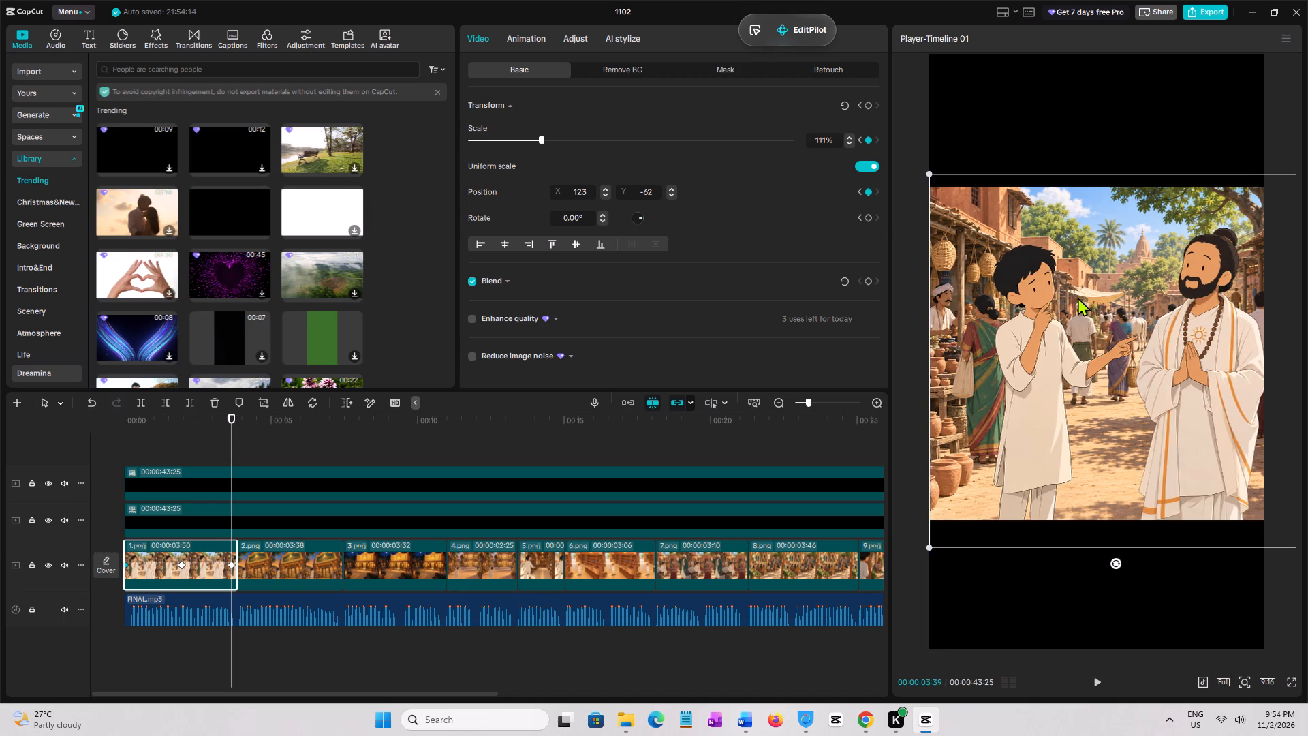
pyautogui.moveTo(230, 568); pyautogui.dragTo(262, 573)
# Play the video from 00:00:00:00 through 1.png and replay it to review the keyframed motion.
pyautogui.click(135, 450)
pyautogui.moveTo(135, 450); pyautogui.dragTo(53, 435)
pyautogui.press('space')
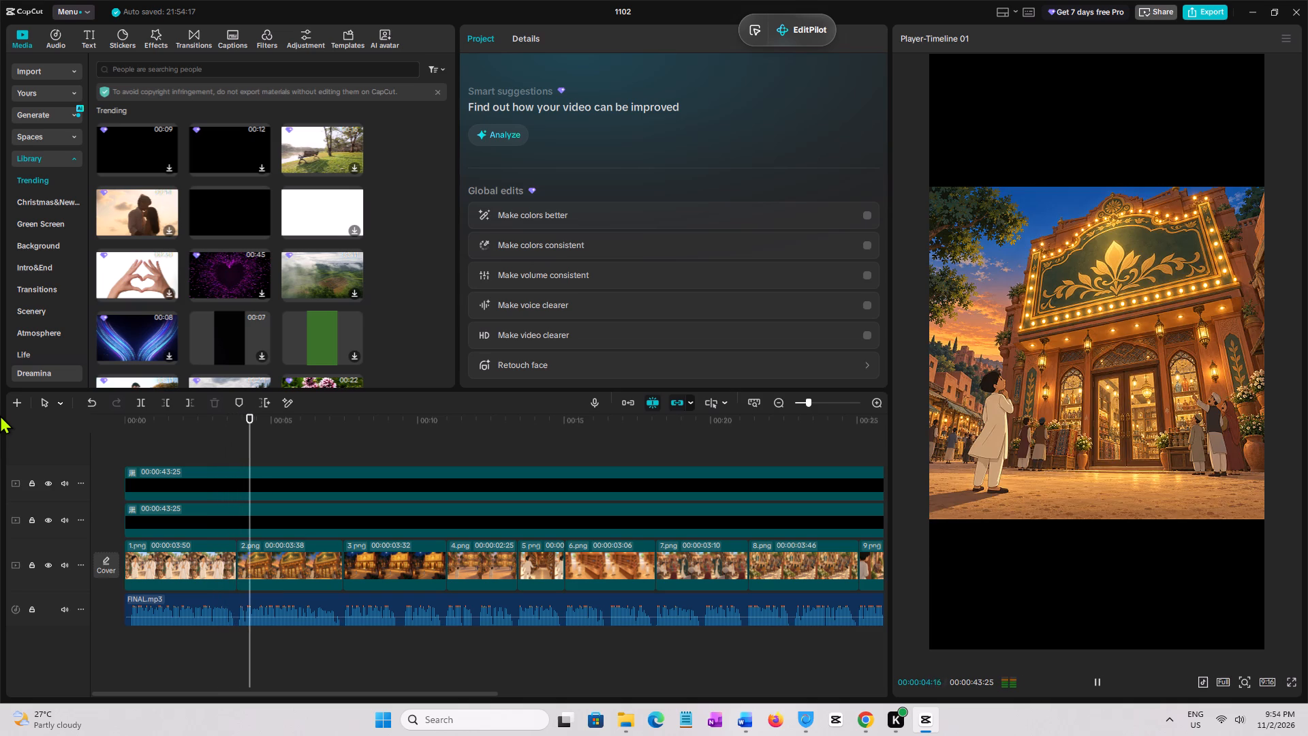
pyautogui.click(217, 460)
pyautogui.moveTo(217, 460); pyautogui.dragTo(0, 448)
pyautogui.press('space')
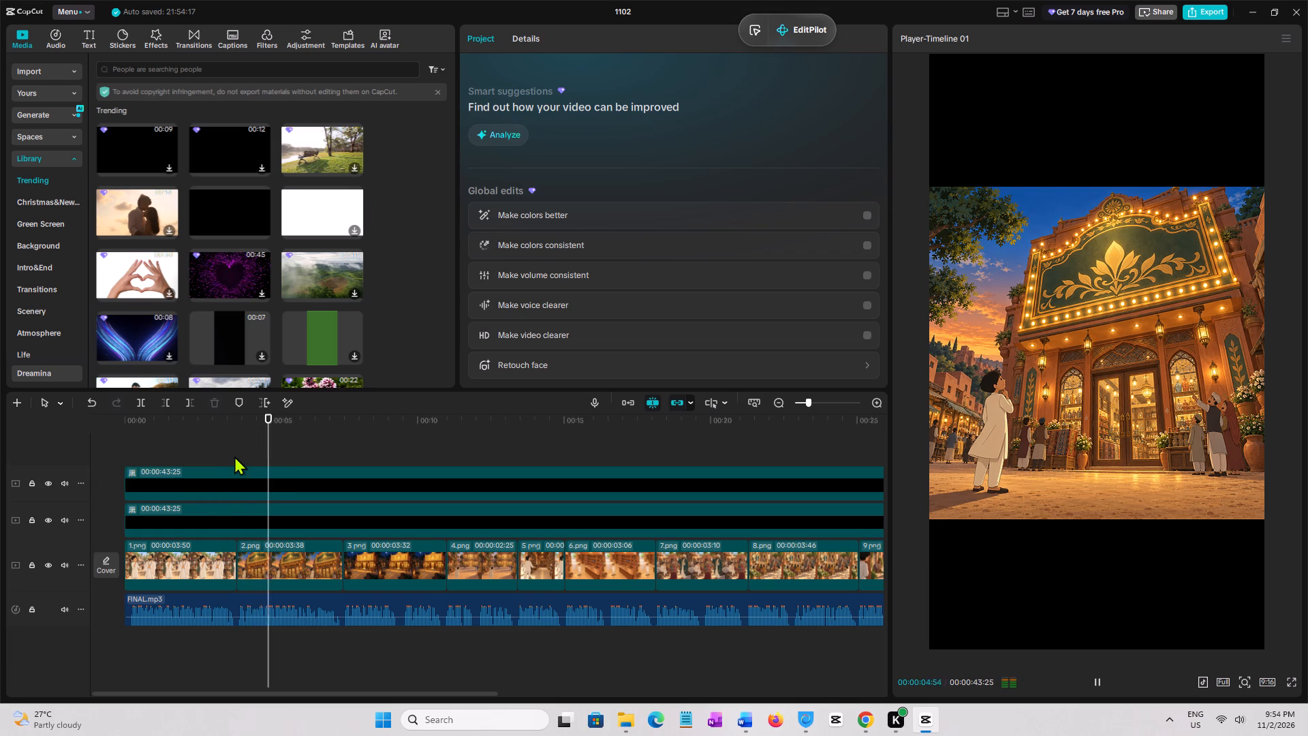
# Copy the attributes of 1.png onto 2.png, including location size, blend and canvas, with keyframe timing set to Stretch to fit.
pyautogui.click(236, 449)
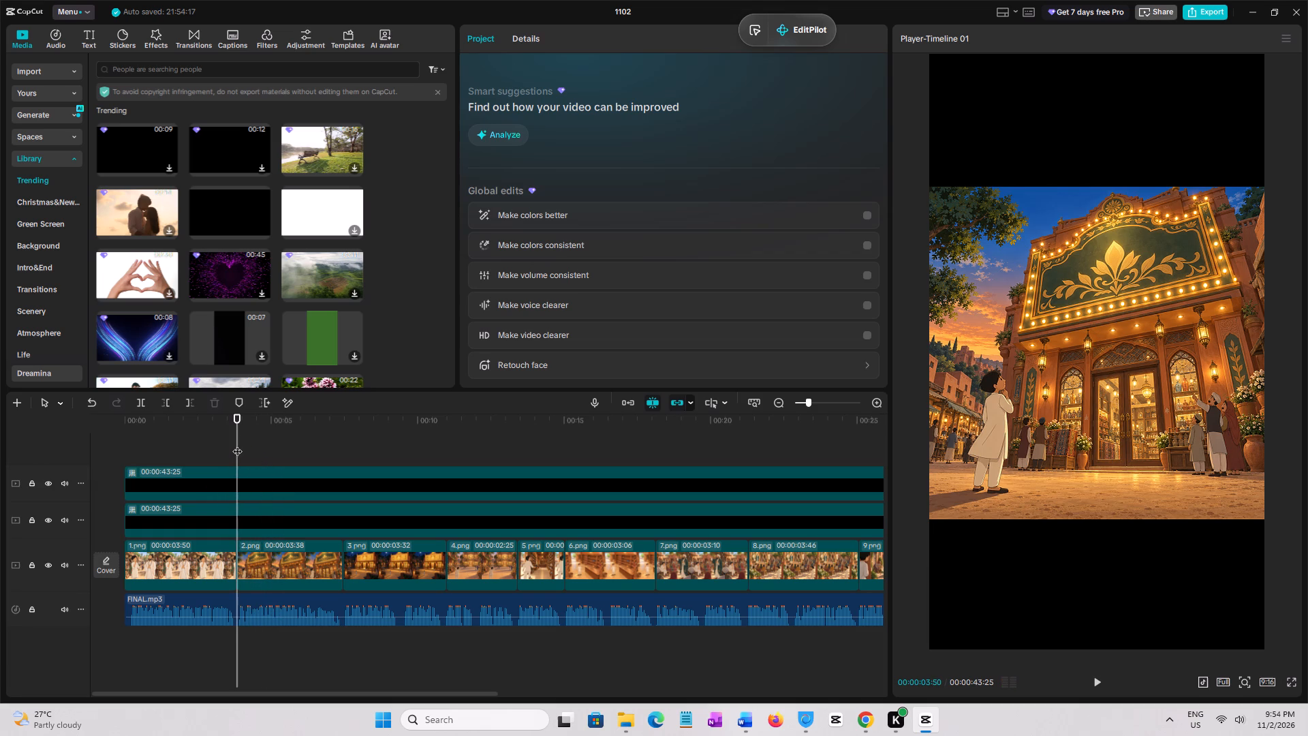
pyautogui.click(290, 561)
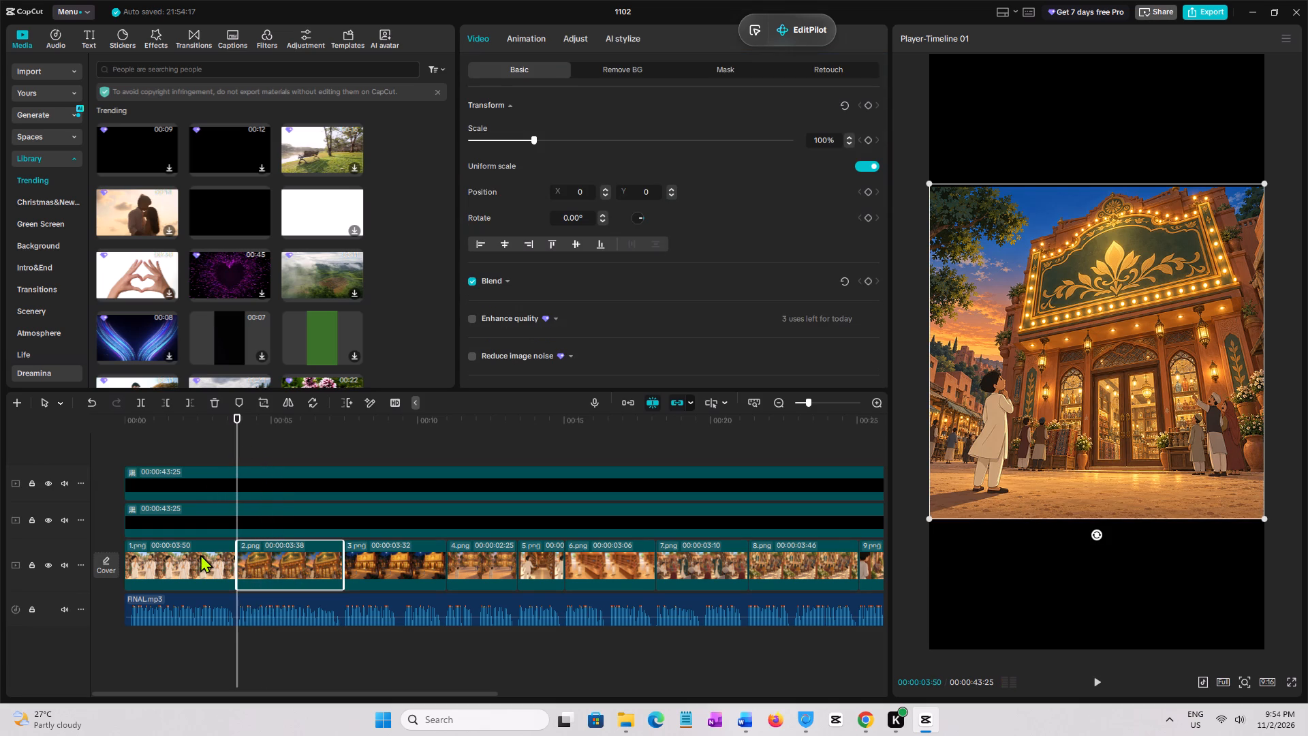
pyautogui.click(199, 554)
pyautogui.rightClick(199, 555)
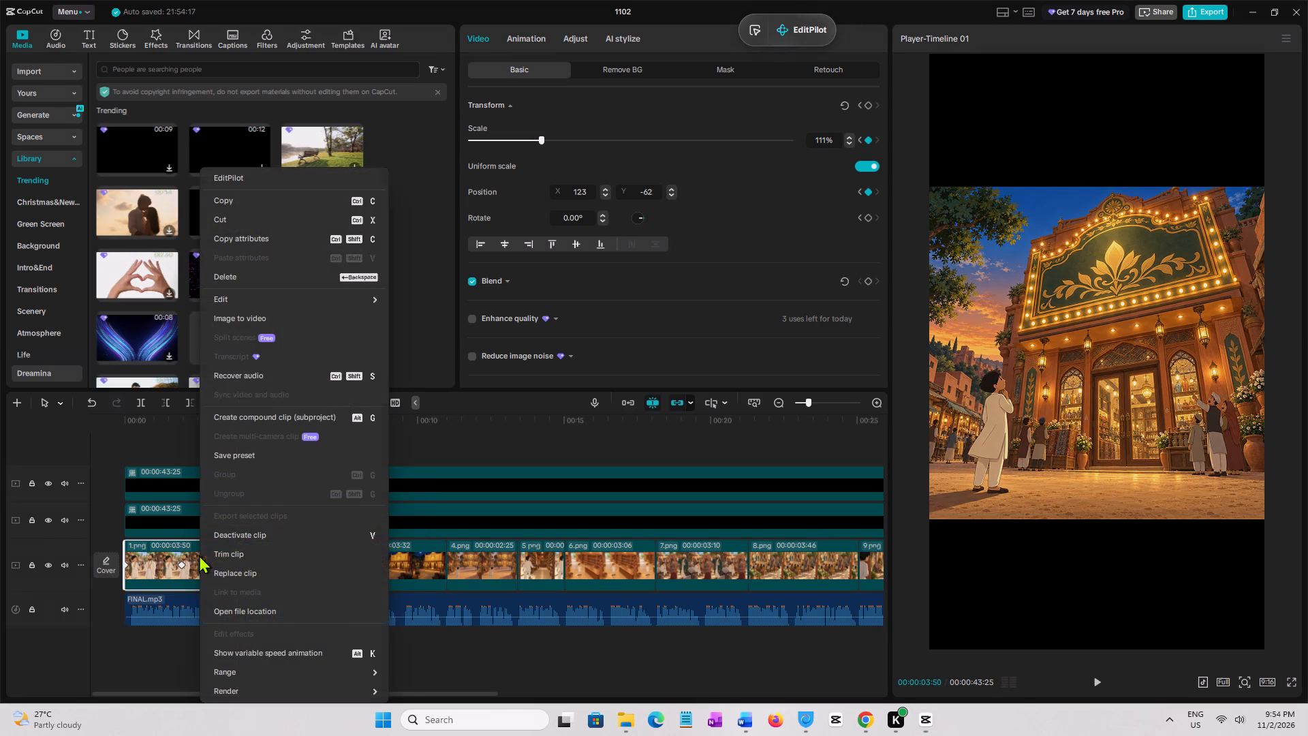
pyautogui.click(255, 241)
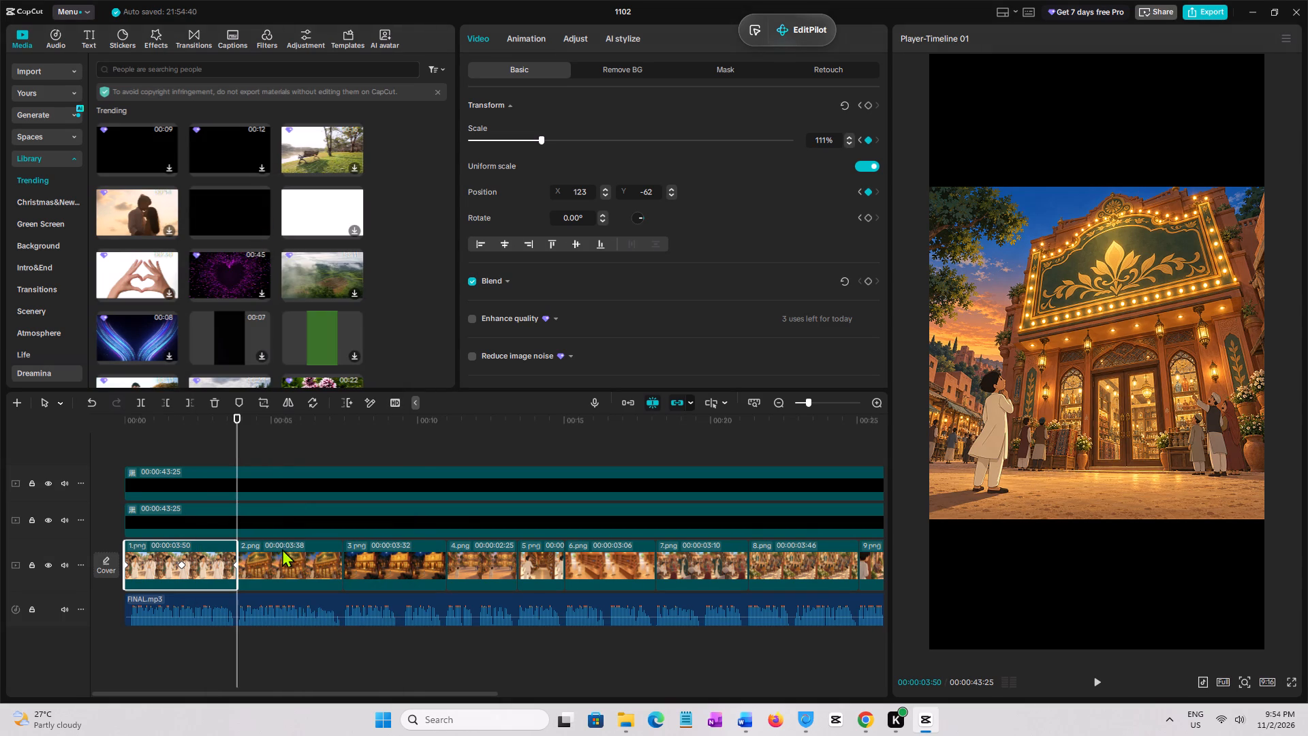
pyautogui.click(282, 550)
pyautogui.rightClick(282, 551)
pyautogui.click(356, 260)
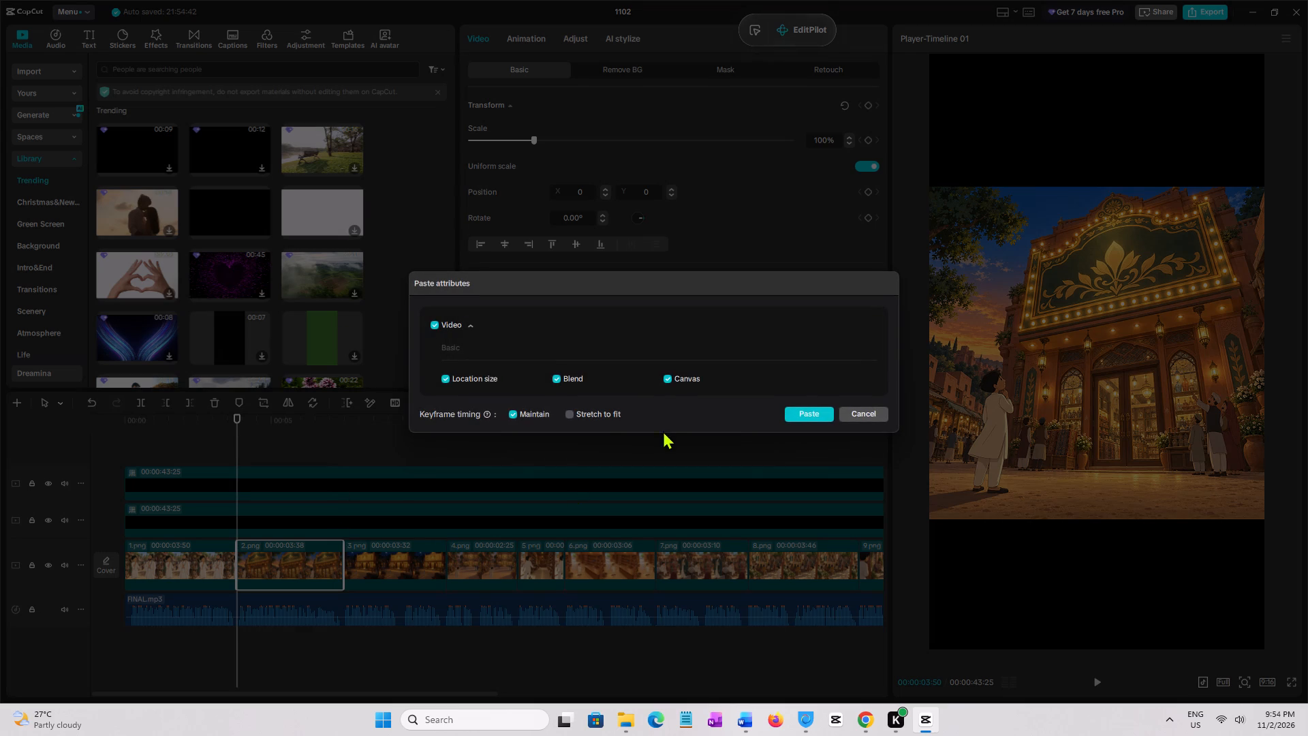
pyautogui.click(595, 419)
pyautogui.click(807, 416)
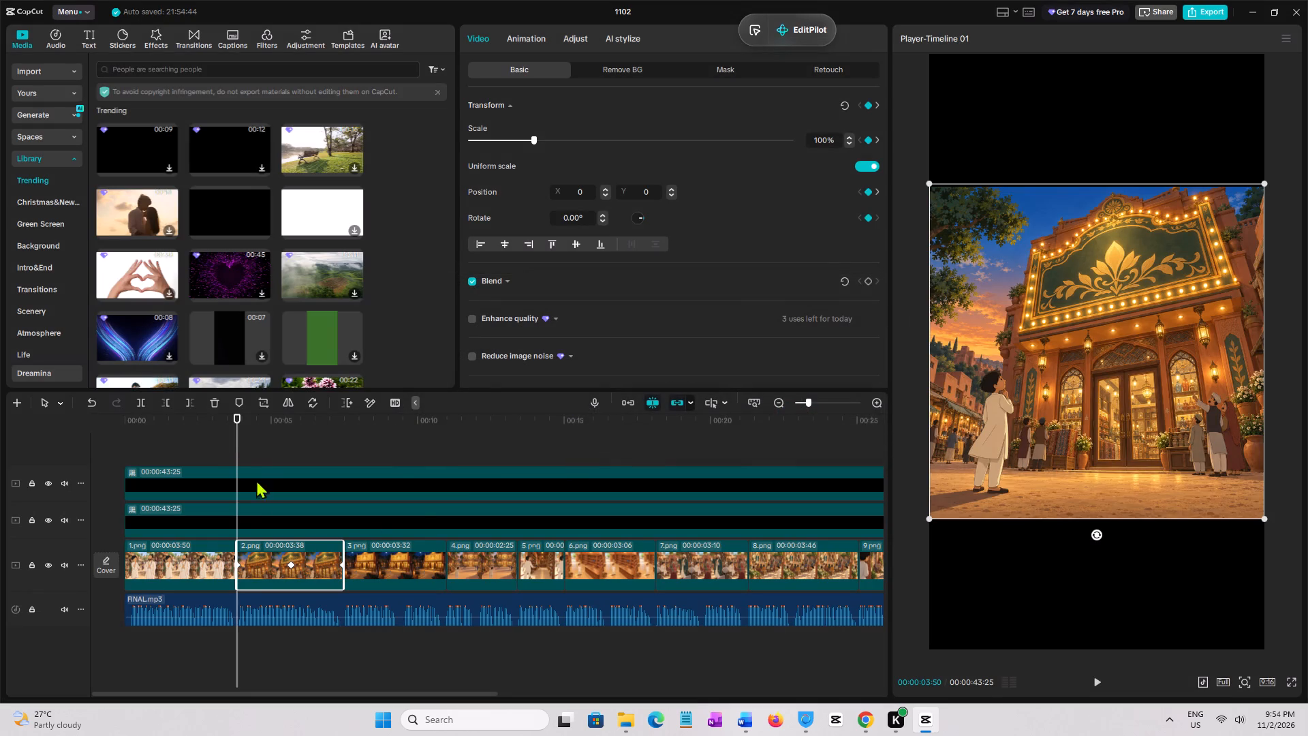
# Preview 2.png's motion and set its middle keyframe to scale 128% and position -70, -301.
pyautogui.press('space')
pyautogui.press('space')
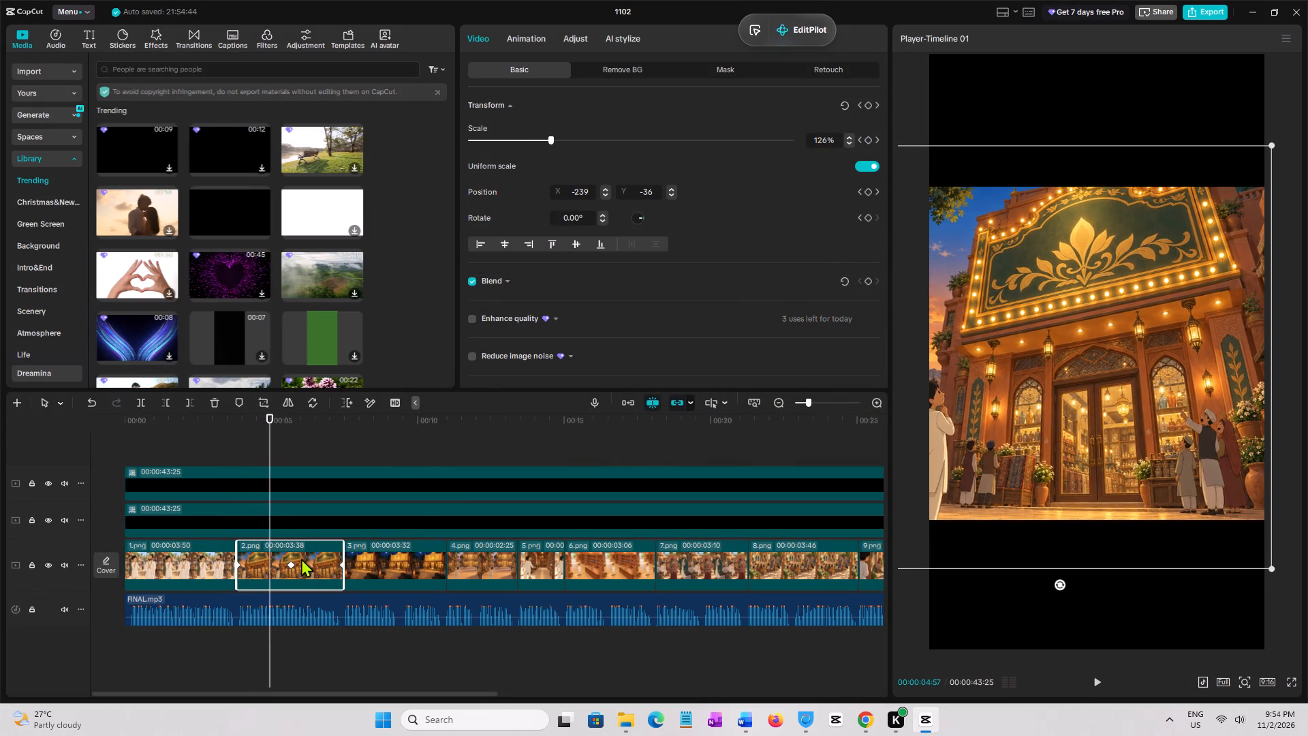
pyautogui.click(291, 566)
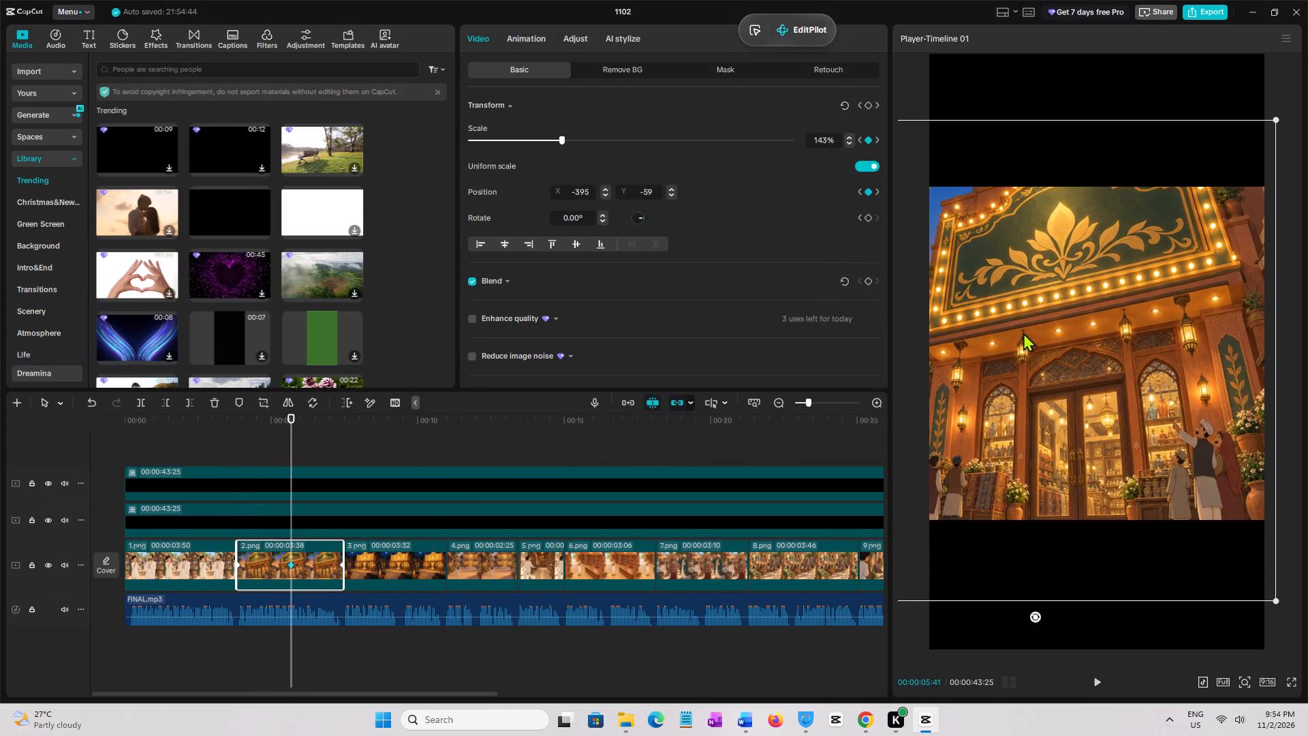
pyautogui.click(557, 143)
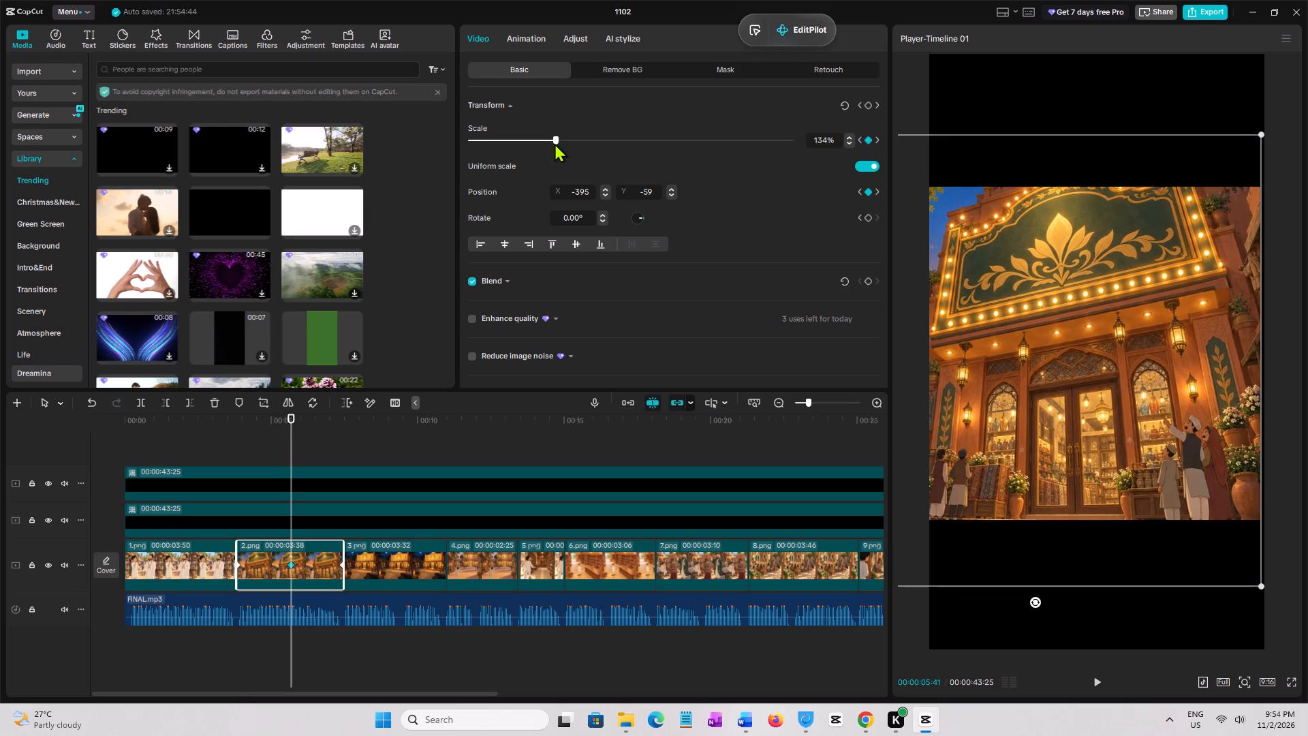
pyautogui.moveTo(1023, 315); pyautogui.dragTo(1074, 343)
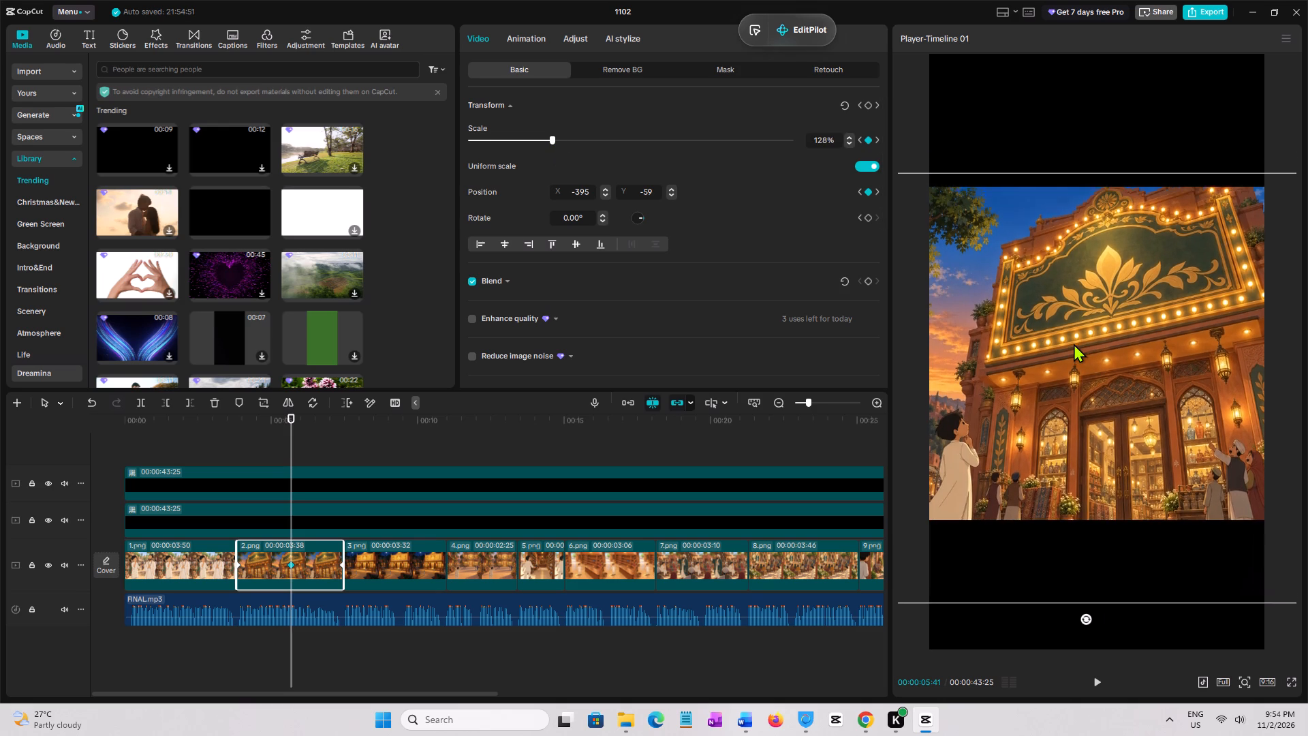
pyautogui.moveTo(1074, 343); pyautogui.dragTo(1074, 352)
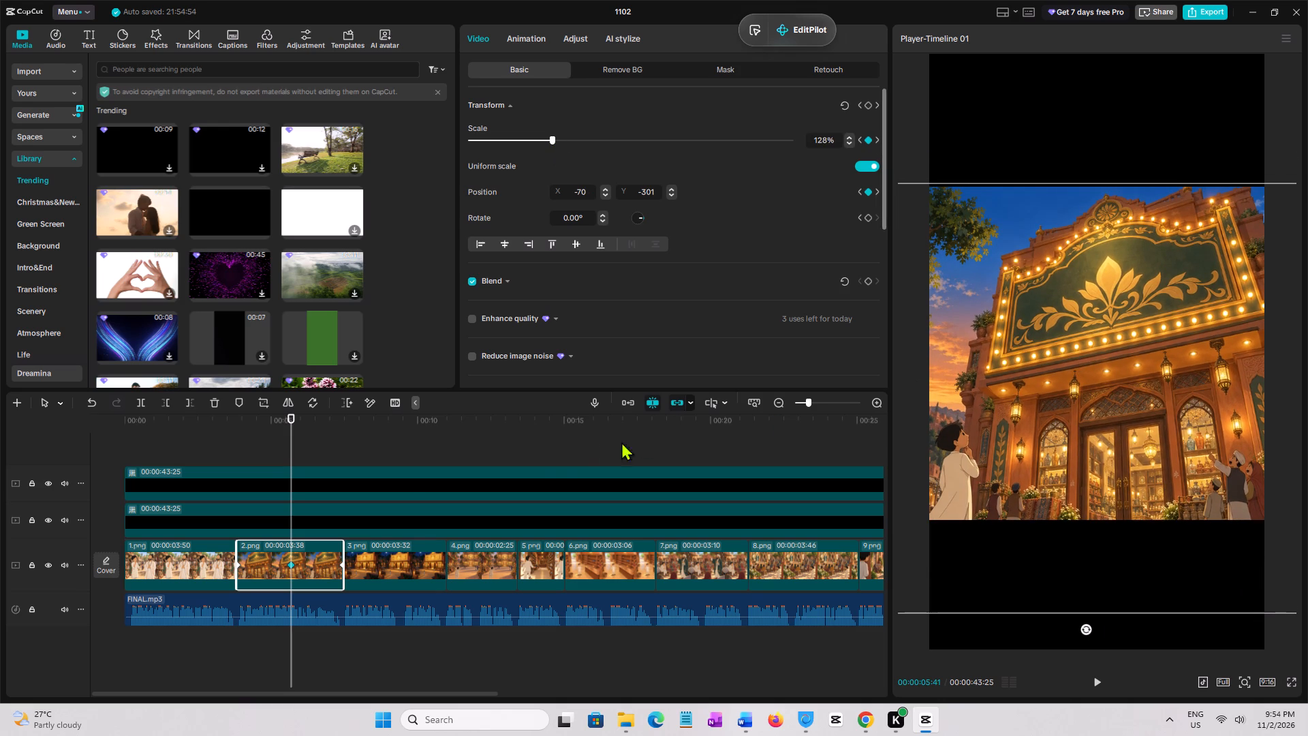
# Shift 2.png slightly left and up in the frame at its last keyframe, and place that keyframe at the clip's end.
pyautogui.press('space')
pyautogui.press('space')
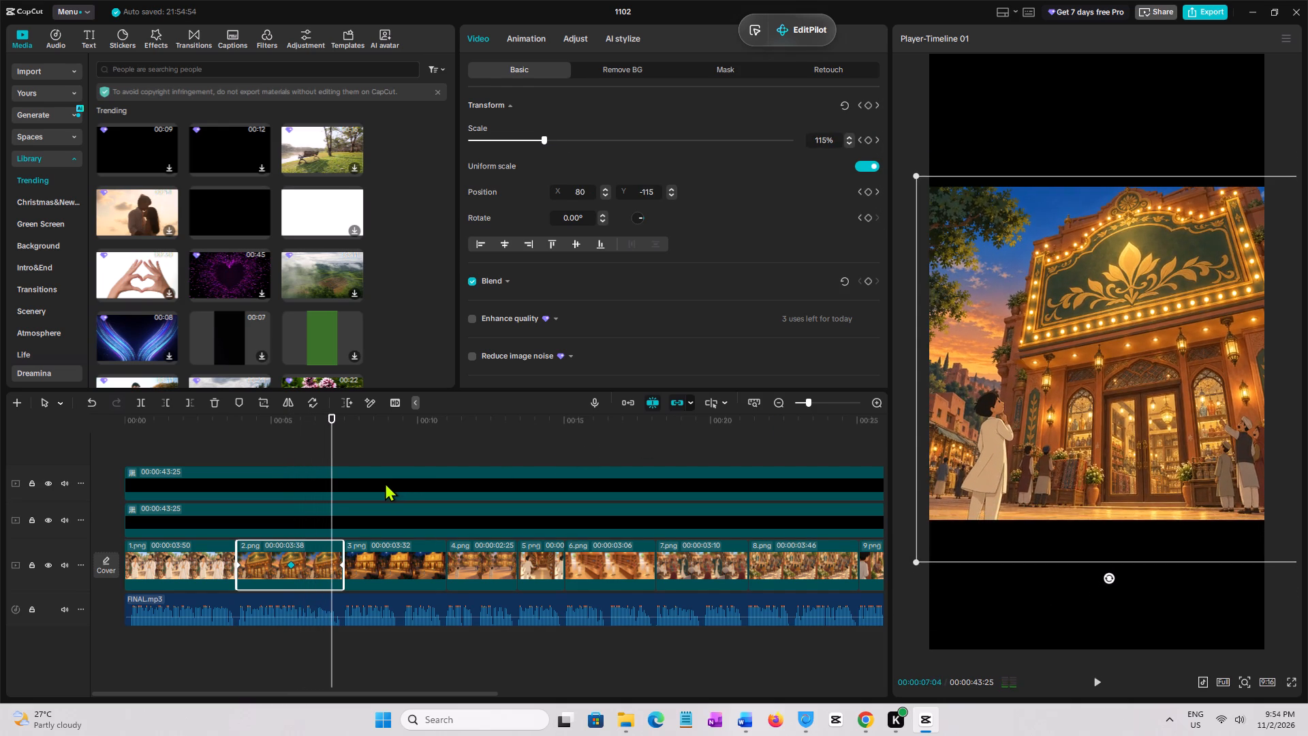
pyautogui.press('space')
pyautogui.press('space')
pyautogui.click(339, 565)
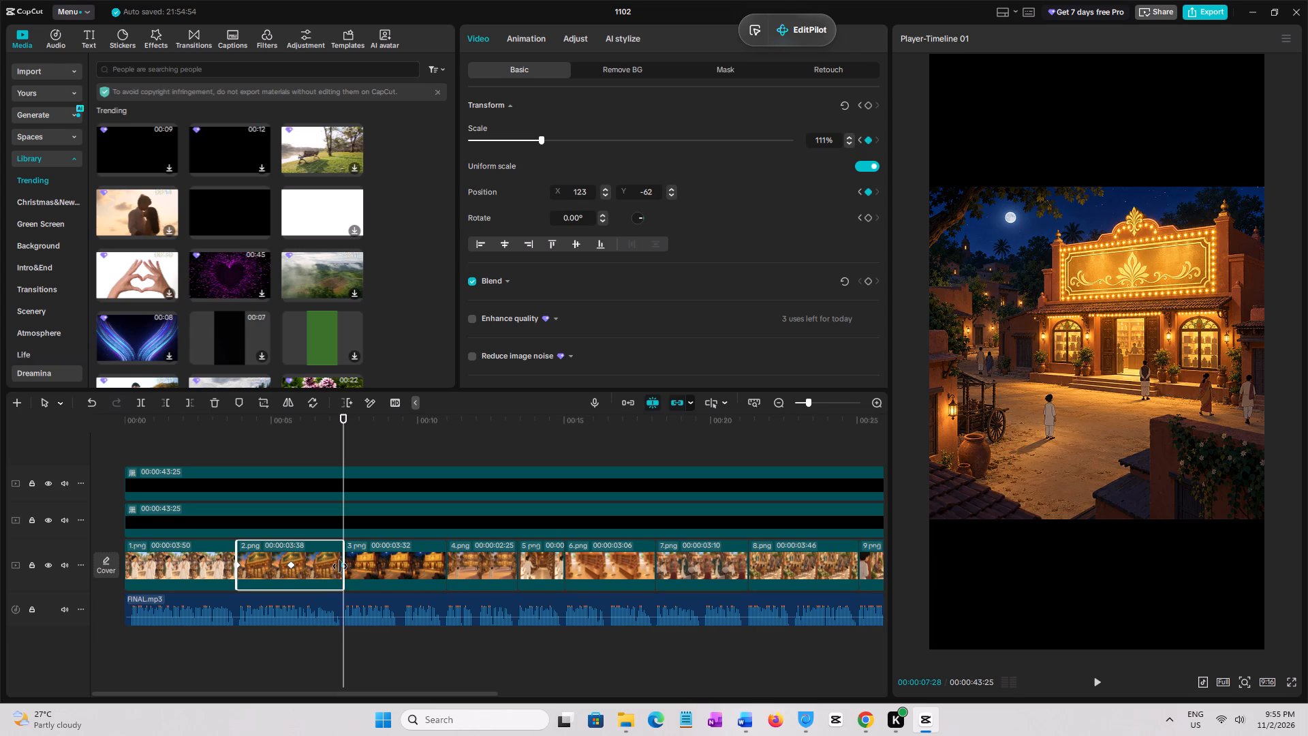
pyautogui.moveTo(340, 566); pyautogui.dragTo(334, 566)
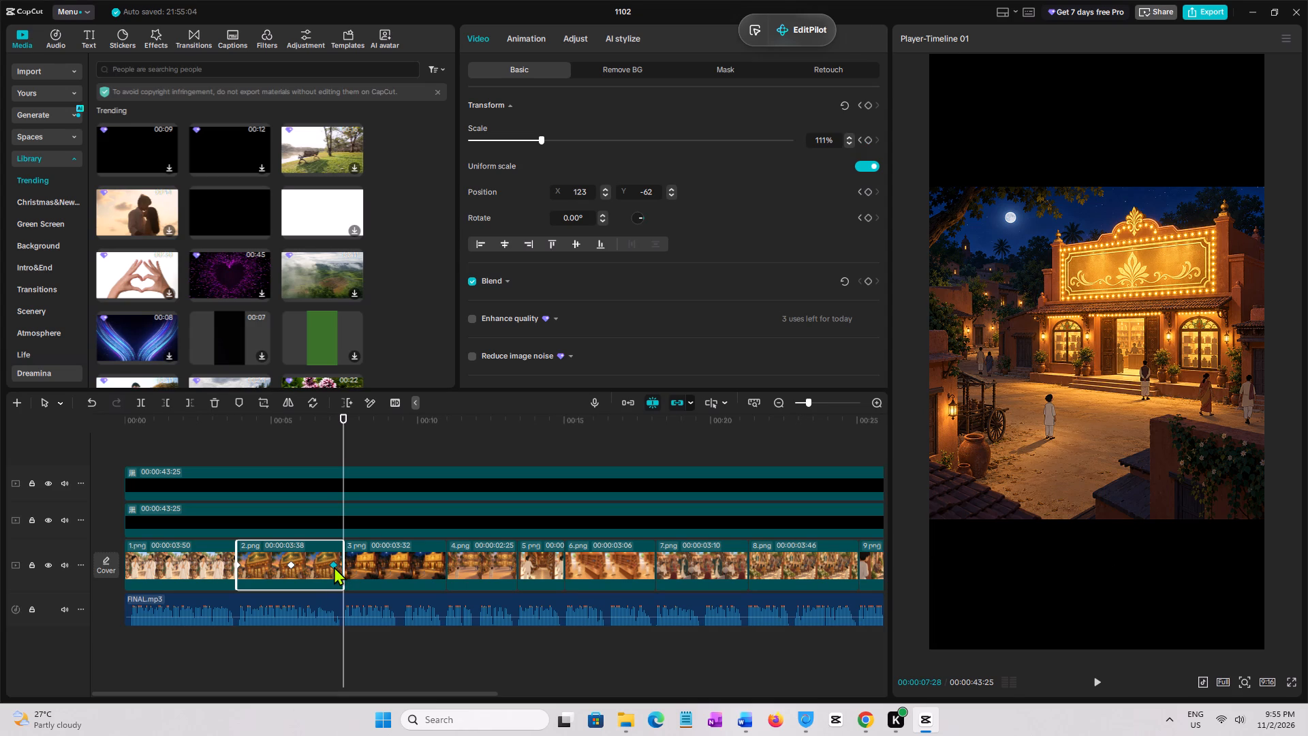
pyautogui.click(334, 566)
pyautogui.moveTo(1107, 401); pyautogui.dragTo(1095, 398)
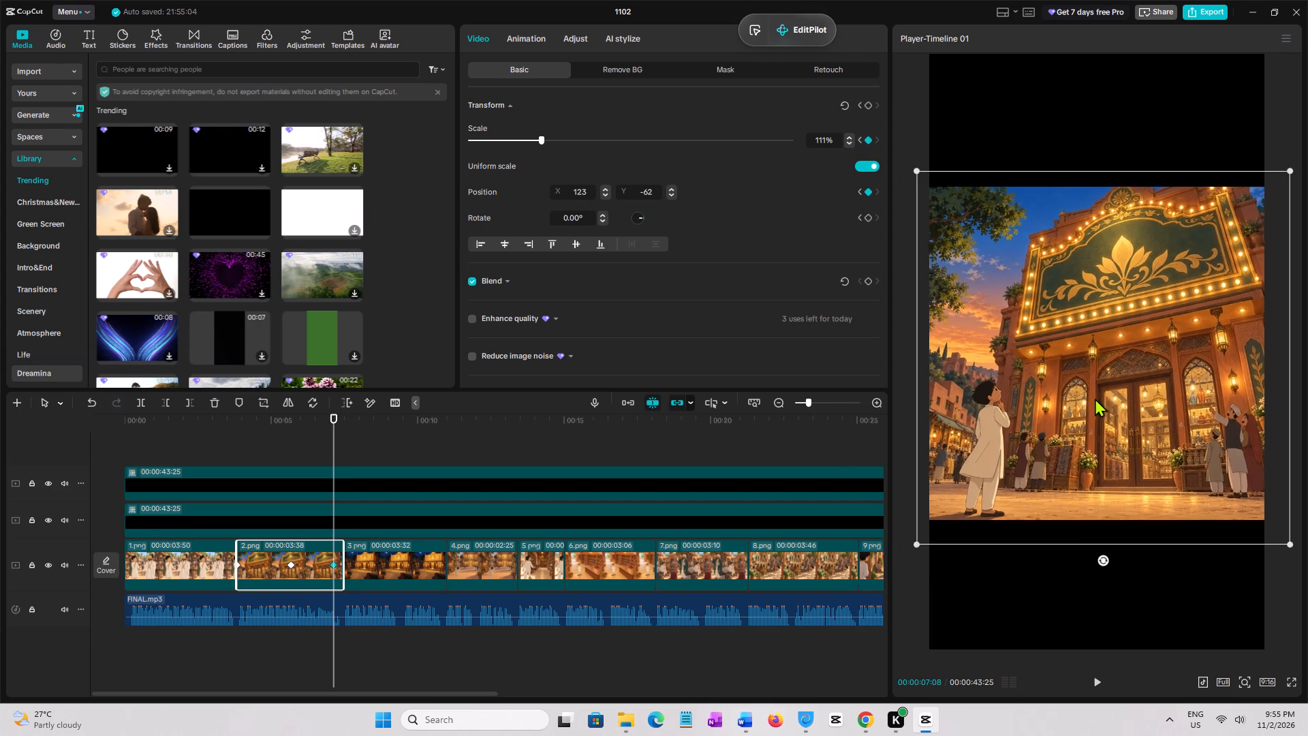
pyautogui.moveTo(1095, 398); pyautogui.dragTo(1094, 398)
pyautogui.moveTo(332, 568); pyautogui.dragTo(379, 570)
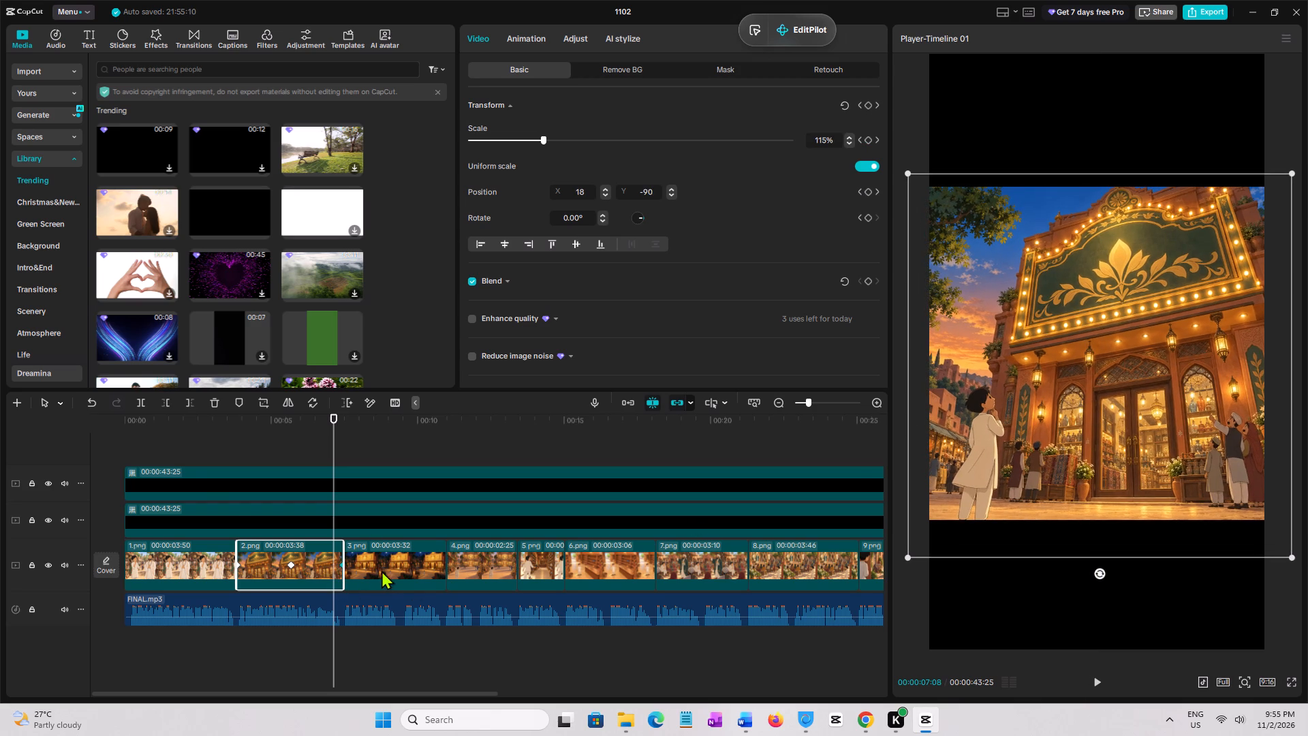
# Play the video from 00:00:00:00 to review the keyframed motion of 1.png and 2.png.
pyautogui.click(146, 455)
pyautogui.moveTo(146, 455); pyautogui.dragTo(61, 459)
pyautogui.press('space')
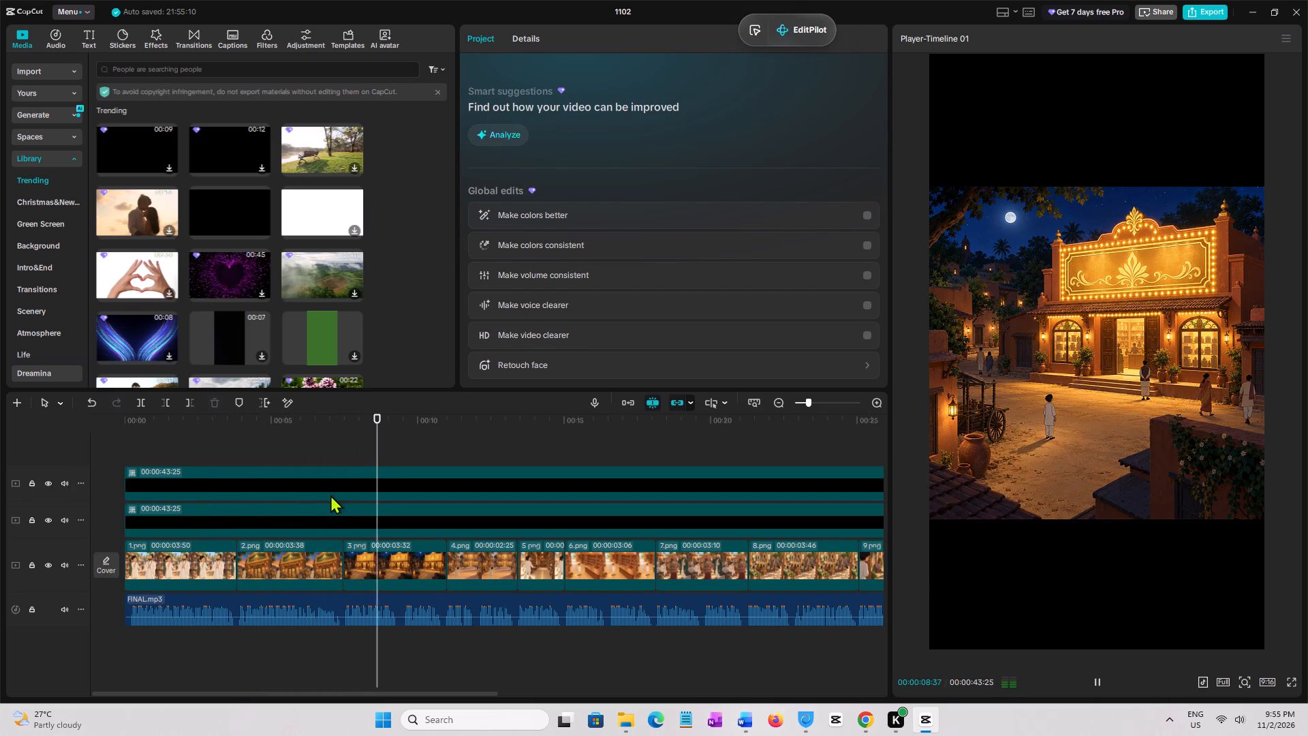
# Add Transform keyframes to 3.png with scale 100% at its start and 106% near its end, moving the last one to the clip's end.
pyautogui.click(346, 449)
pyautogui.press('space')
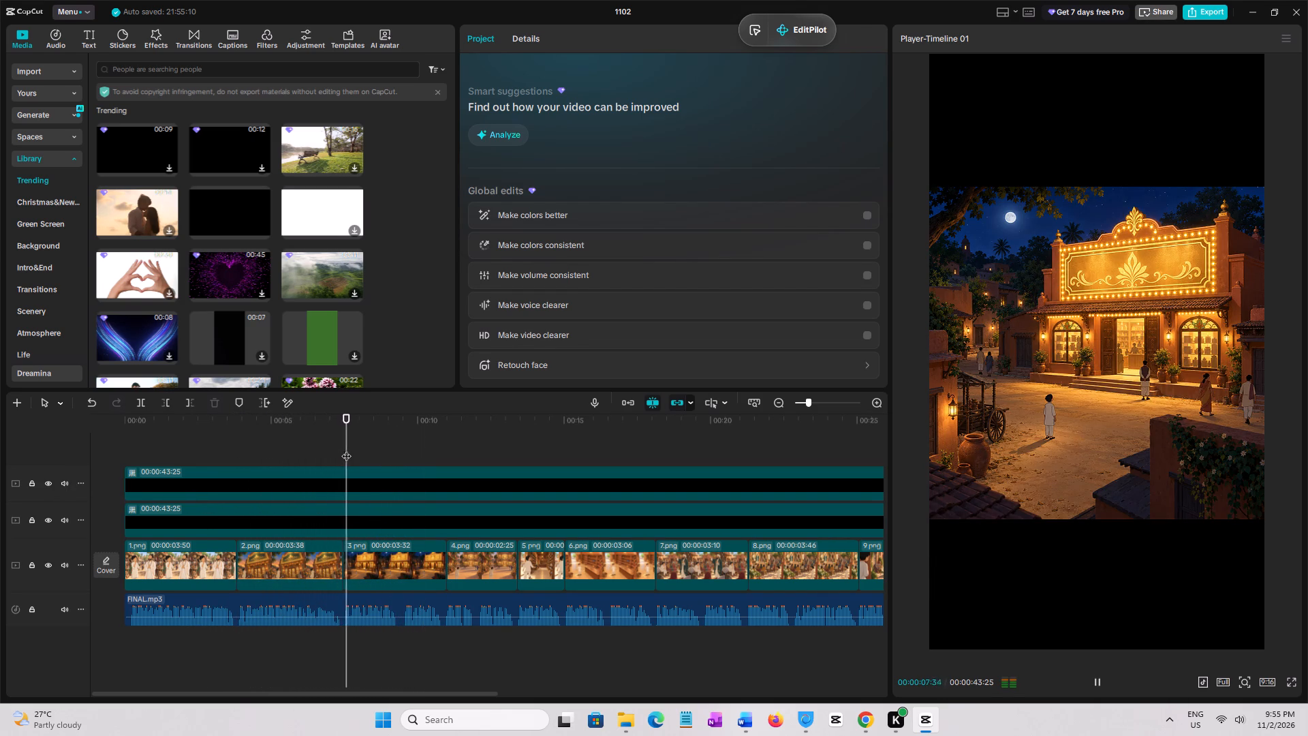
pyautogui.click(346, 449)
pyautogui.press('space')
pyautogui.click(346, 449)
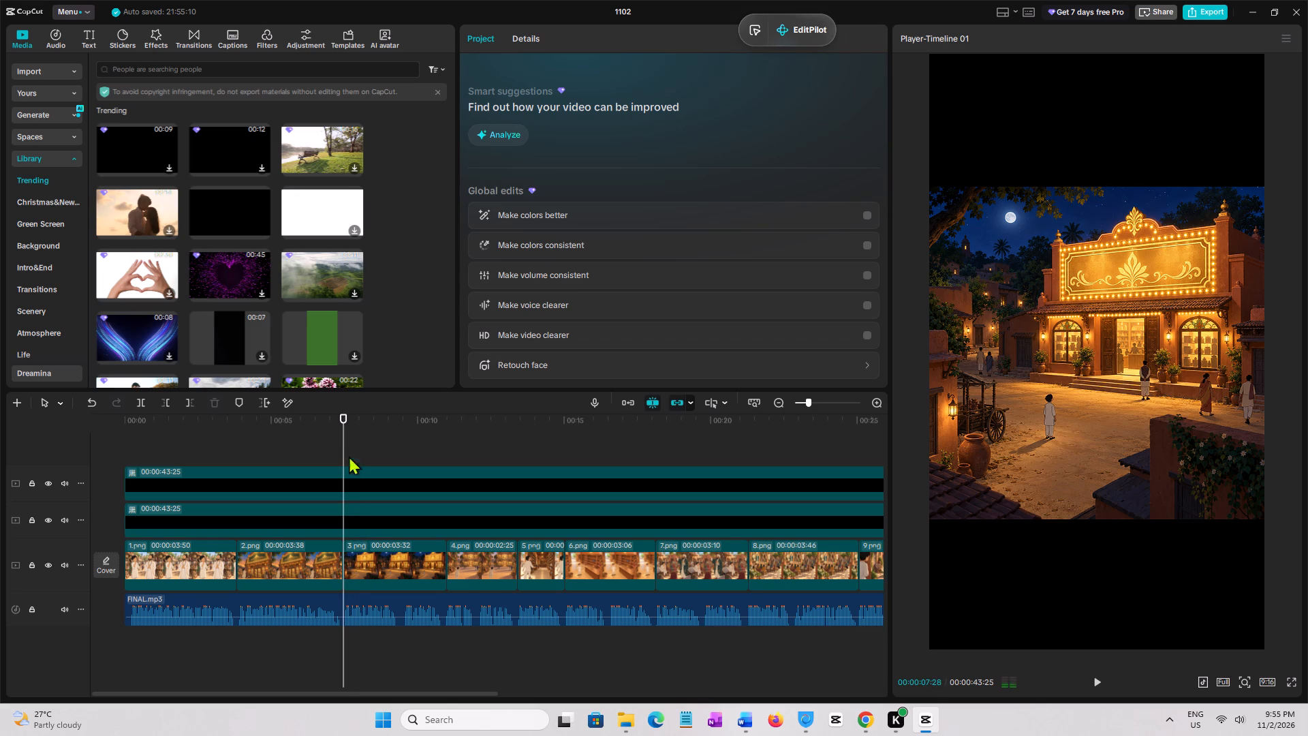
pyautogui.click(401, 567)
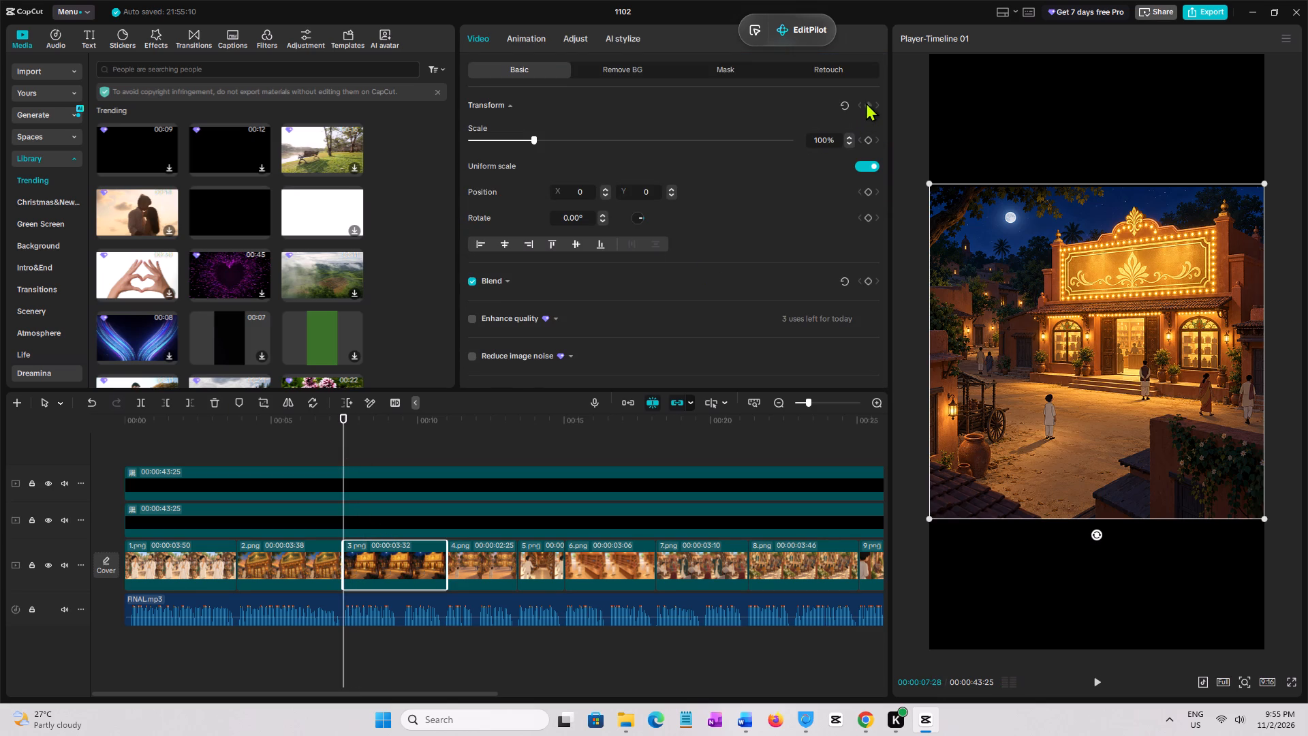
pyautogui.click(866, 102)
pyautogui.moveTo(344, 440); pyautogui.dragTo(439, 480)
pyautogui.click(536, 140)
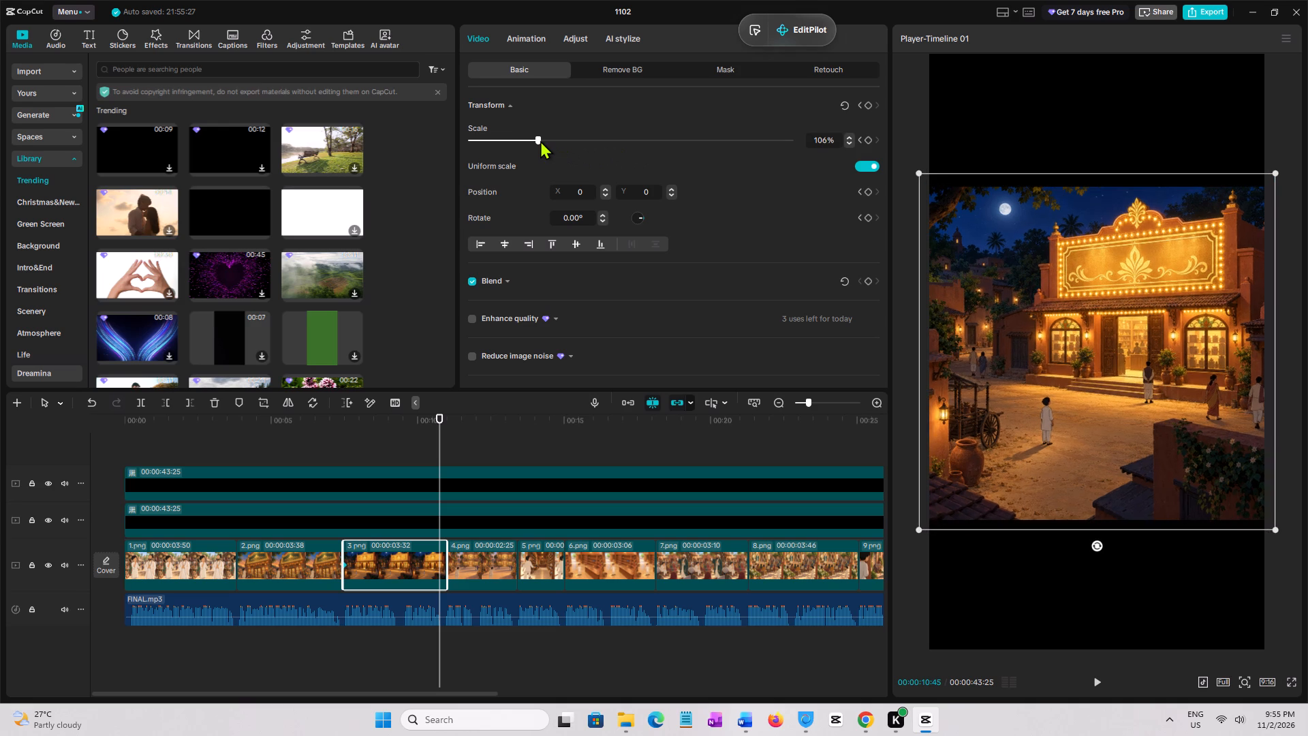
pyautogui.click(868, 104)
pyautogui.moveTo(439, 564); pyautogui.dragTo(475, 567)
# Play the timeline from around the start of 3.png to review its zoom motion.
pyautogui.click(328, 462)
pyautogui.press('space')
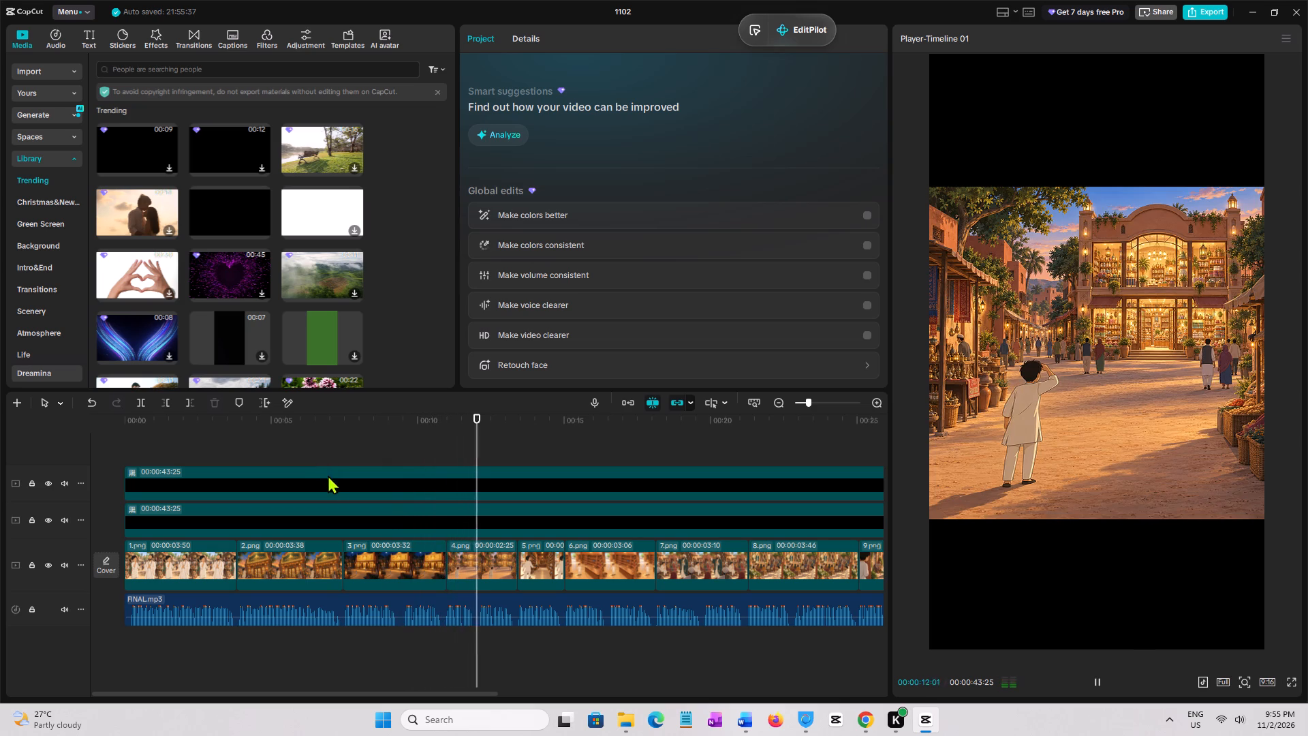
pyautogui.click(455, 460)
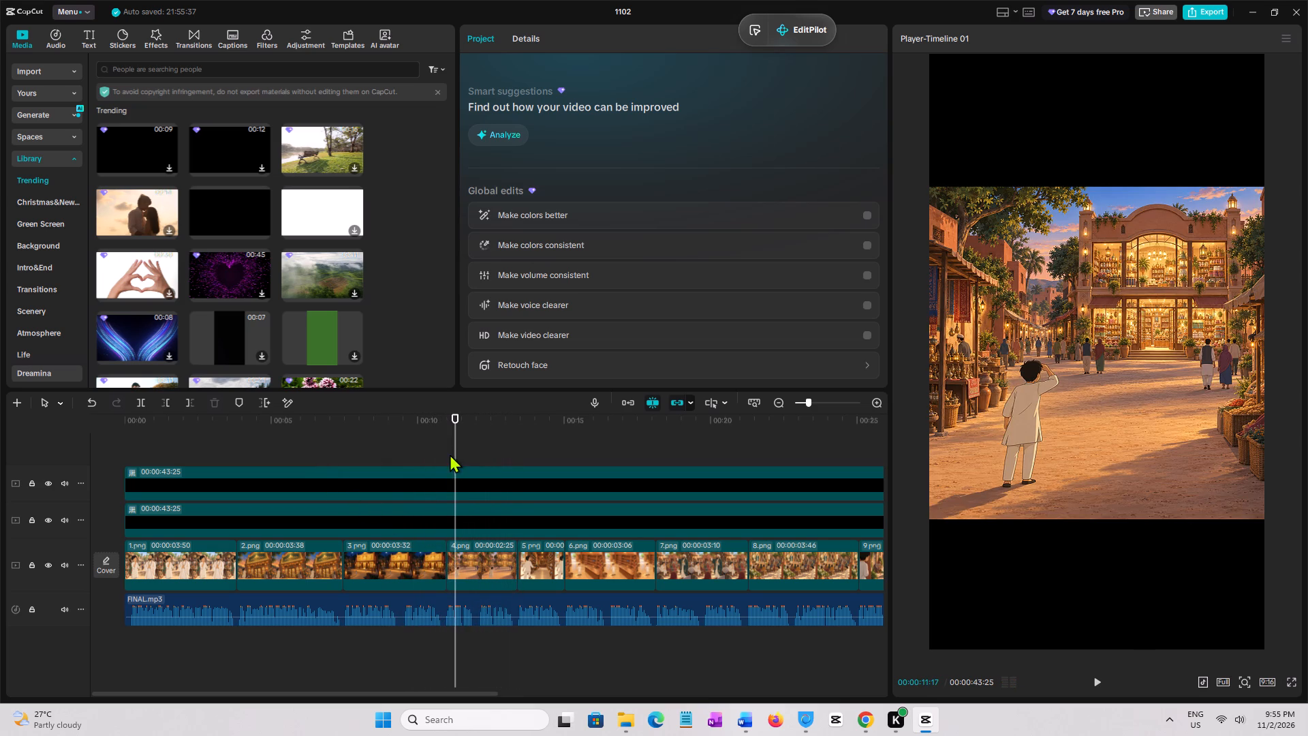
pyautogui.click(450, 454)
pyautogui.keyDown('ctrl'); pyautogui.scroll(4, 483, 511); pyautogui.keyUp('ctrl')
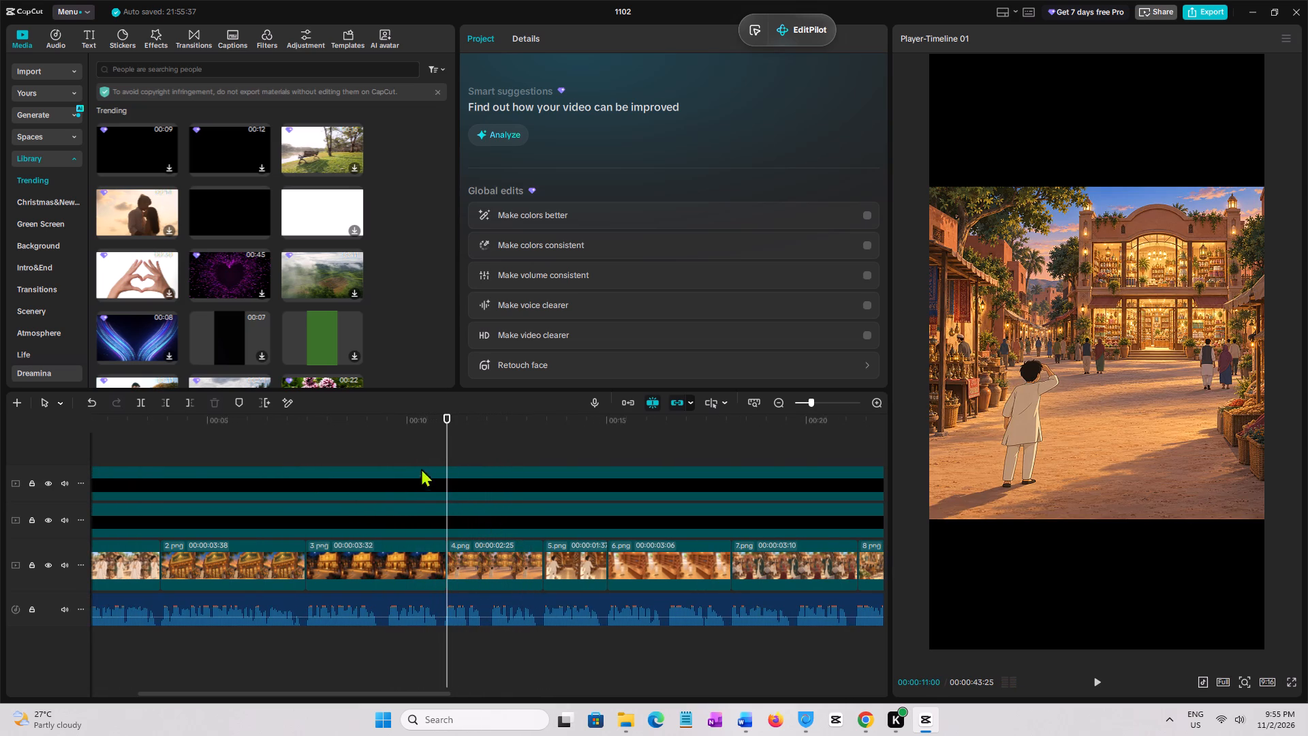
pyautogui.keyDown('ctrl'); pyautogui.click(293, 443); pyautogui.keyUp('ctrl')
pyautogui.press('space')
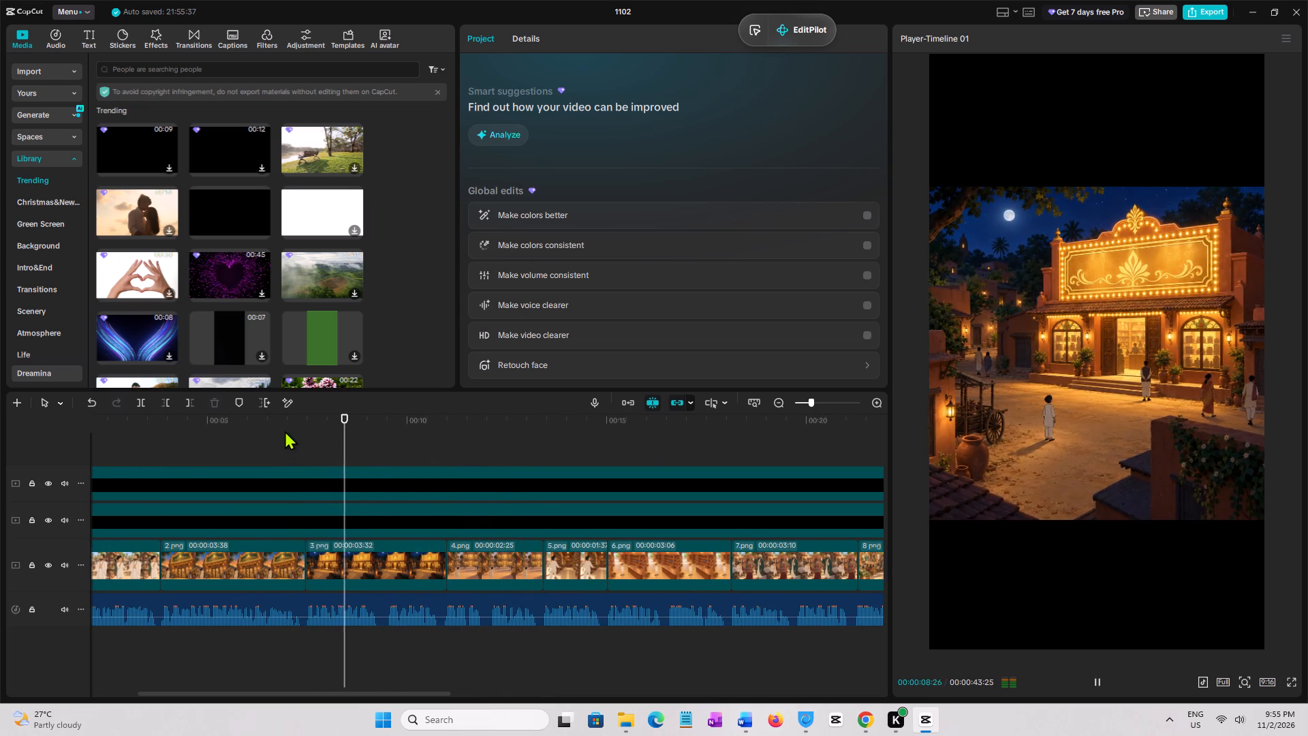
pyautogui.press('space')
# Set the scale of 3.png's last keyframe to 111% and push that keyframe to the clip's end.
pyautogui.click(401, 565)
pyautogui.click(443, 564)
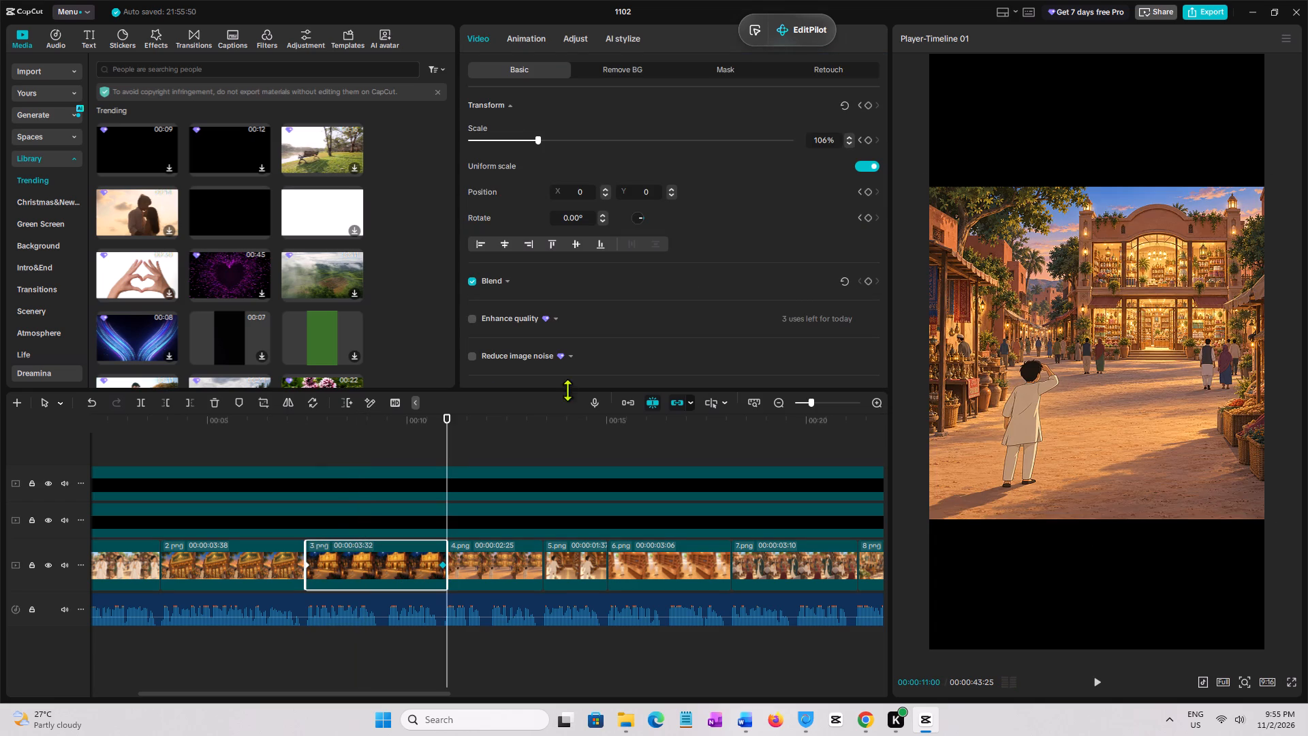
pyautogui.click(847, 137)
pyautogui.hotkey('ctrl', 'z')
pyautogui.click(444, 566)
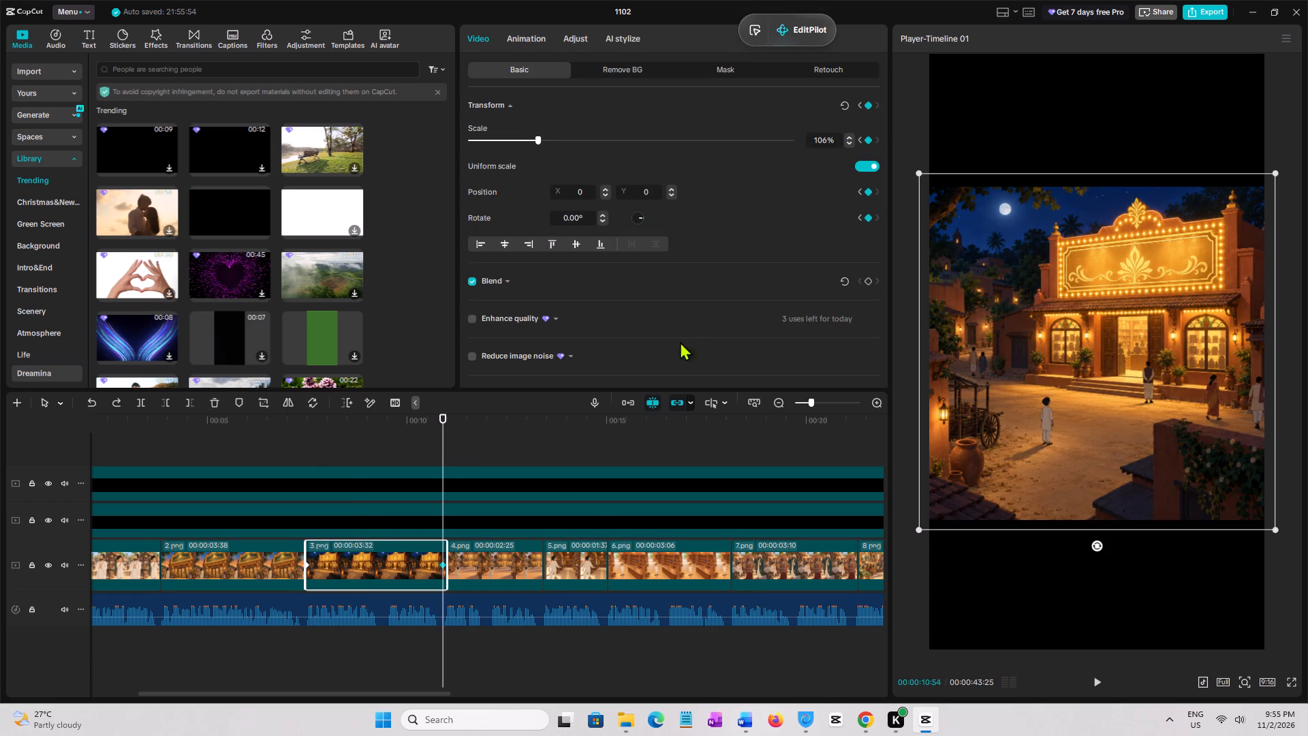
pyautogui.tripleClick(849, 137)
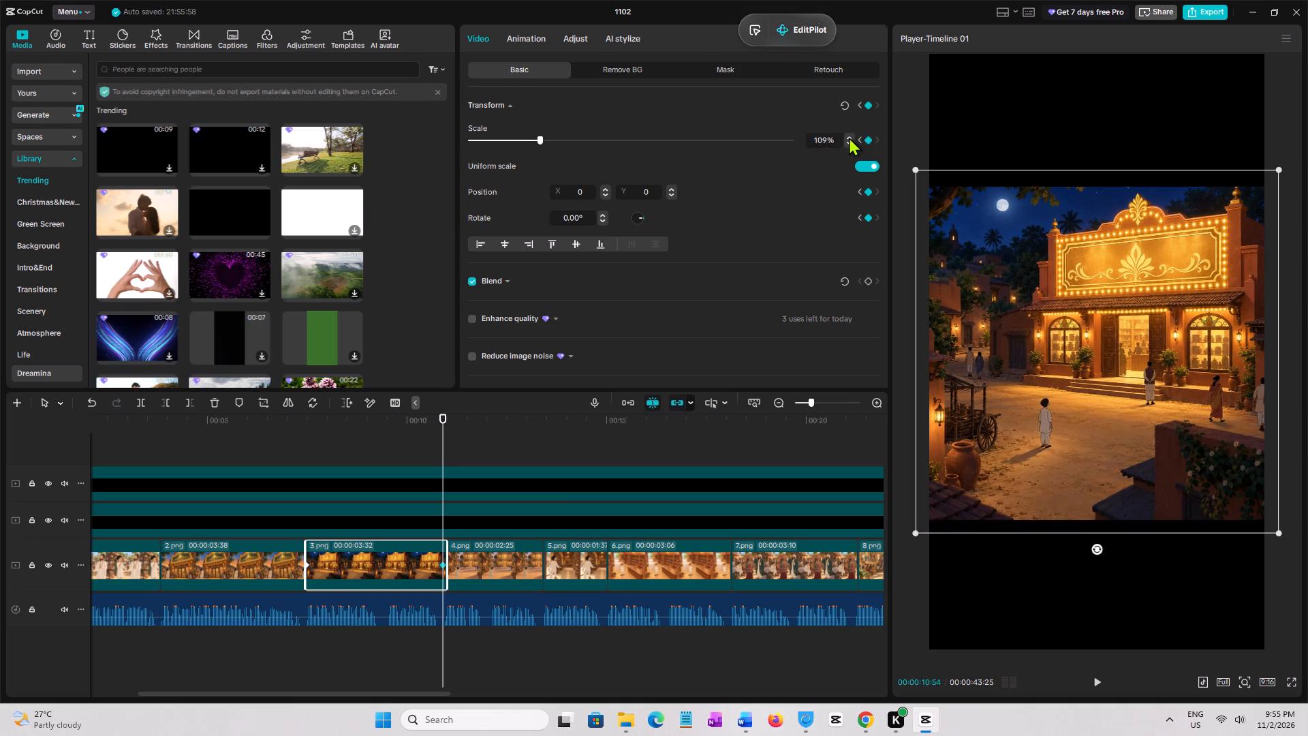
pyautogui.doubleClick(849, 137)
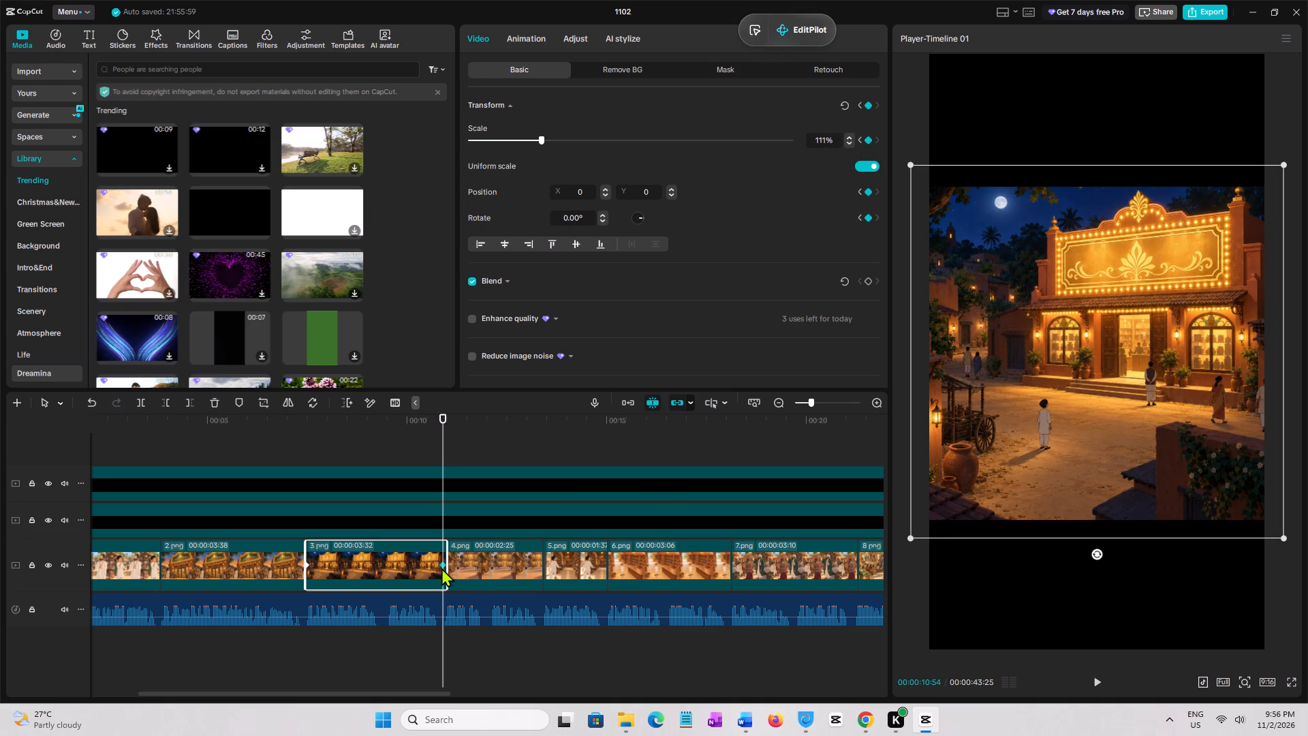
pyautogui.moveTo(441, 566); pyautogui.dragTo(476, 566)
# Play 3.png from just before its start to review the stronger zoom.
pyautogui.click(301, 463)
pyautogui.press('space')
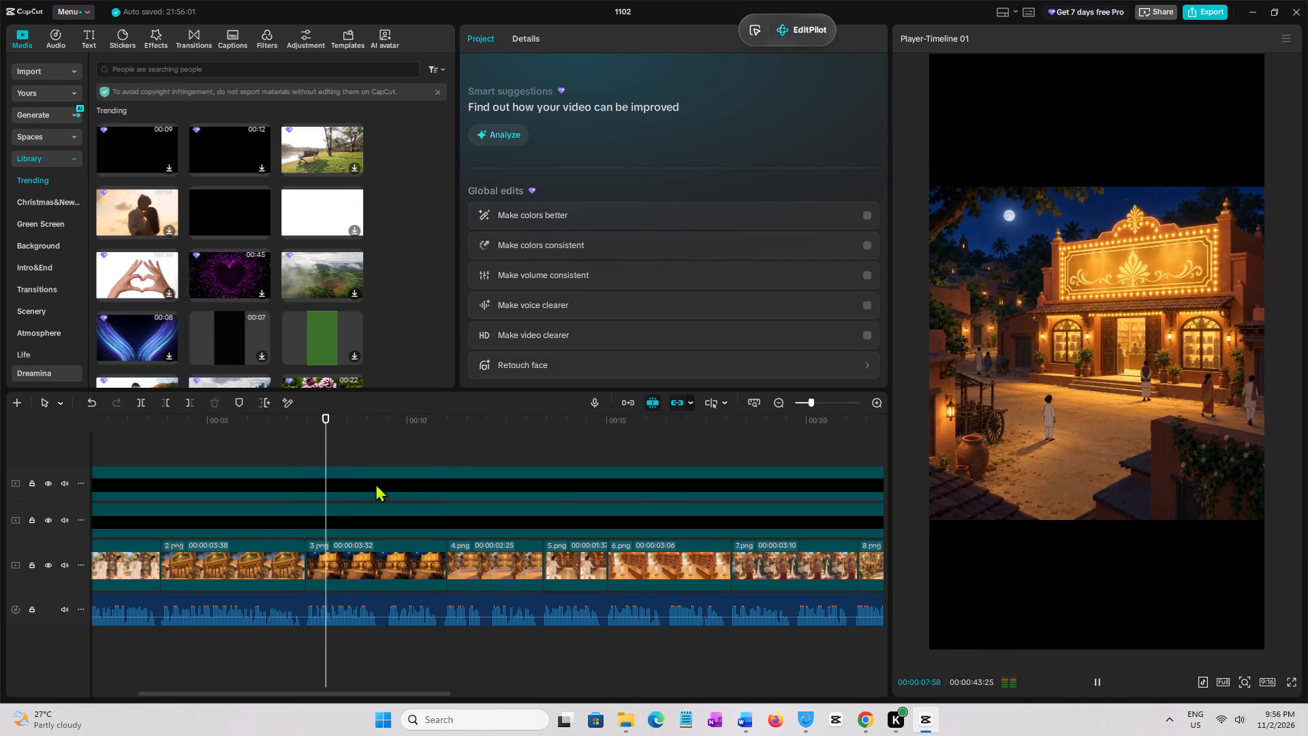
# Add a Transform keyframe at the start of 4.png and set its scale to 110%.
pyautogui.click(447, 455)
pyautogui.click(493, 563)
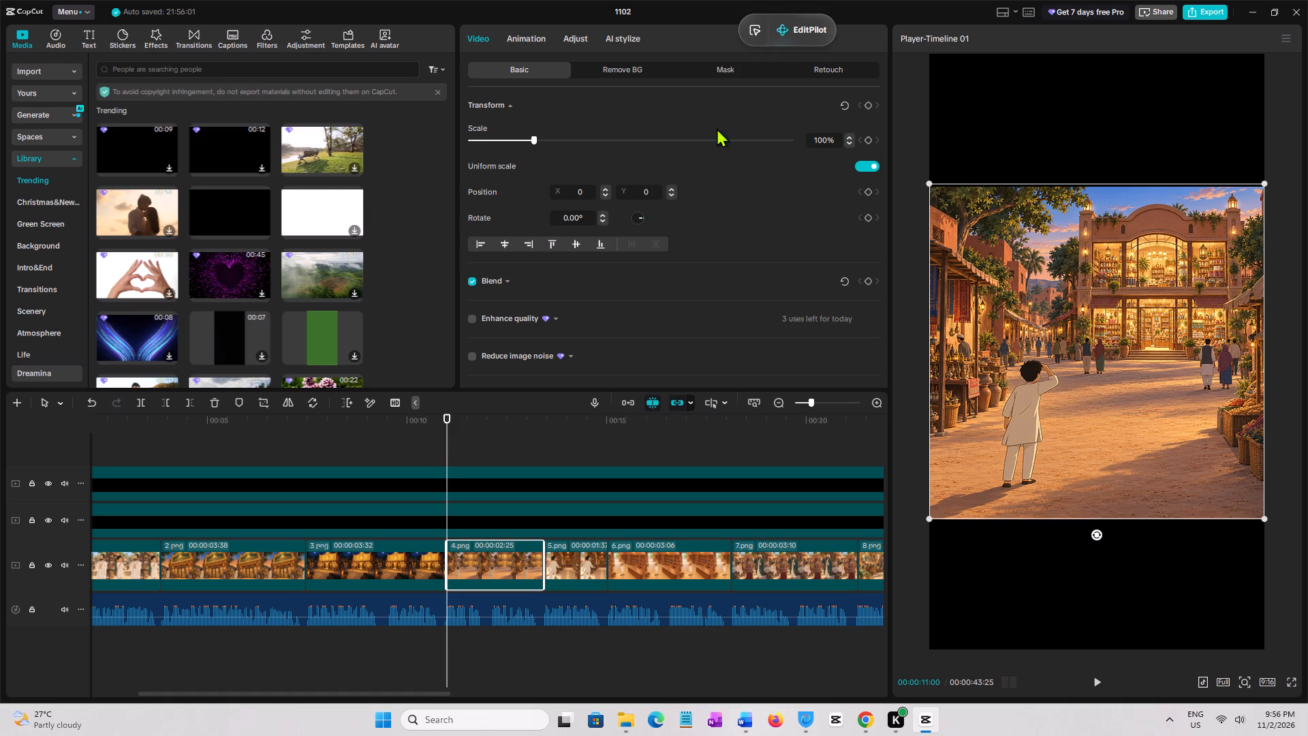
pyautogui.click(867, 104)
pyautogui.moveTo(529, 139); pyautogui.dragTo(541, 139)
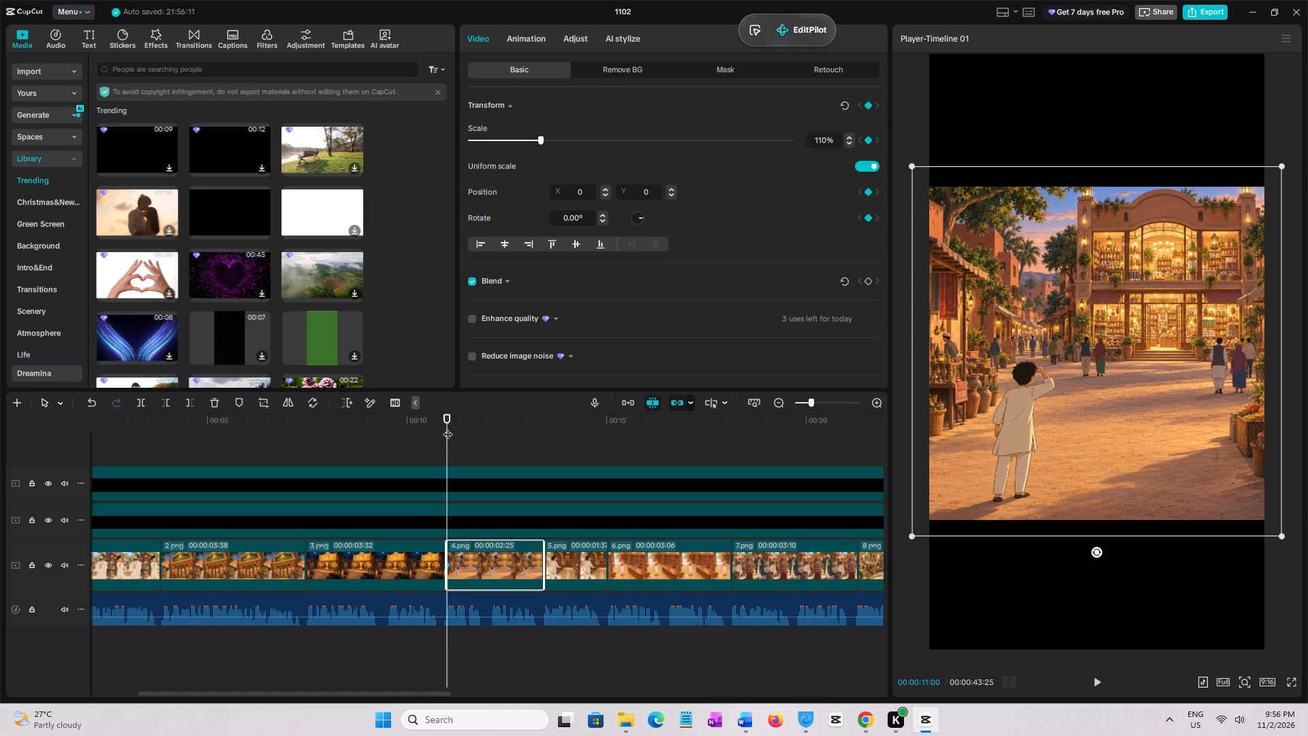
# Add a Transform keyframe with scale 100% near the end of 4.png and move it to the clip's end.
pyautogui.moveTo(448, 427); pyautogui.dragTo(533, 452)
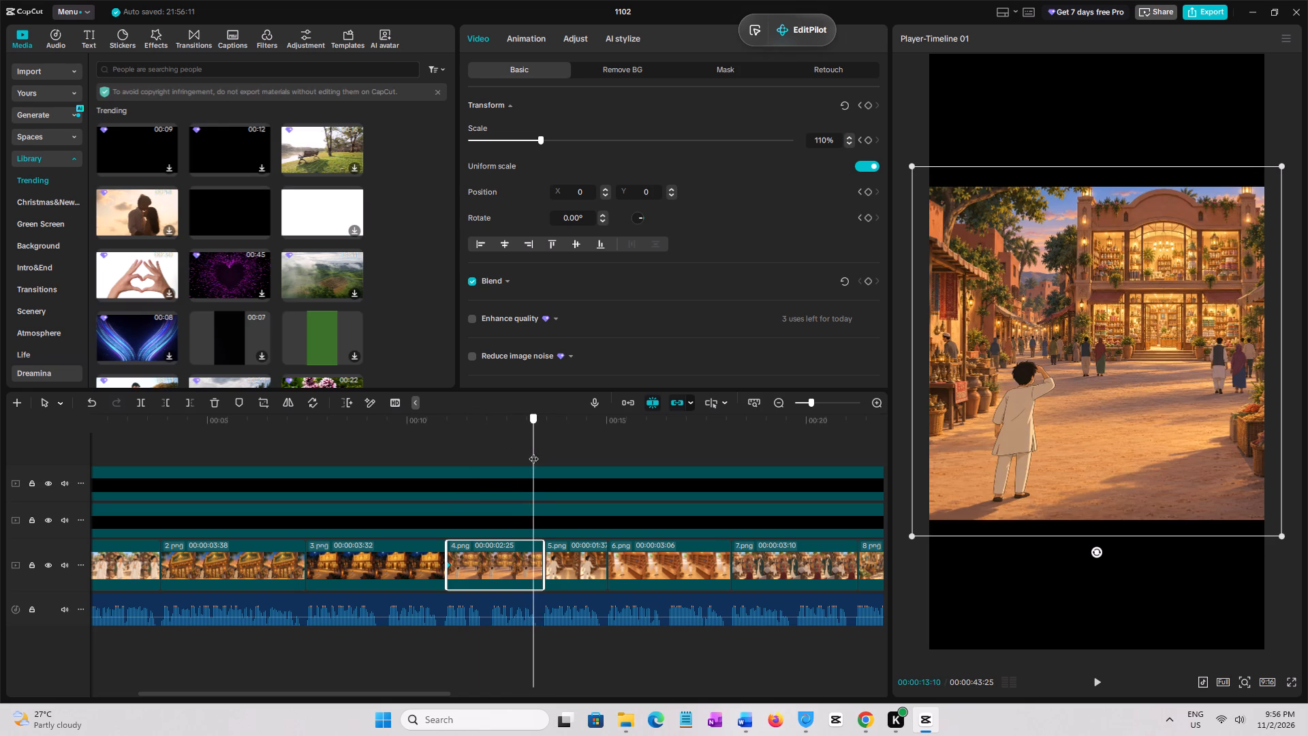
pyautogui.moveTo(533, 452); pyautogui.dragTo(539, 452)
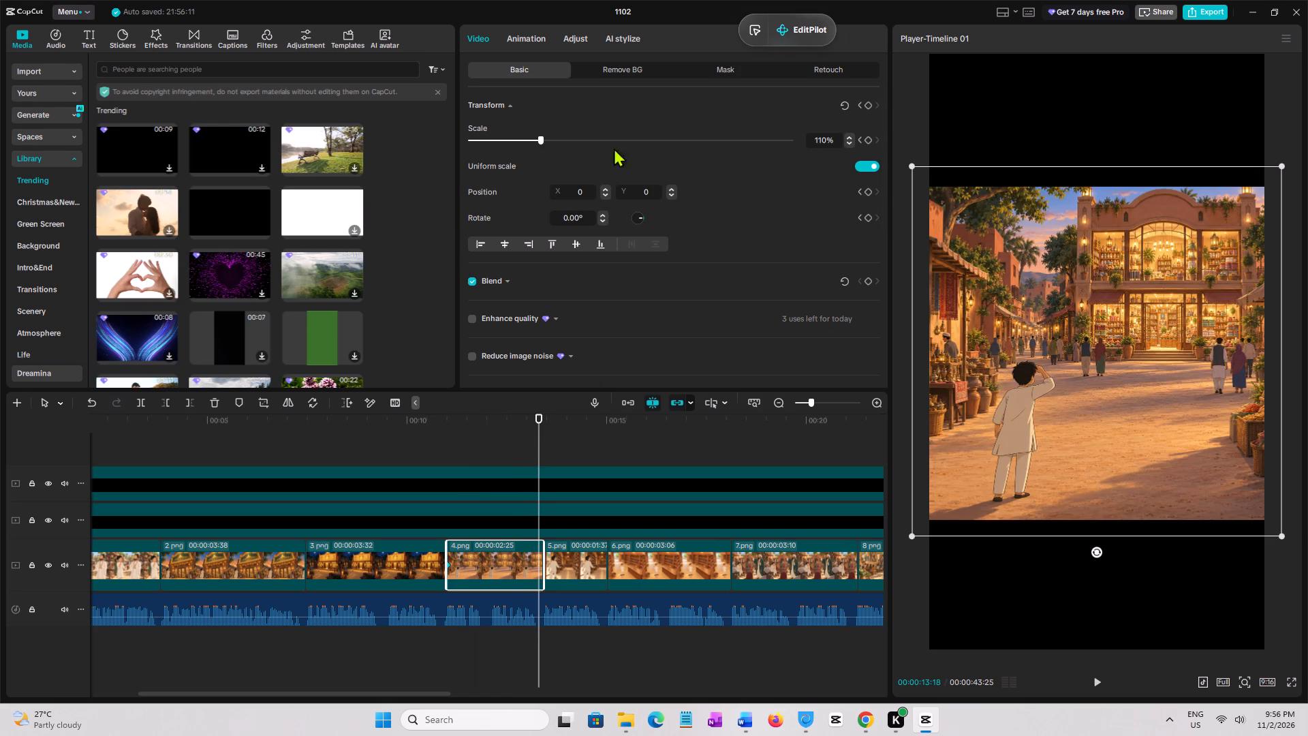
pyautogui.click(533, 142)
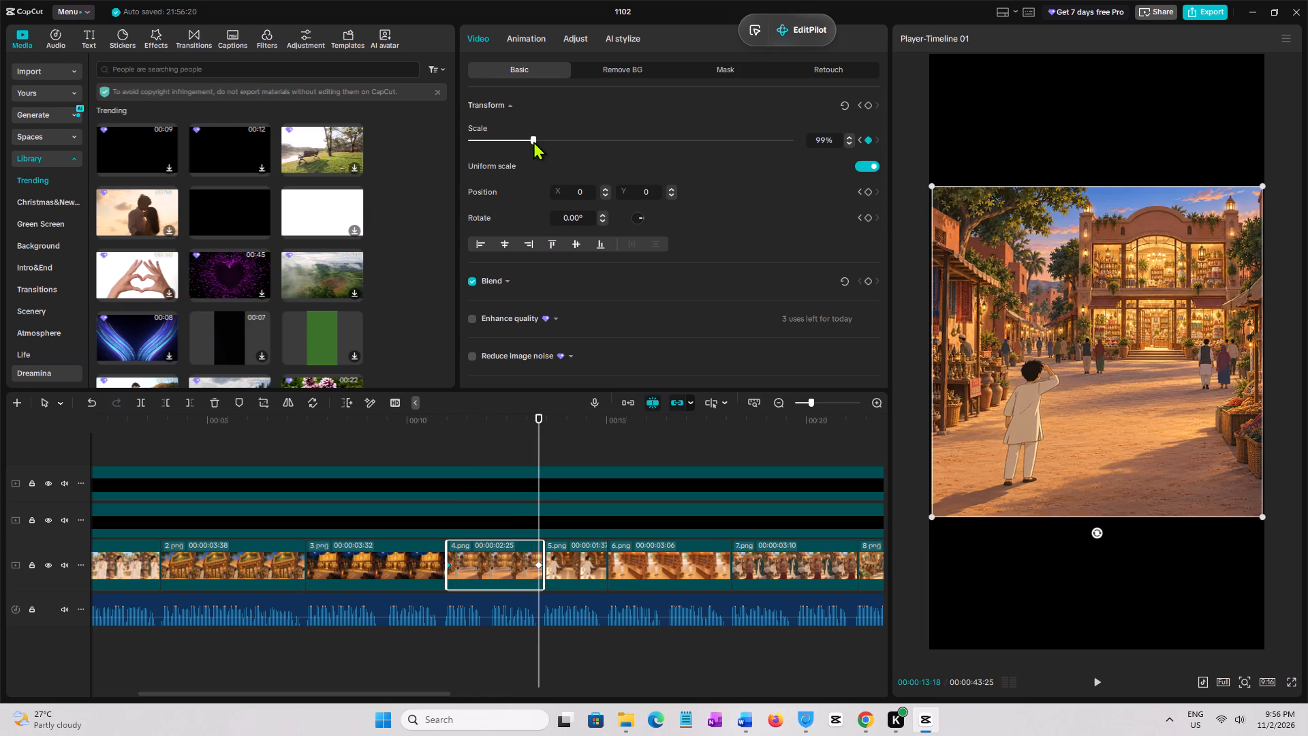
pyautogui.click(849, 139)
pyautogui.click(868, 102)
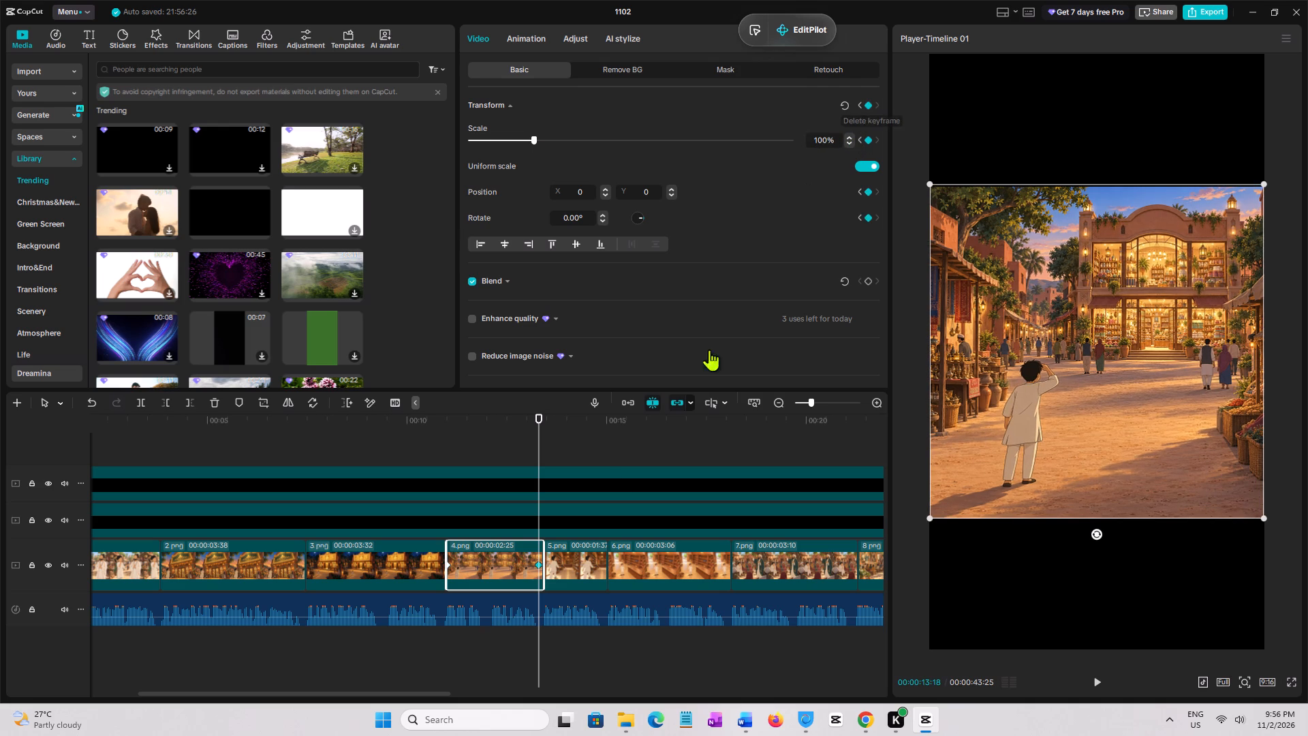
pyautogui.moveTo(535, 566); pyautogui.dragTo(608, 577)
# Play from the later part of 3.png through 4.png and 5.png to review the motion.
pyautogui.click(403, 447)
pyautogui.press('space')
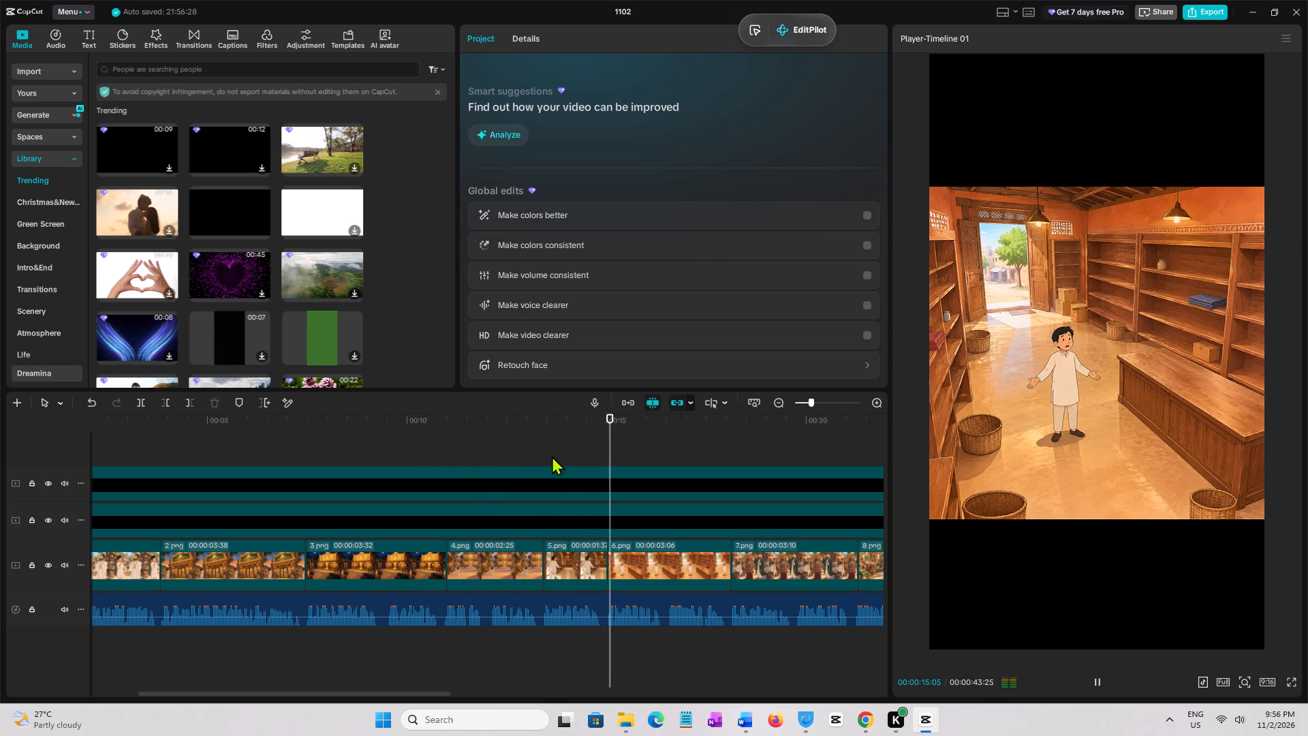
# Keyframe 6.png's Transform at 100% scale at its start, and at 117% with position -181, -200 around its middle.
pyautogui.click(610, 454)
pyautogui.click(648, 566)
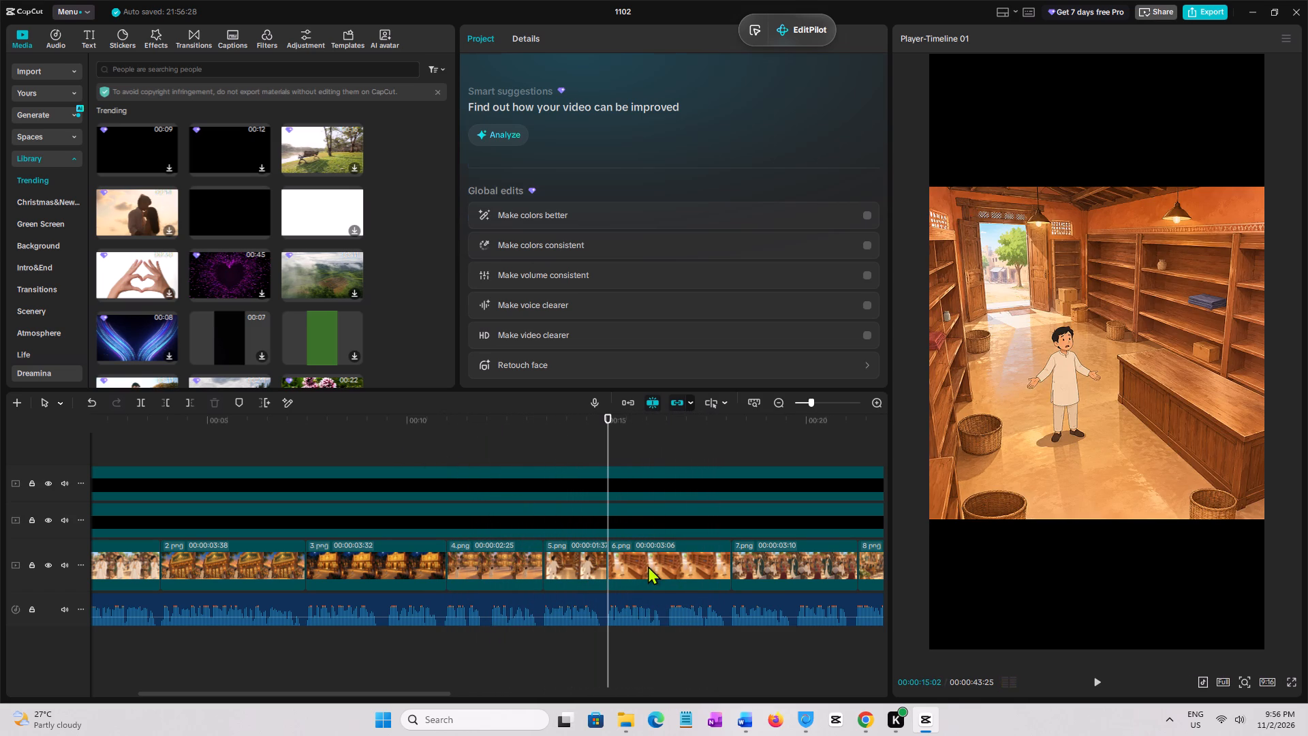
pyautogui.click(868, 104)
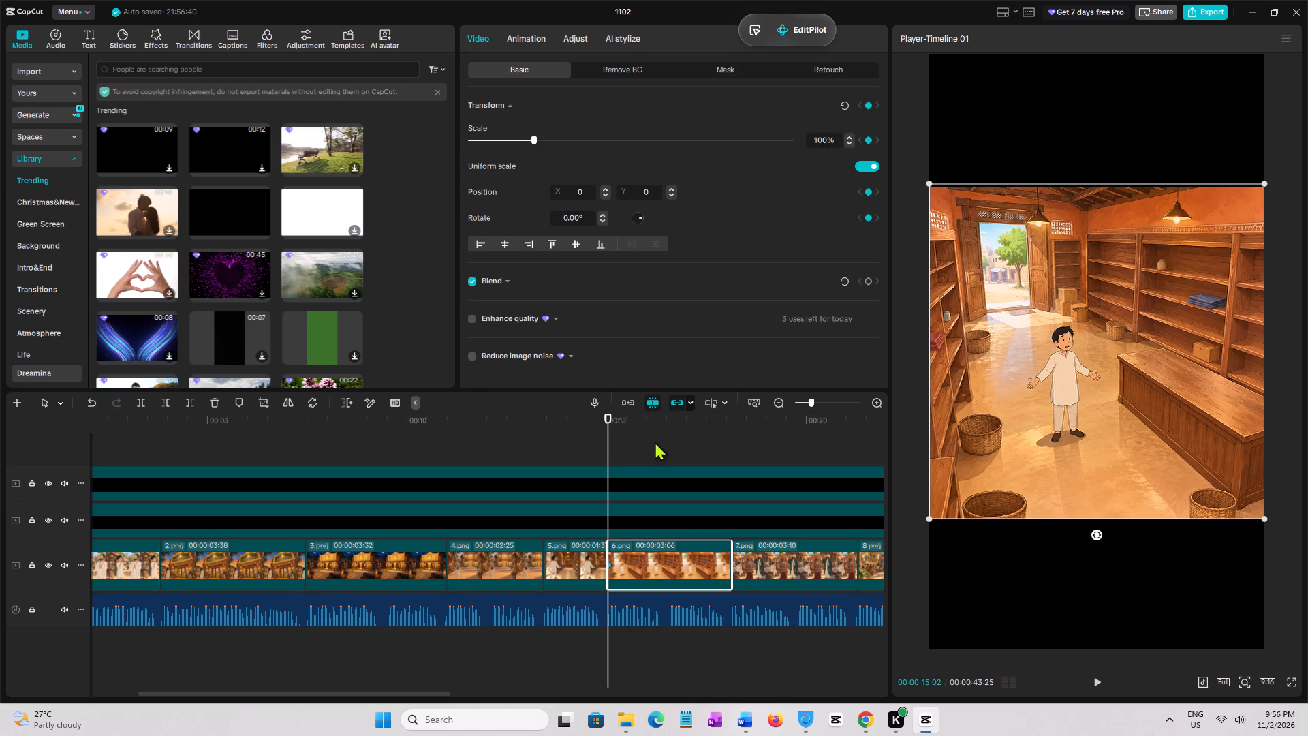
pyautogui.moveTo(608, 446); pyautogui.dragTo(665, 442)
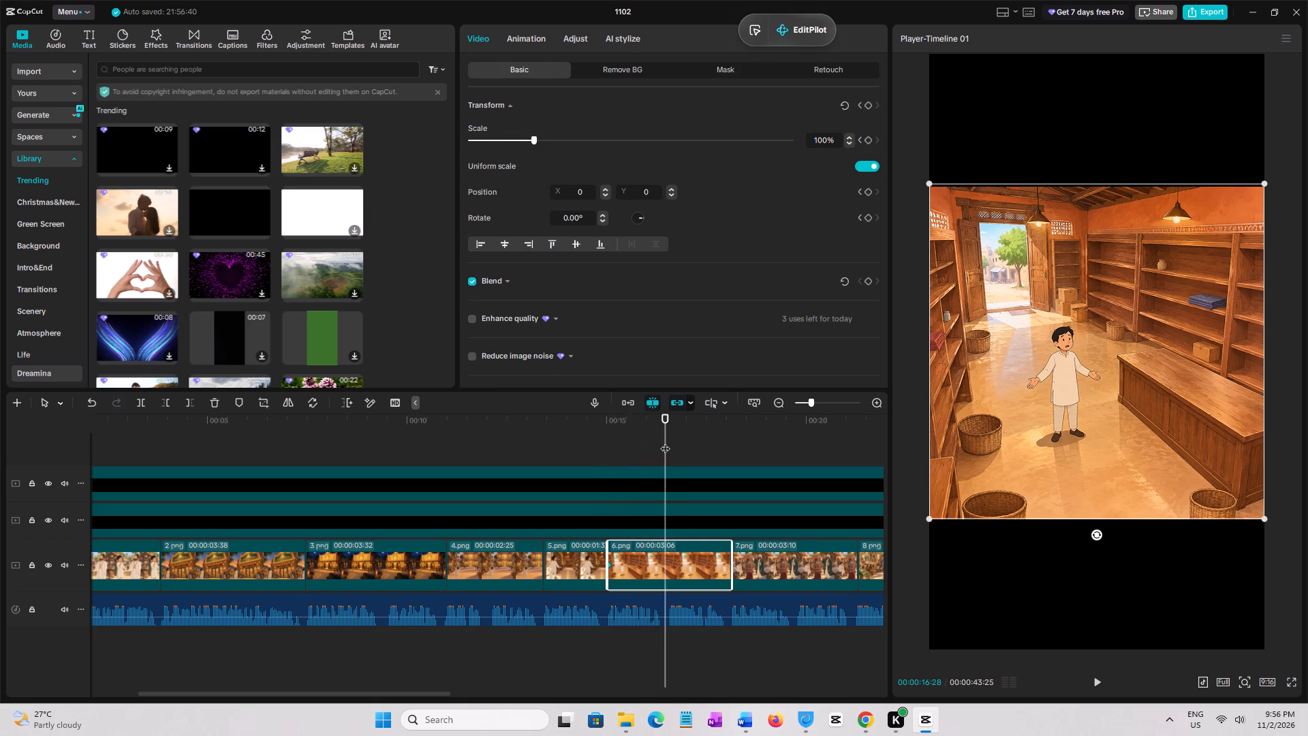
pyautogui.moveTo(538, 141); pyautogui.dragTo(545, 141)
pyautogui.moveTo(1123, 262); pyautogui.dragTo(1101, 288)
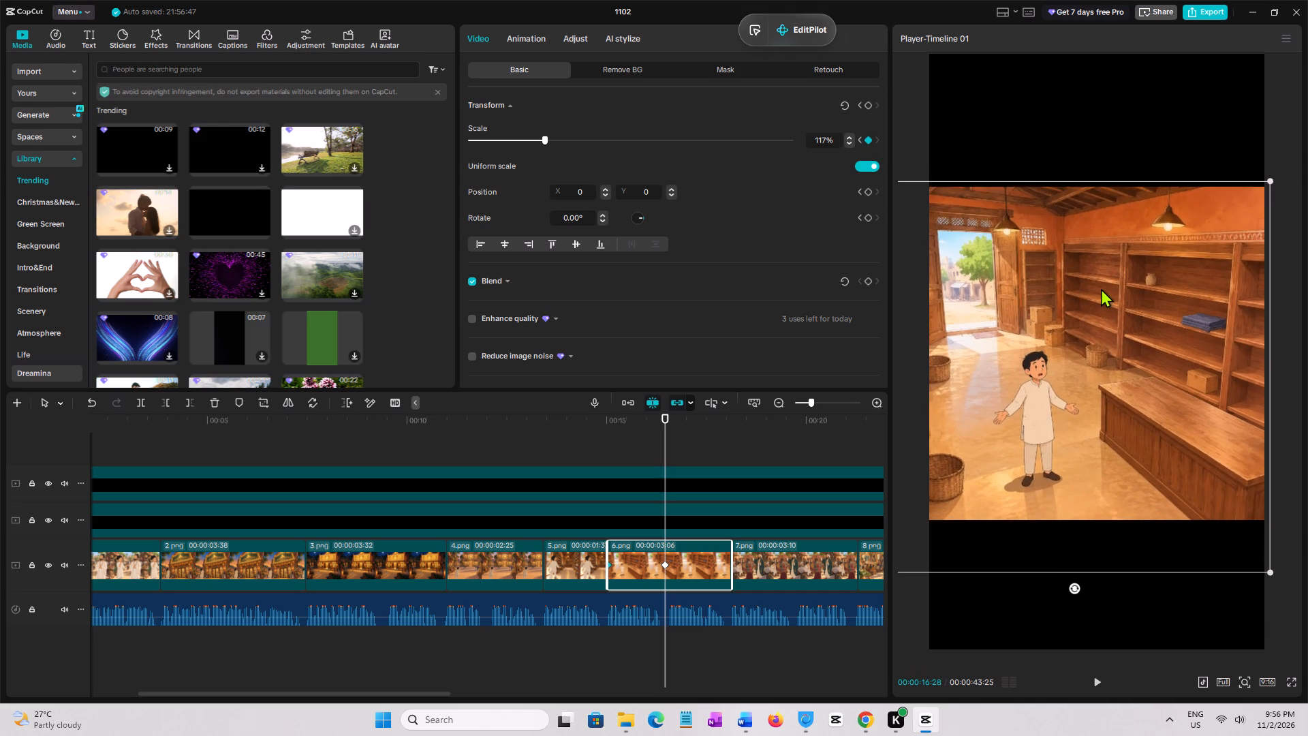
pyautogui.moveTo(1101, 288); pyautogui.dragTo(1095, 294)
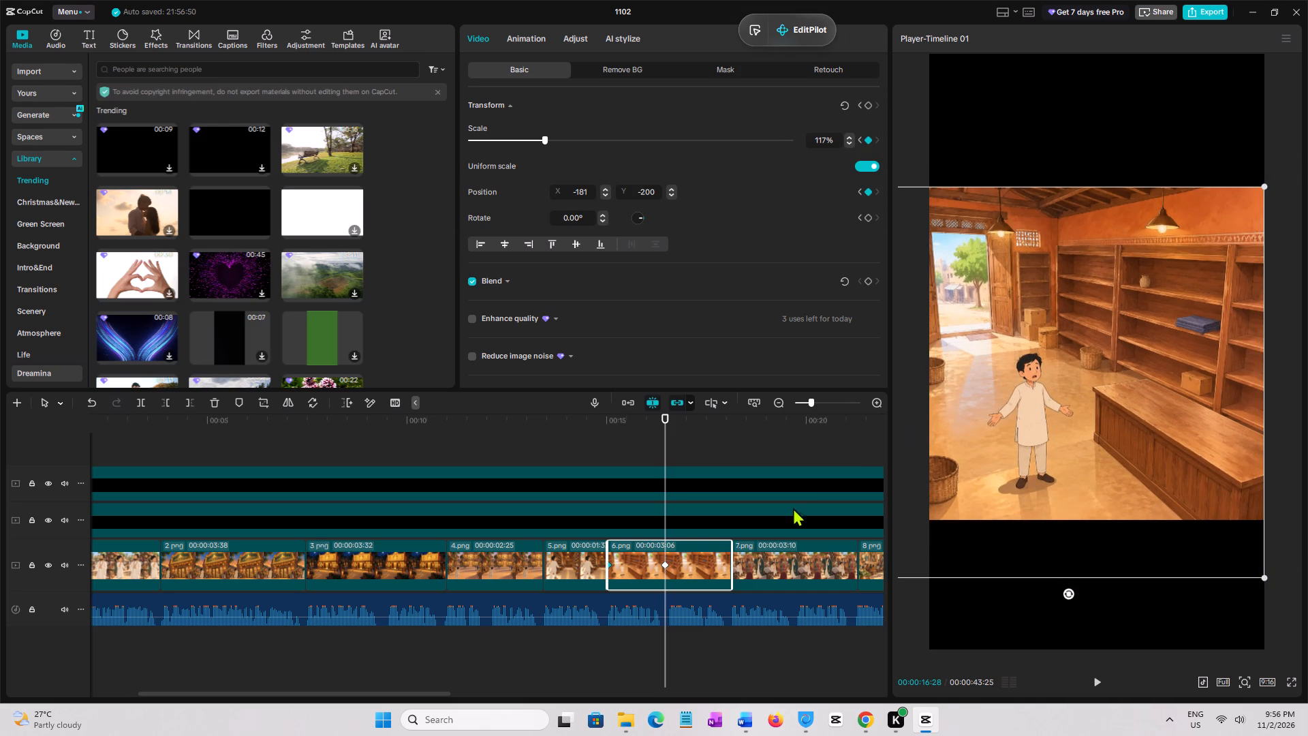
# Keyframe 6.png at position 204, 171 near its end, move that keyframe to the clip's end, and shift the middle keyframe slightly later.
pyautogui.moveTo(666, 449); pyautogui.dragTo(719, 458)
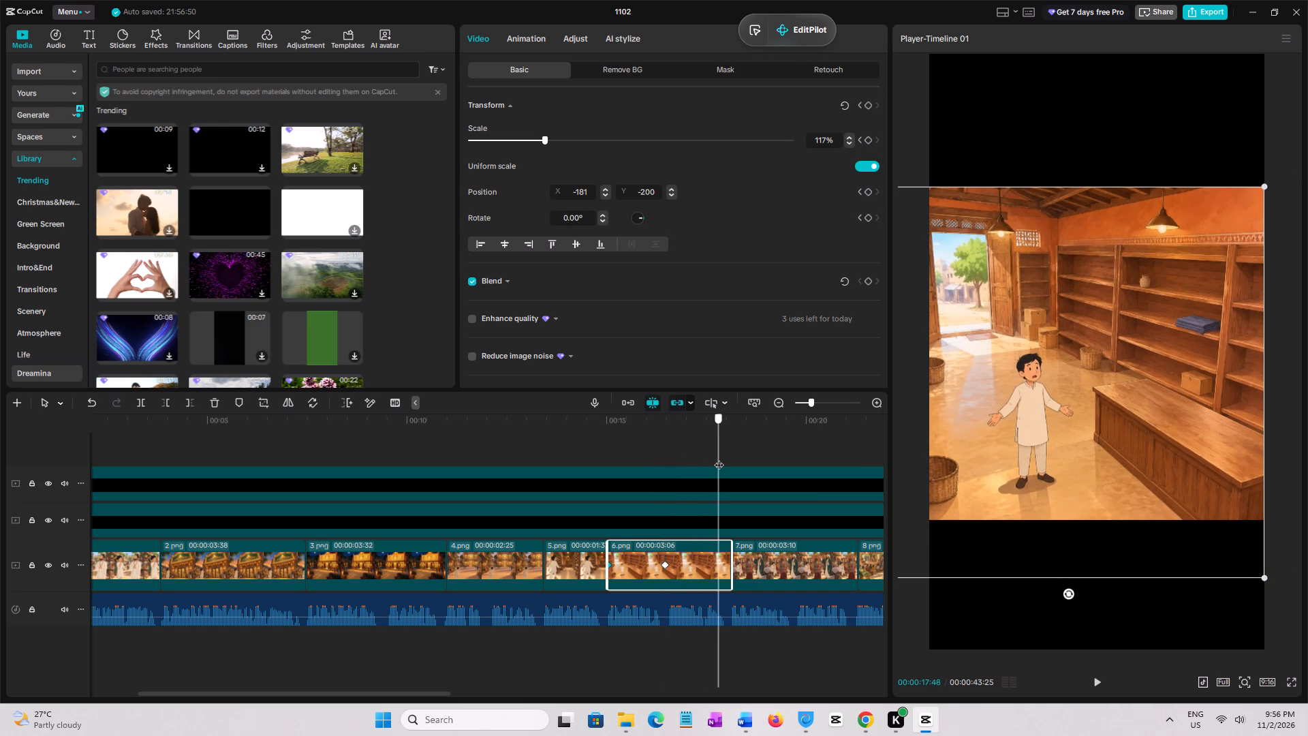
pyautogui.moveTo(719, 458); pyautogui.dragTo(721, 458)
pyautogui.moveTo(1017, 416); pyautogui.dragTo(1129, 393)
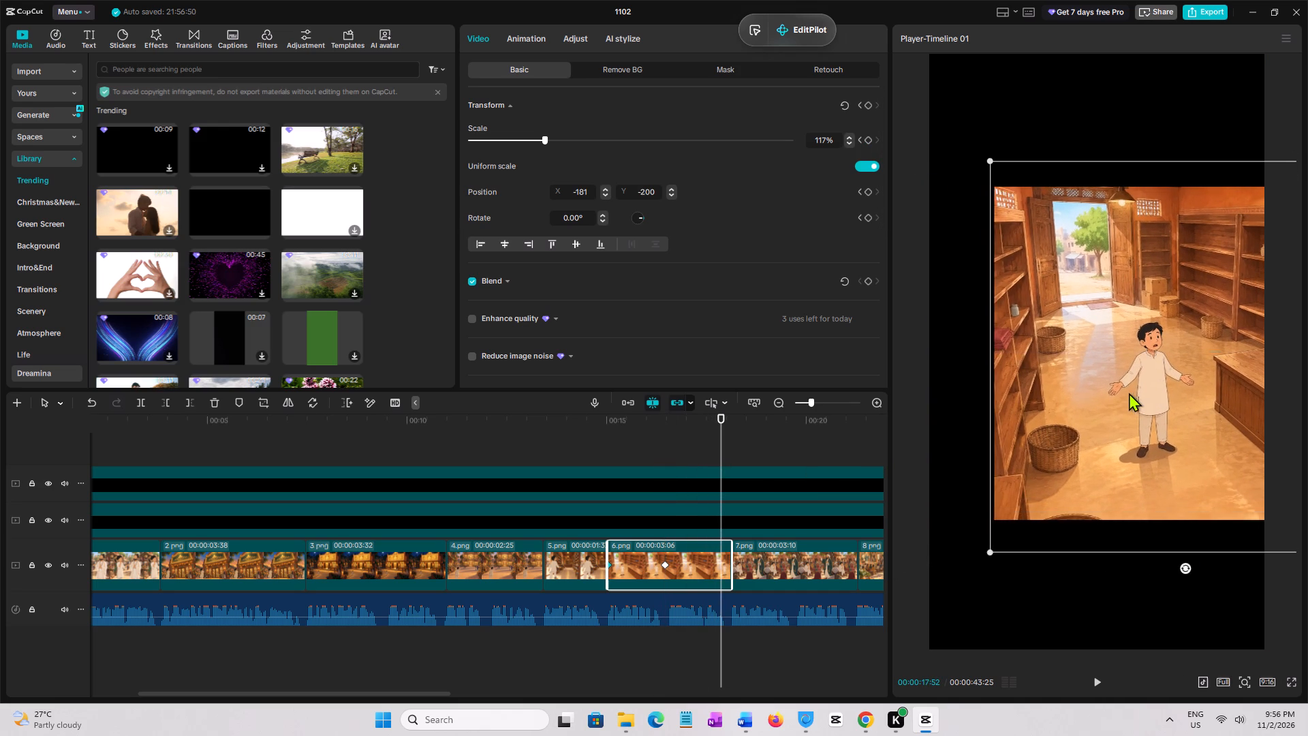
pyautogui.moveTo(1129, 393); pyautogui.dragTo(1077, 359)
pyautogui.moveTo(720, 562); pyautogui.dragTo(751, 565)
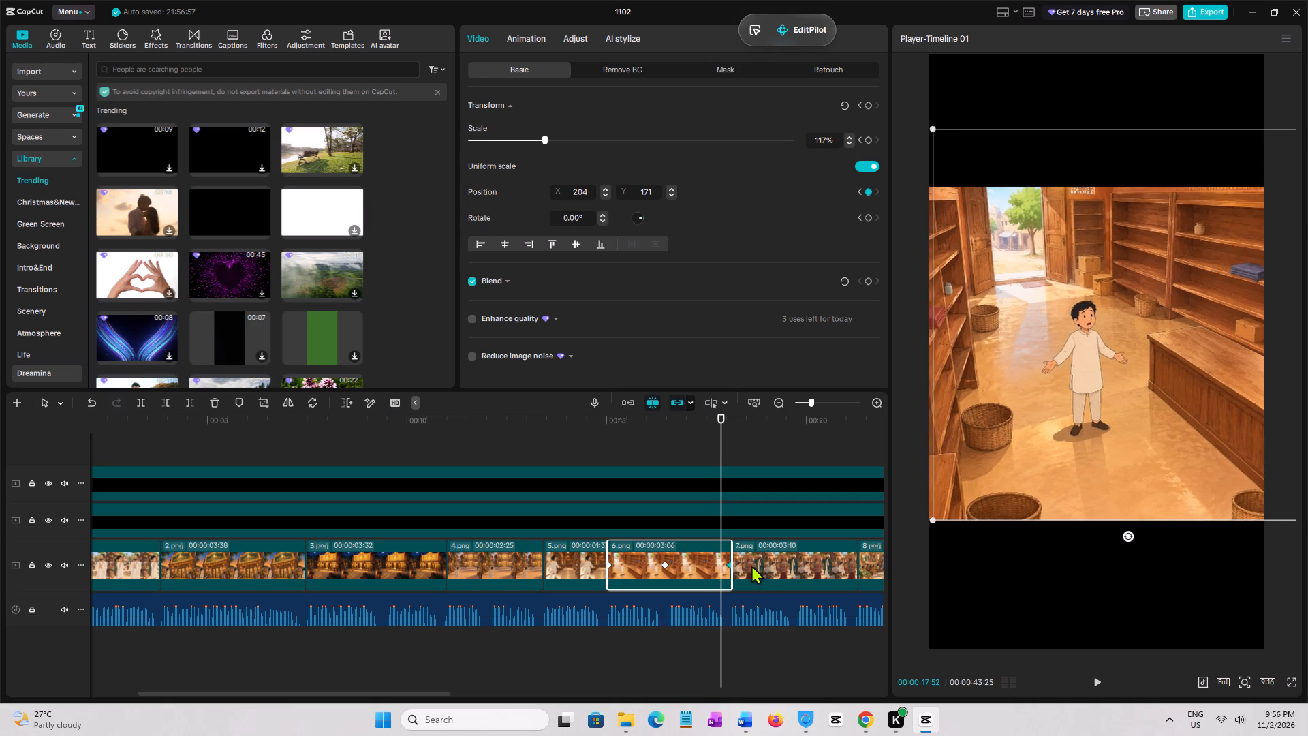
pyautogui.moveTo(751, 565); pyautogui.dragTo(759, 565)
pyautogui.moveTo(663, 565); pyautogui.dragTo(671, 565)
# Play from just before 6.png to review its zoom and pan motion.
pyautogui.click(597, 454)
pyautogui.press('space')
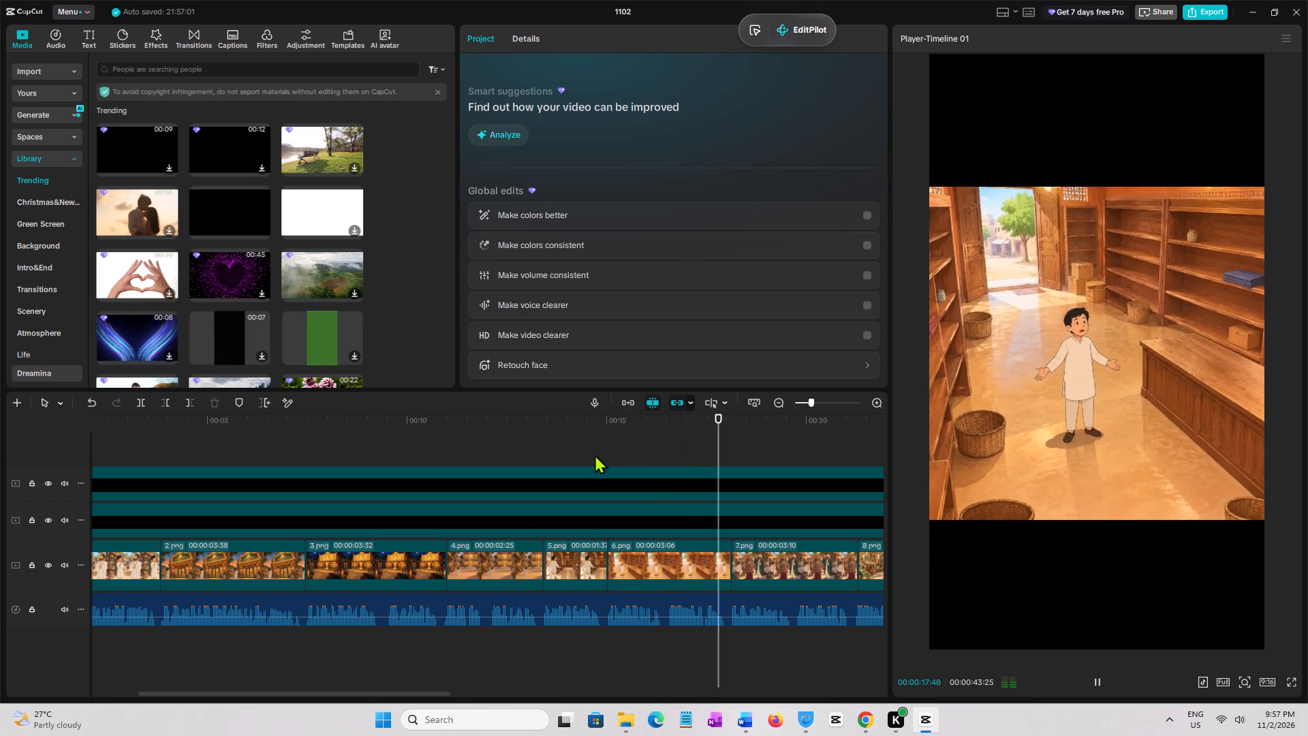
# Keyframe 7.png's Transform at 100% scale at its start and its scale at 110% near its end, moving that keyframe to the clip's end.
pyautogui.moveTo(426, 695); pyautogui.dragTo(483, 695)
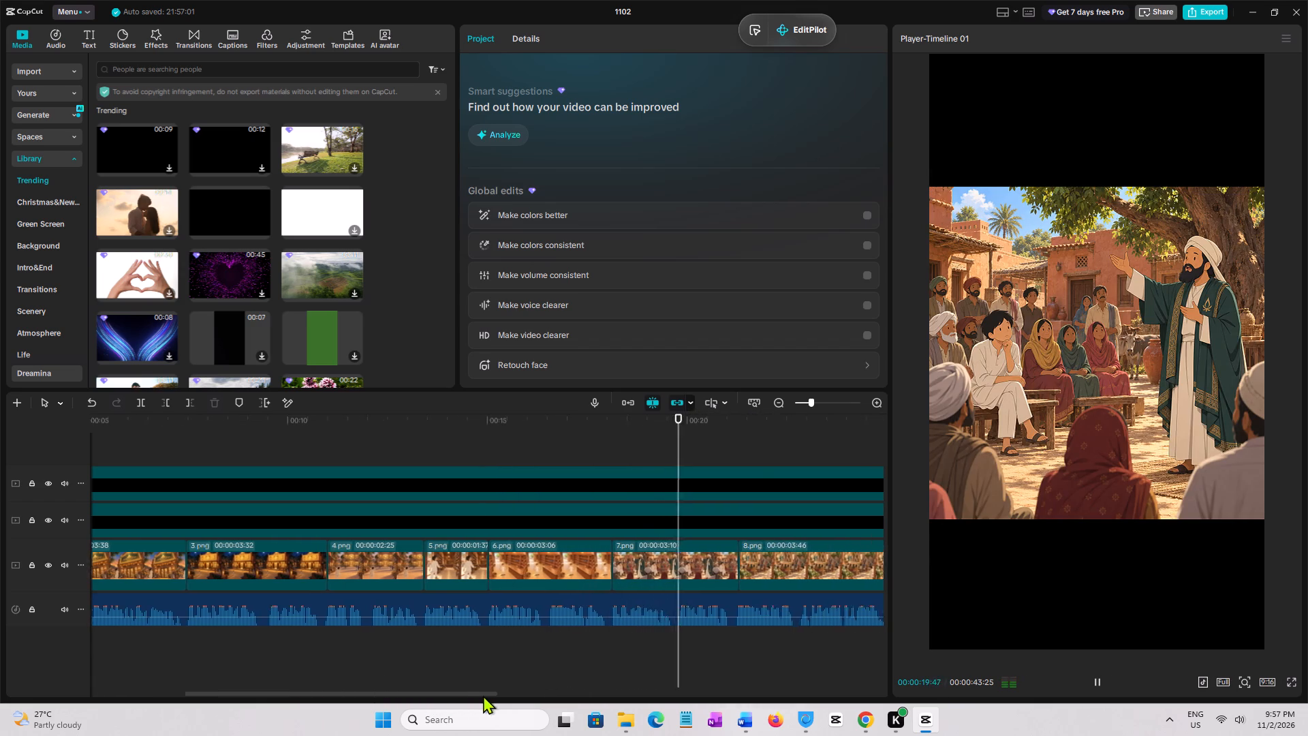
pyautogui.moveTo(483, 695); pyautogui.dragTo(552, 694)
pyautogui.click(413, 454)
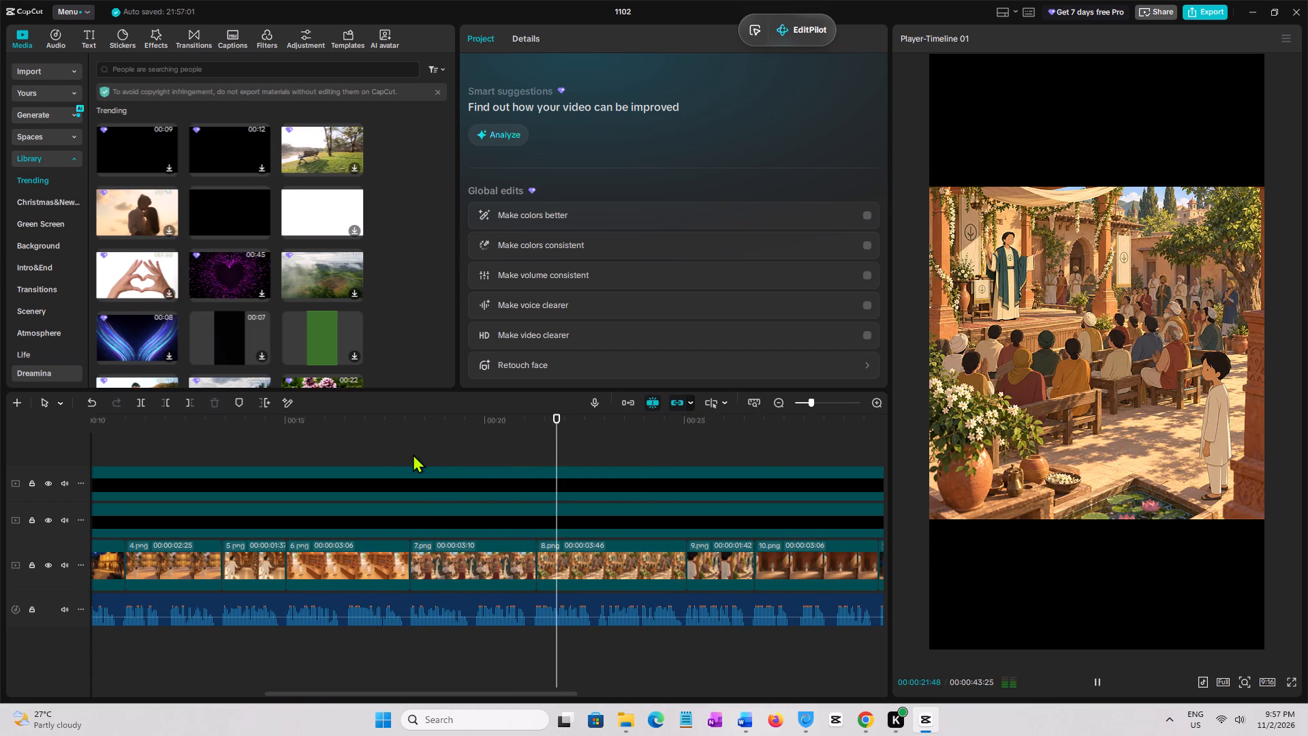
pyautogui.press('space')
pyautogui.click(411, 454)
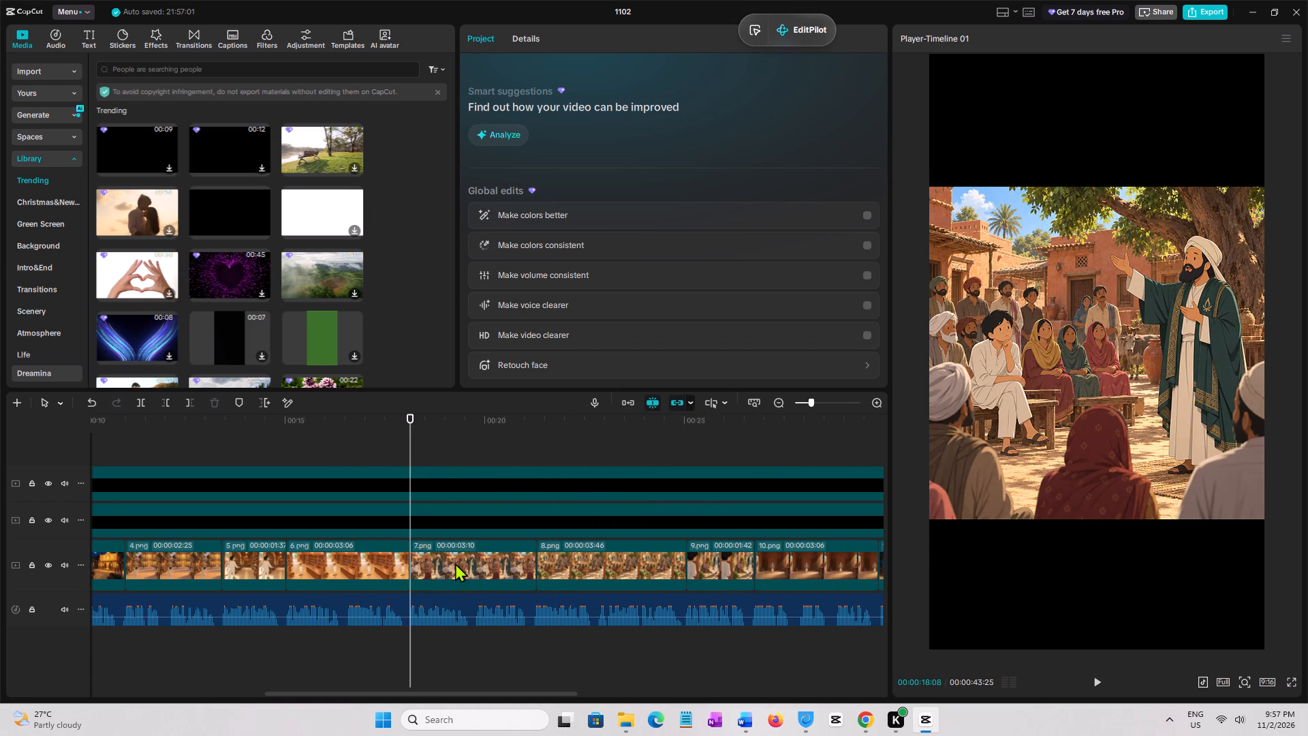
pyautogui.click(455, 565)
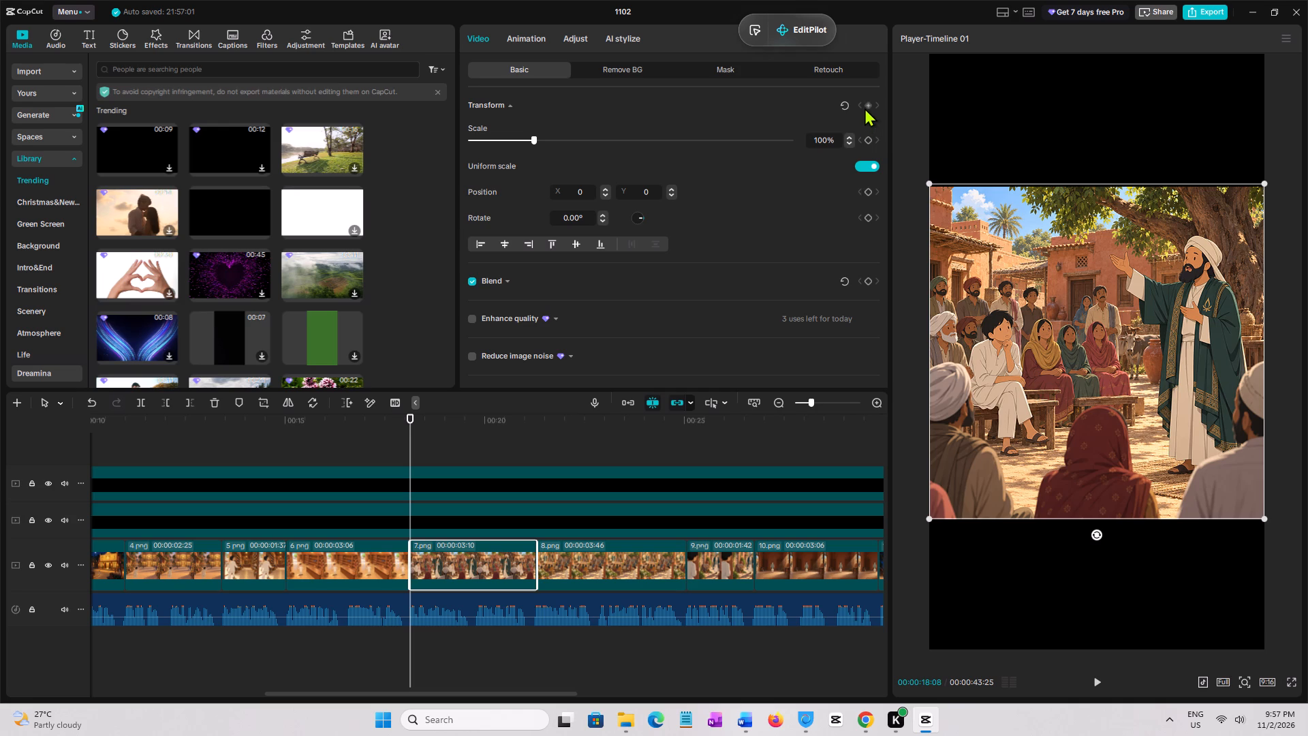
pyautogui.click(865, 108)
pyautogui.moveTo(407, 446); pyautogui.dragTo(540, 497)
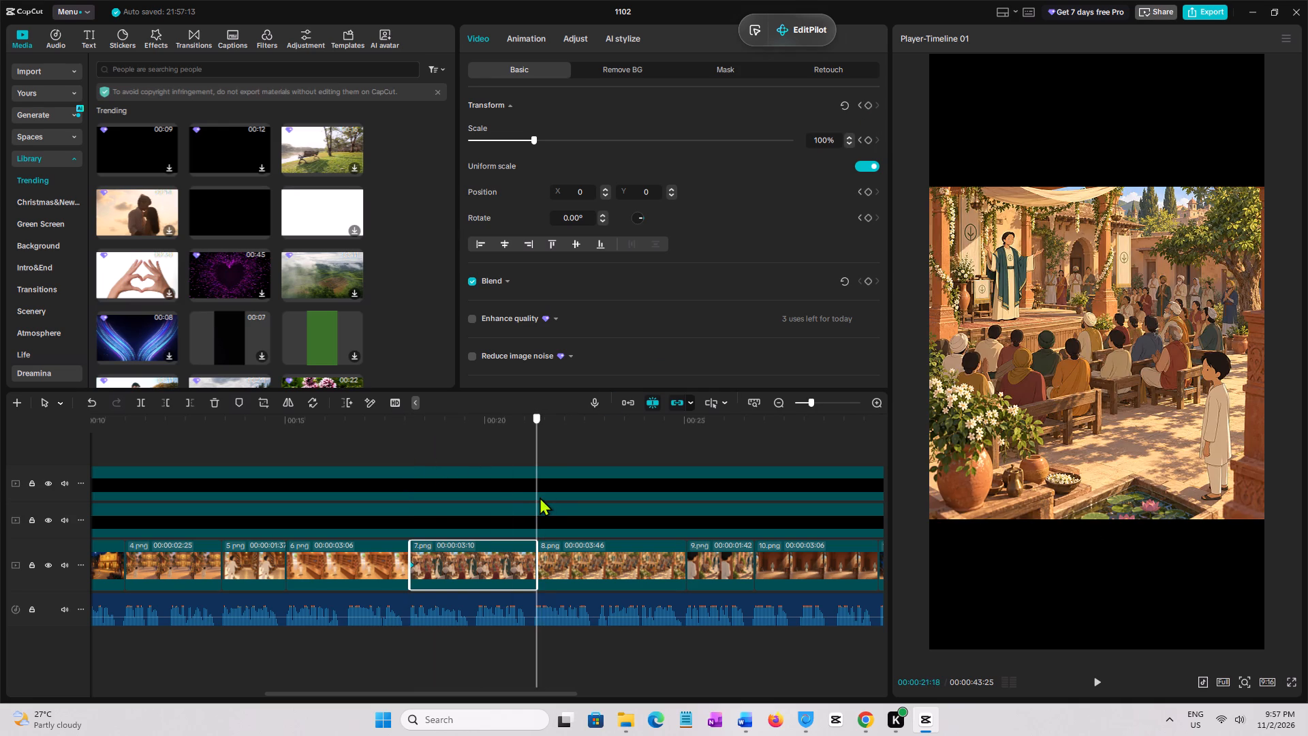
pyautogui.moveTo(540, 497); pyautogui.dragTo(530, 497)
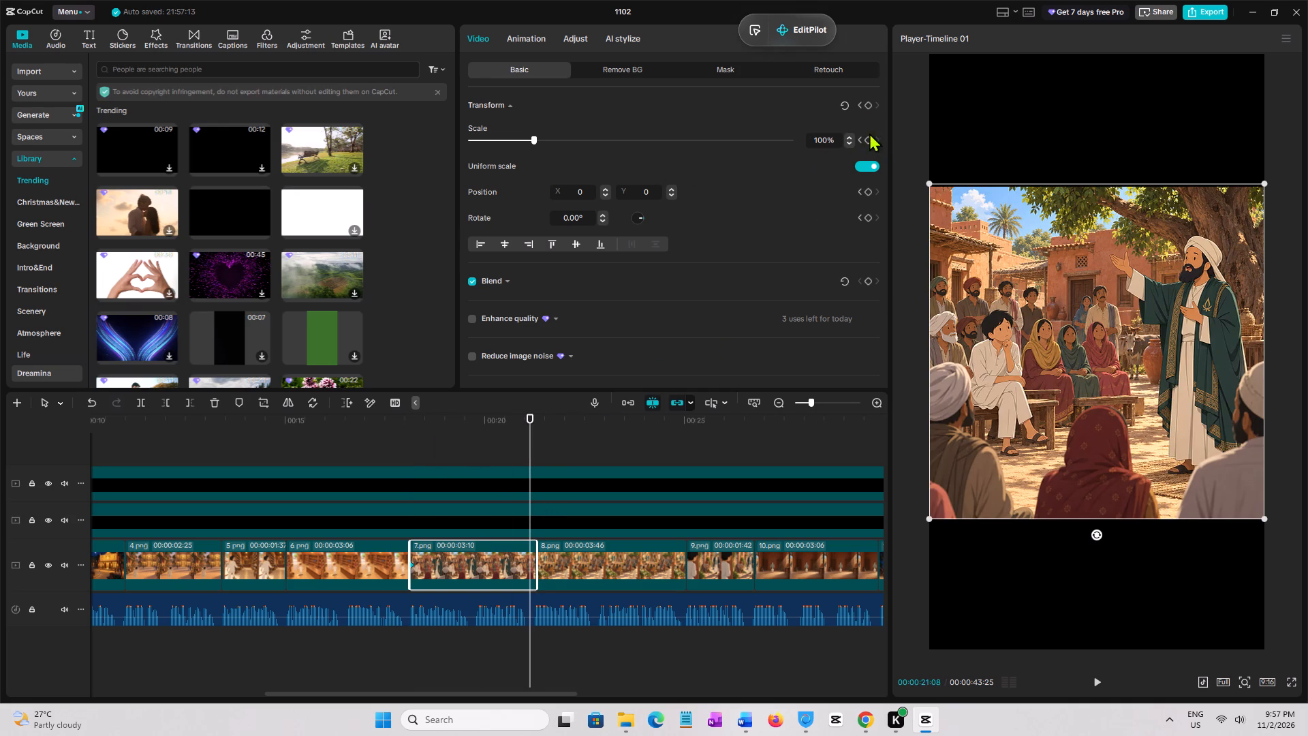
pyautogui.moveTo(826, 143); pyautogui.dragTo(807, 144)
pyautogui.write('110')
pyautogui.press('Return')
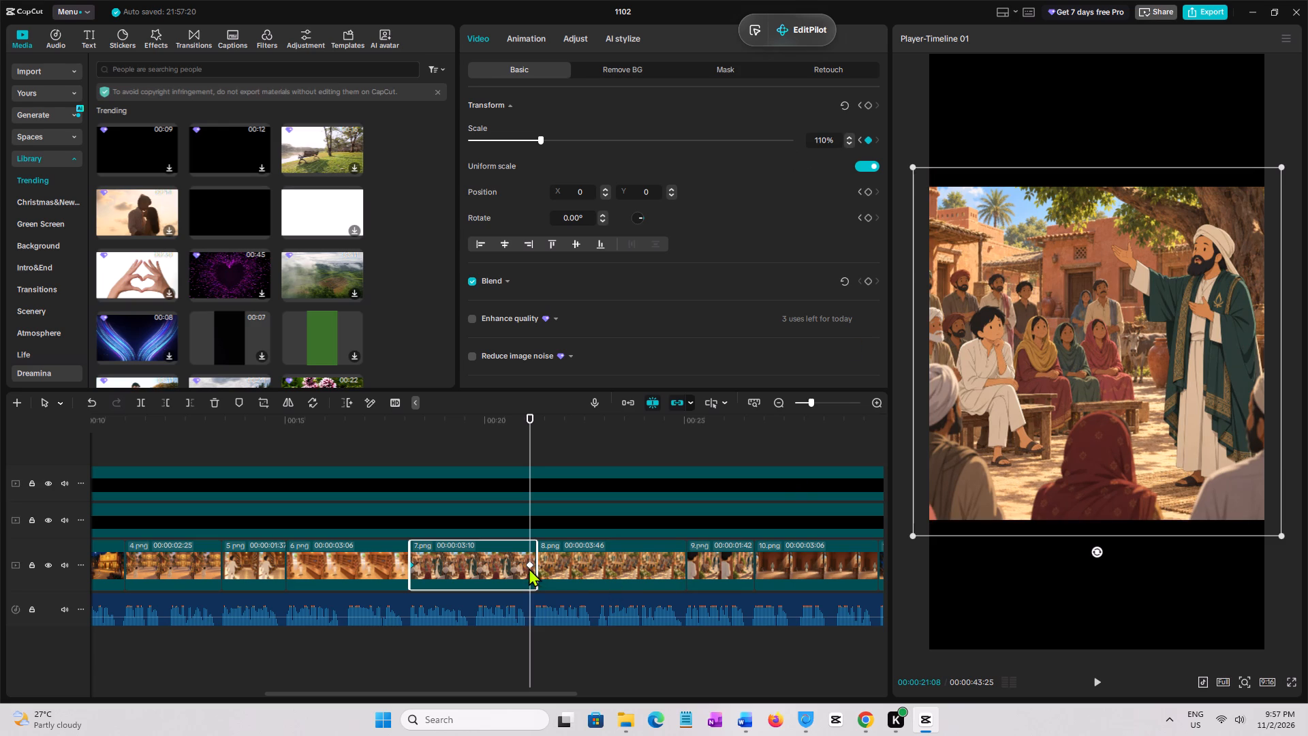
pyautogui.moveTo(530, 568); pyautogui.dragTo(570, 570)
# Play 7.png from its start to review the zoom motion.
pyautogui.click(414, 461)
pyautogui.press('space')
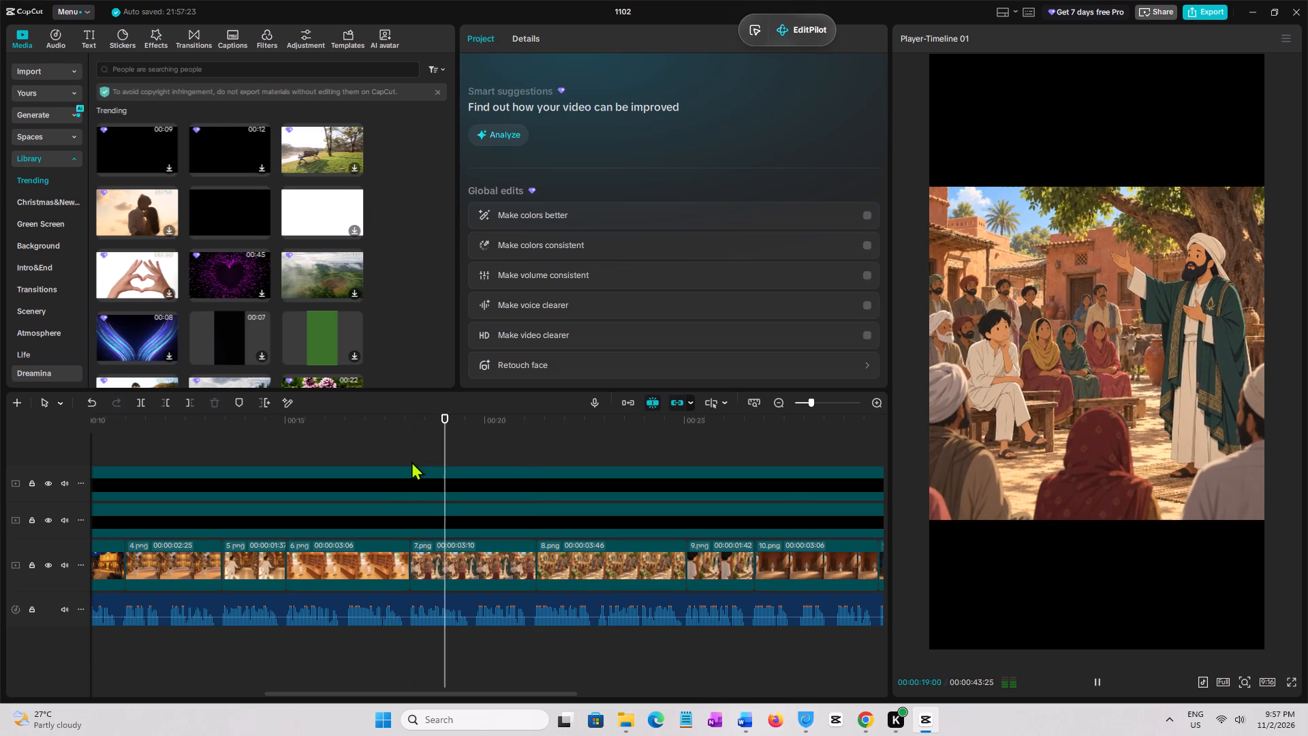
pyautogui.press('space')
# Set 7.png's end keyframe to position -57, -83 and move it to the clip's end.
pyautogui.click(510, 574)
pyautogui.click(533, 566)
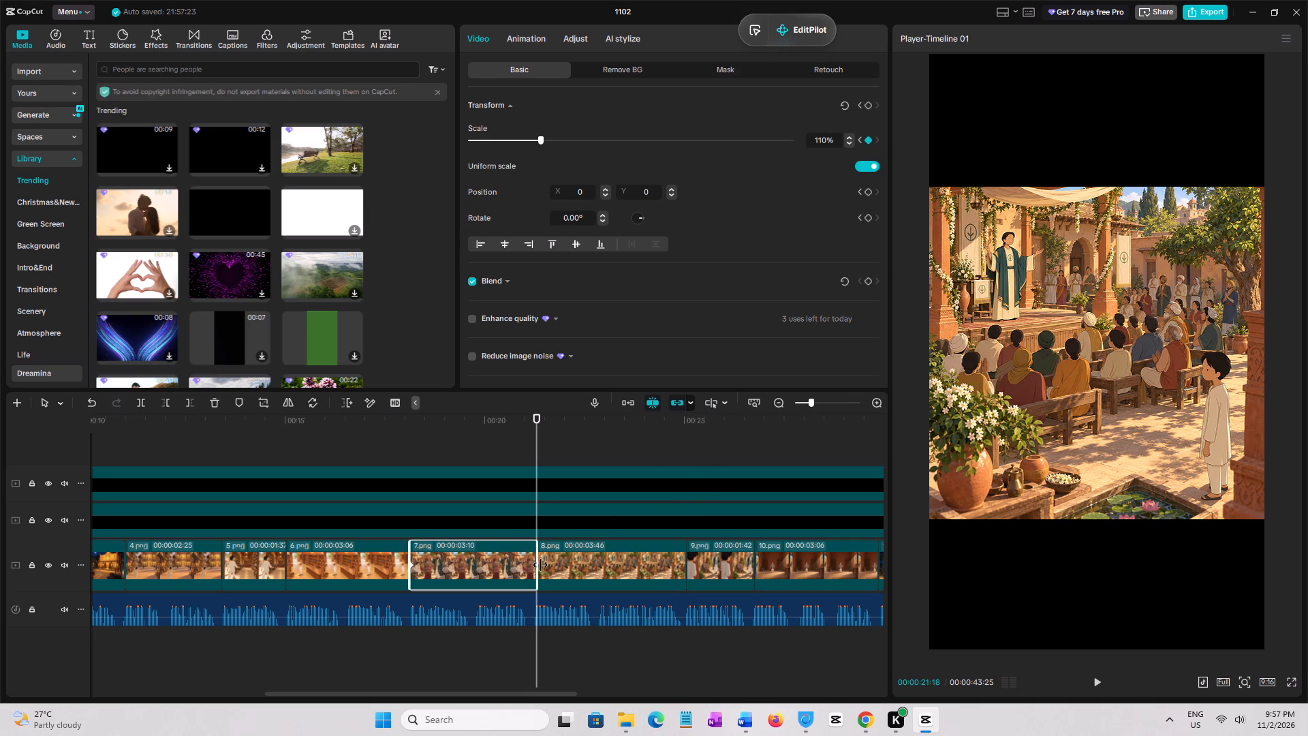
pyautogui.click(536, 565)
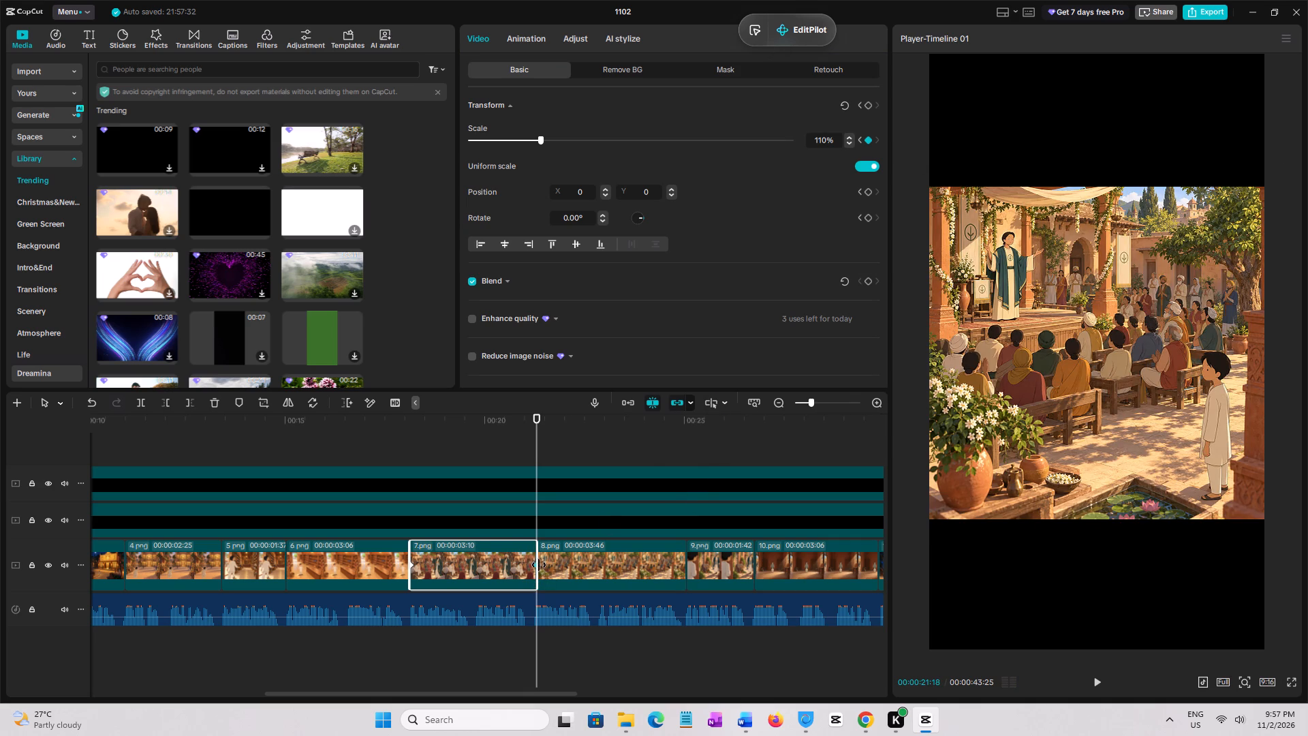
pyautogui.click(531, 566)
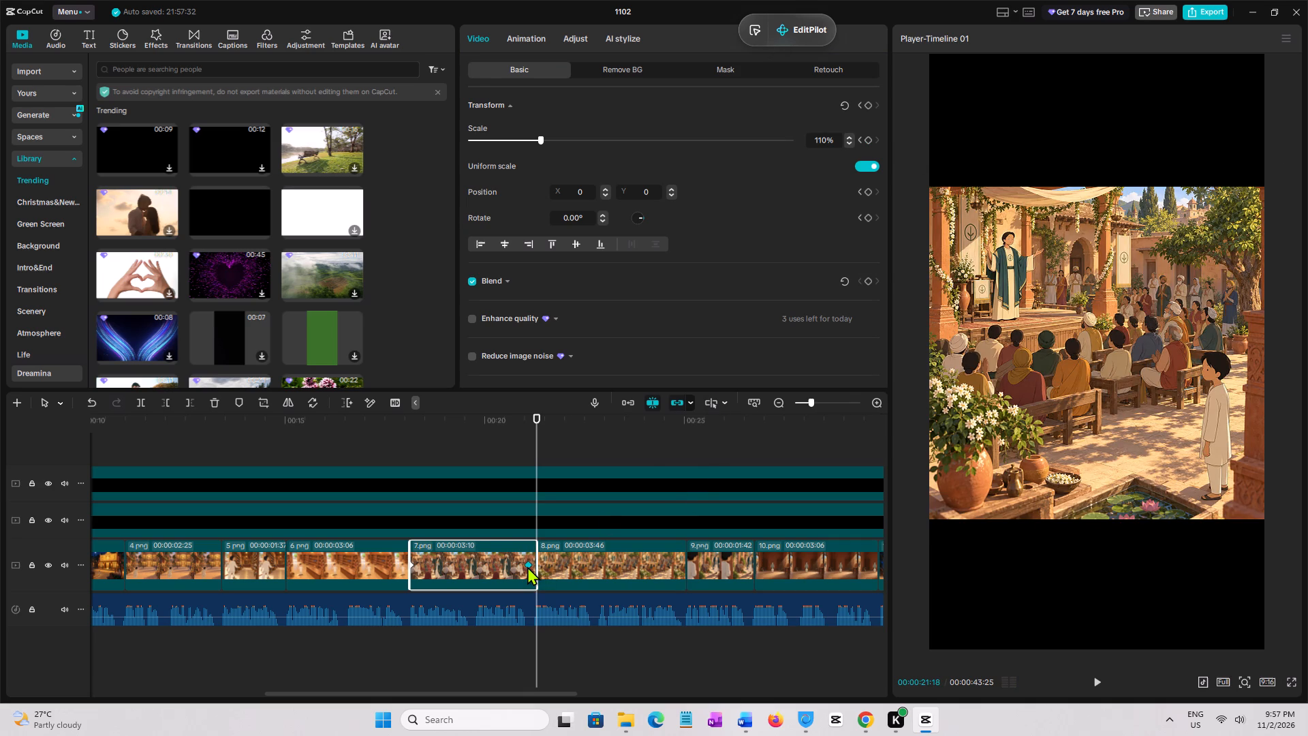
pyautogui.click(527, 566)
pyautogui.moveTo(1164, 280); pyautogui.dragTo(1155, 293)
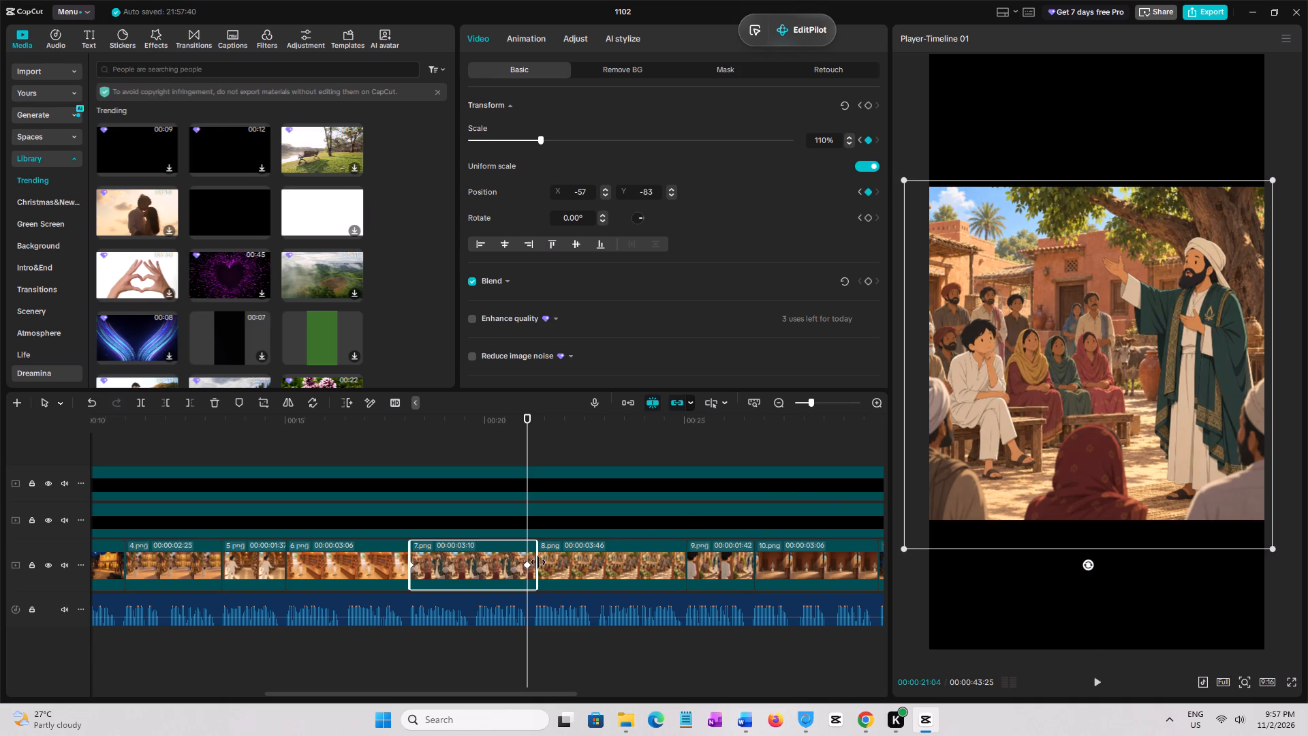
pyautogui.moveTo(525, 566); pyautogui.dragTo(583, 573)
# Play 7.png through to the start of 8.png to review its zoom and pan motion.
pyautogui.click(409, 463)
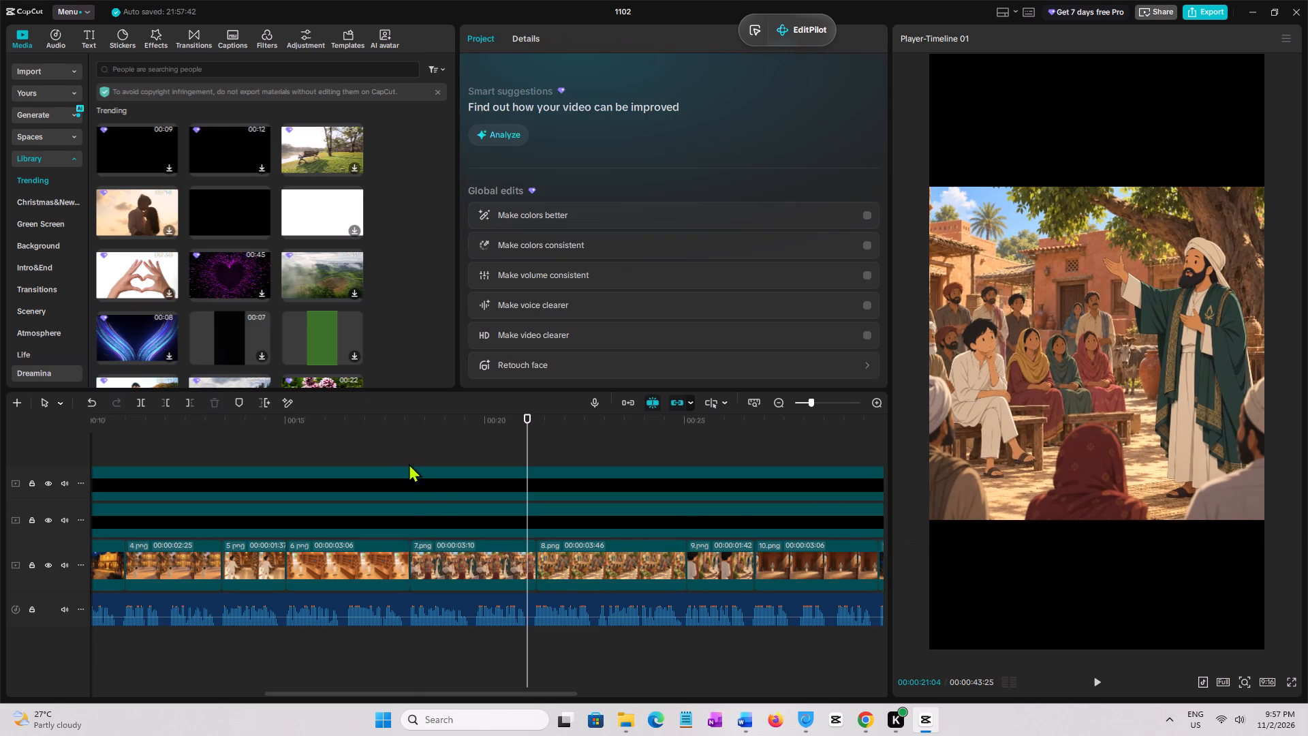
pyautogui.press('space')
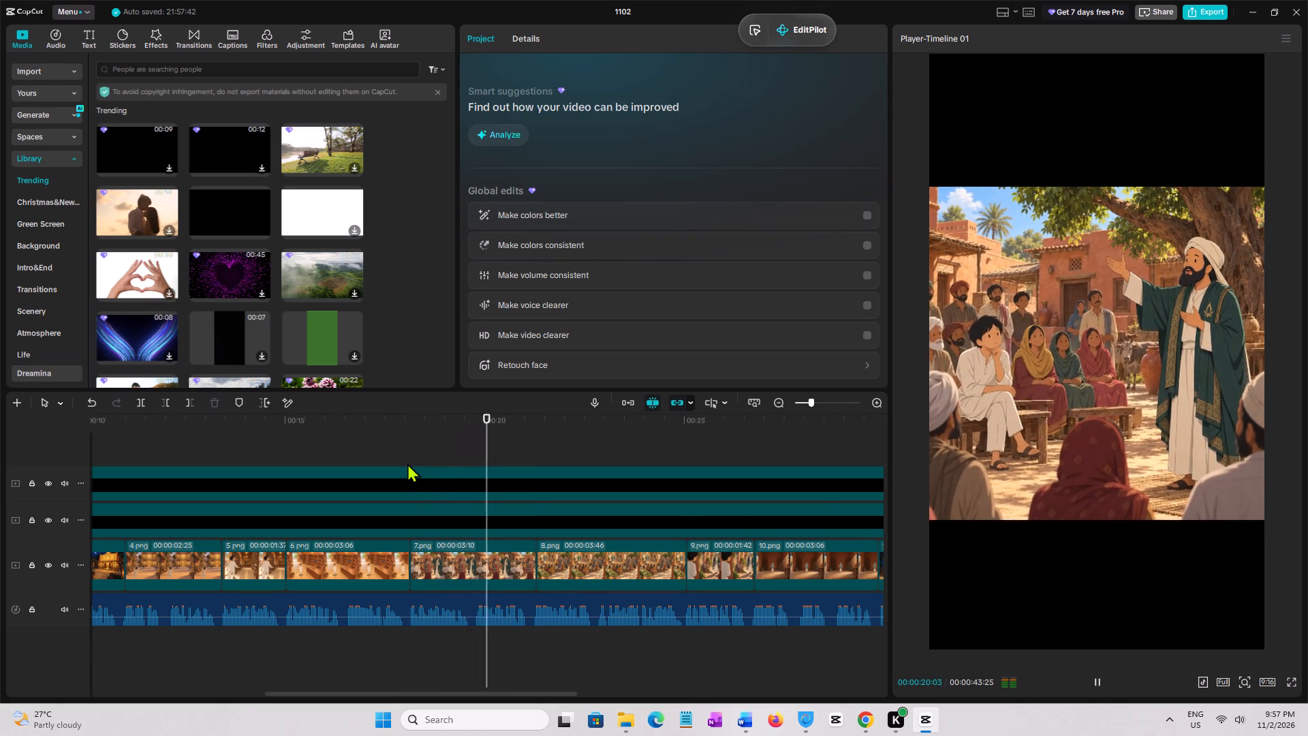
pyautogui.press('space')
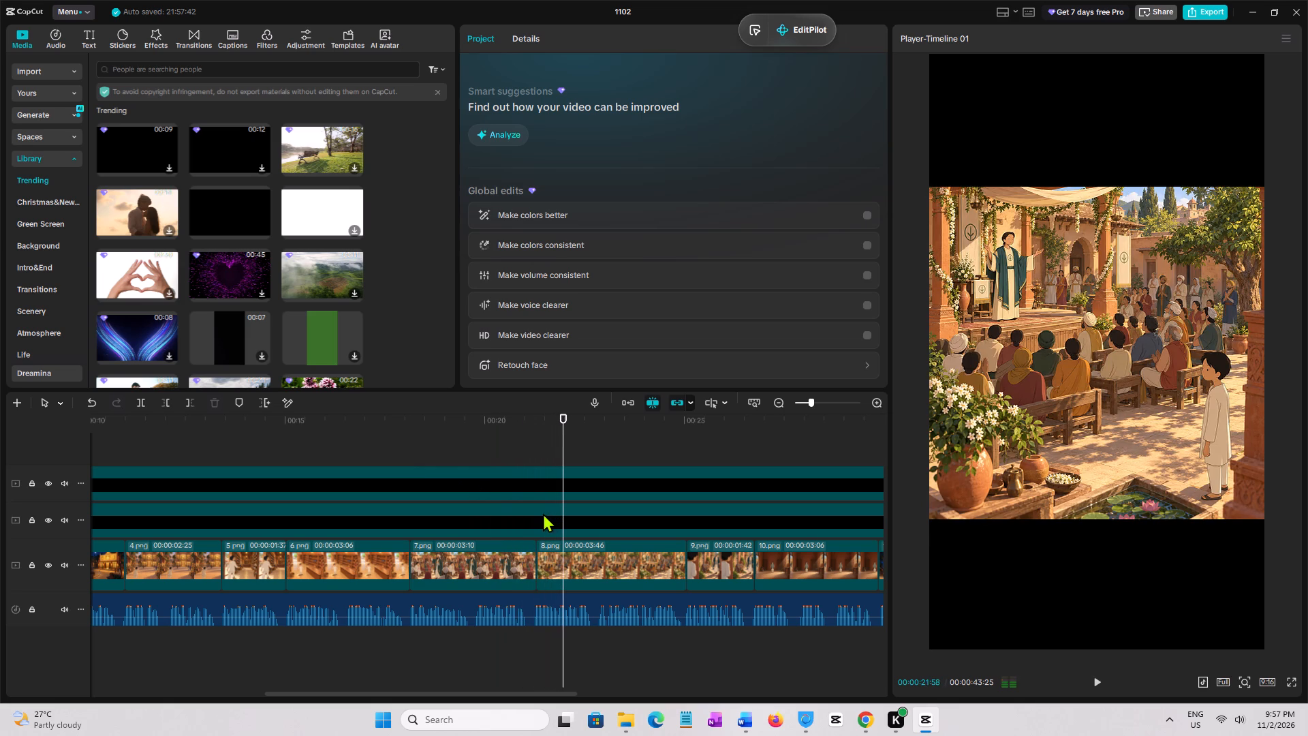
# Keyframe 8.png's Transform at 123% scale with position 249, -259 at its start, and at position -168, -40 around its middle.
pyautogui.click(546, 448)
pyautogui.click(542, 447)
pyautogui.click(538, 448)
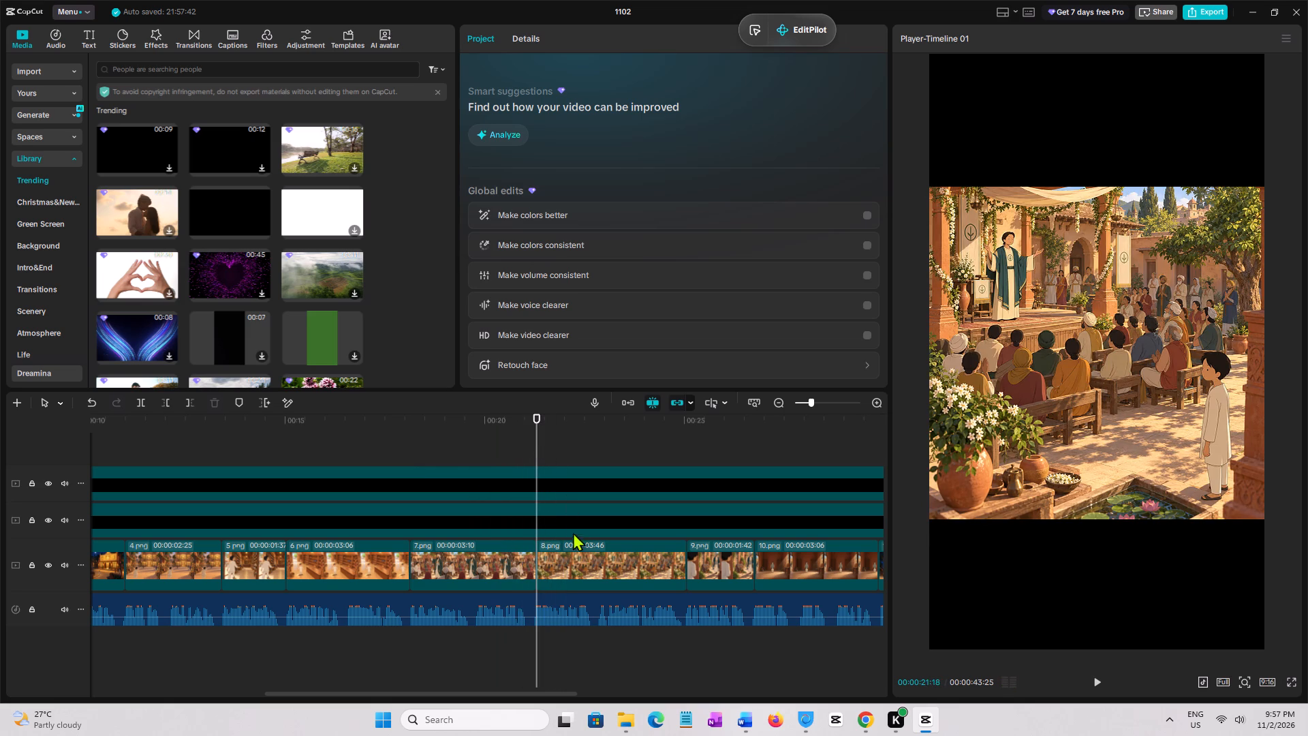
pyautogui.click(571, 562)
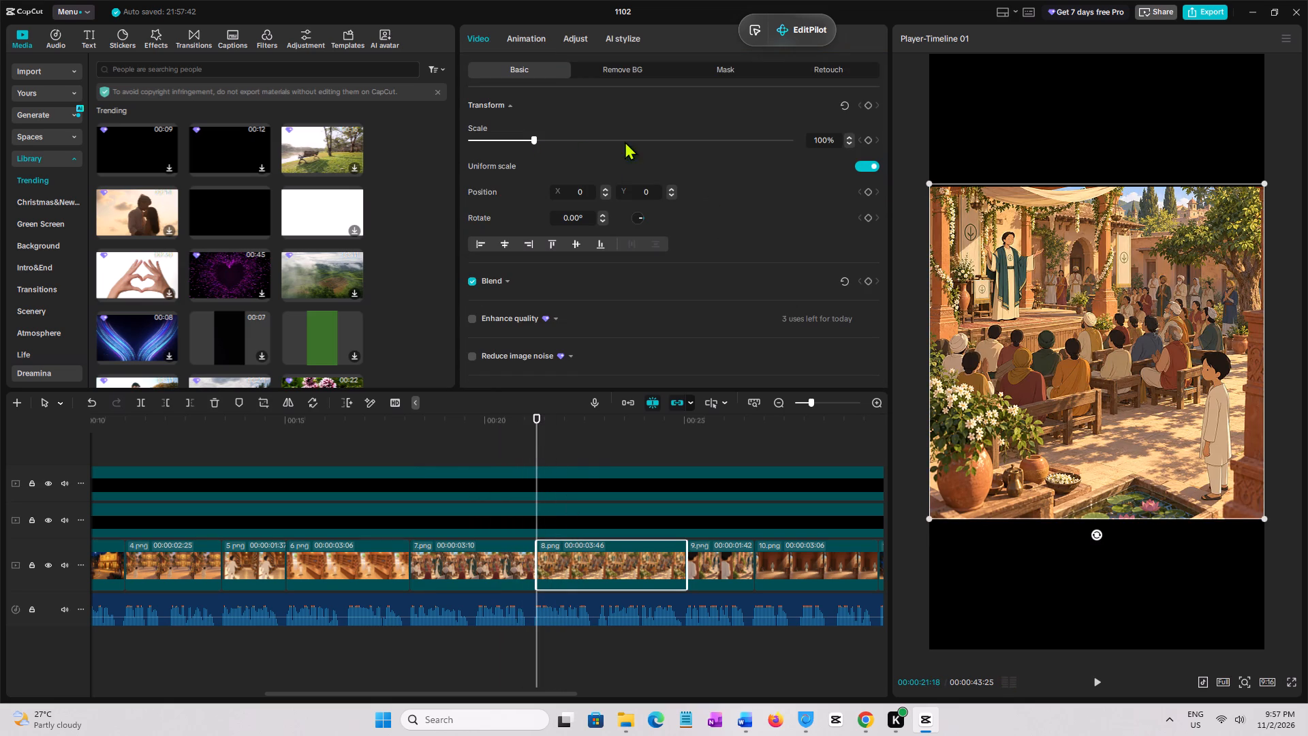
pyautogui.moveTo(540, 139); pyautogui.dragTo(547, 140)
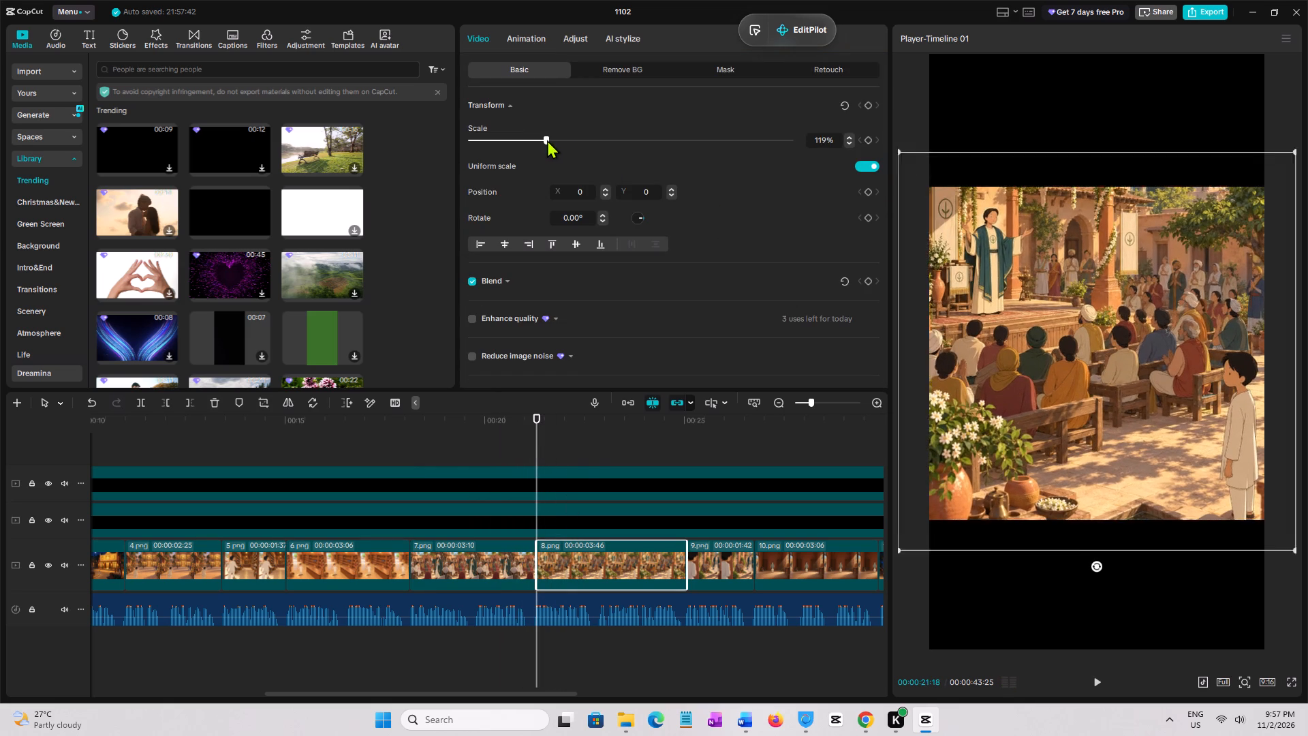
pyautogui.moveTo(547, 140); pyautogui.dragTo(549, 141)
pyautogui.moveTo(980, 251); pyautogui.dragTo(1021, 284)
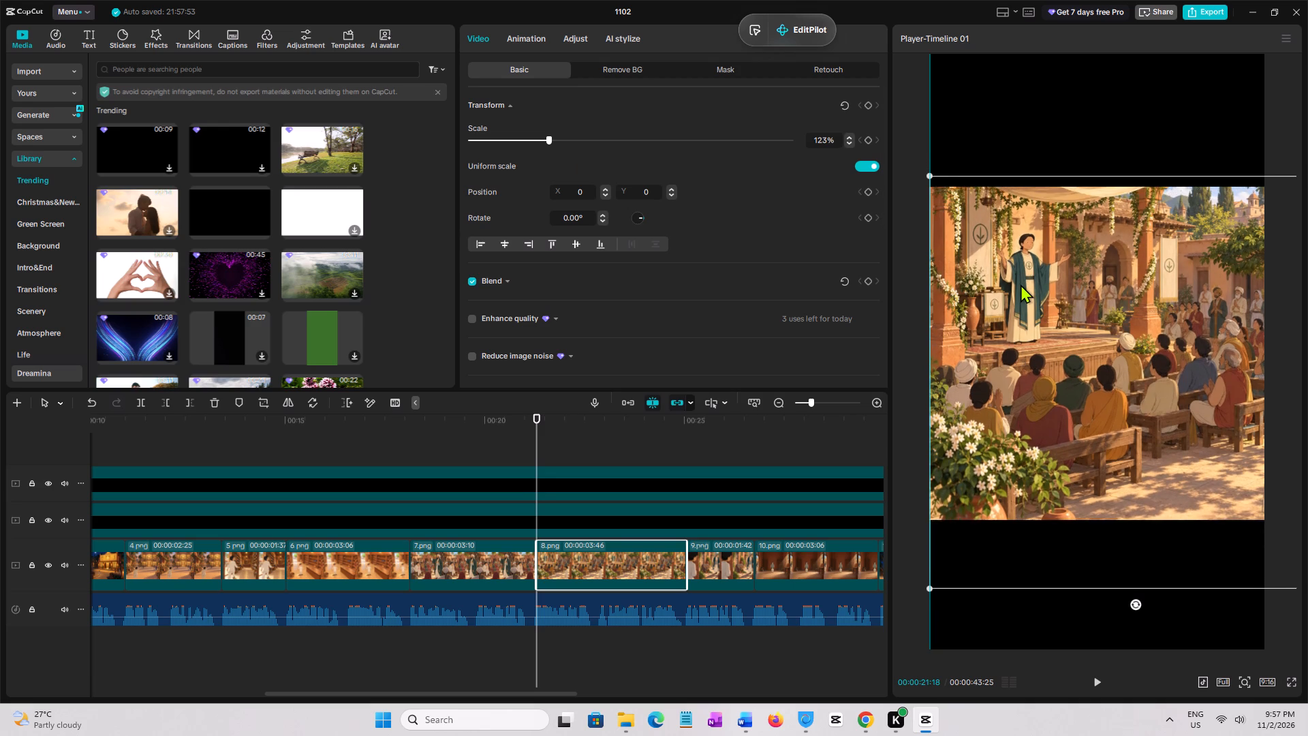
pyautogui.moveTo(1021, 284); pyautogui.dragTo(1019, 292)
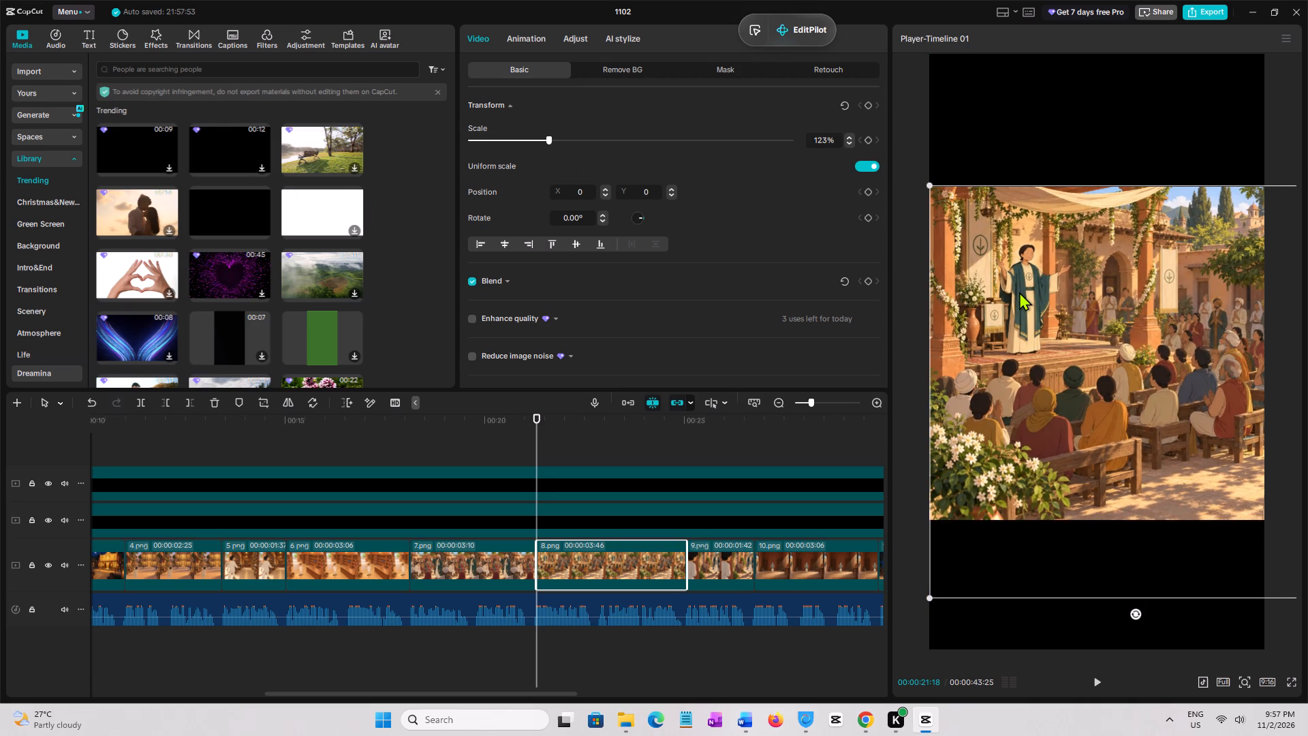
pyautogui.click(867, 108)
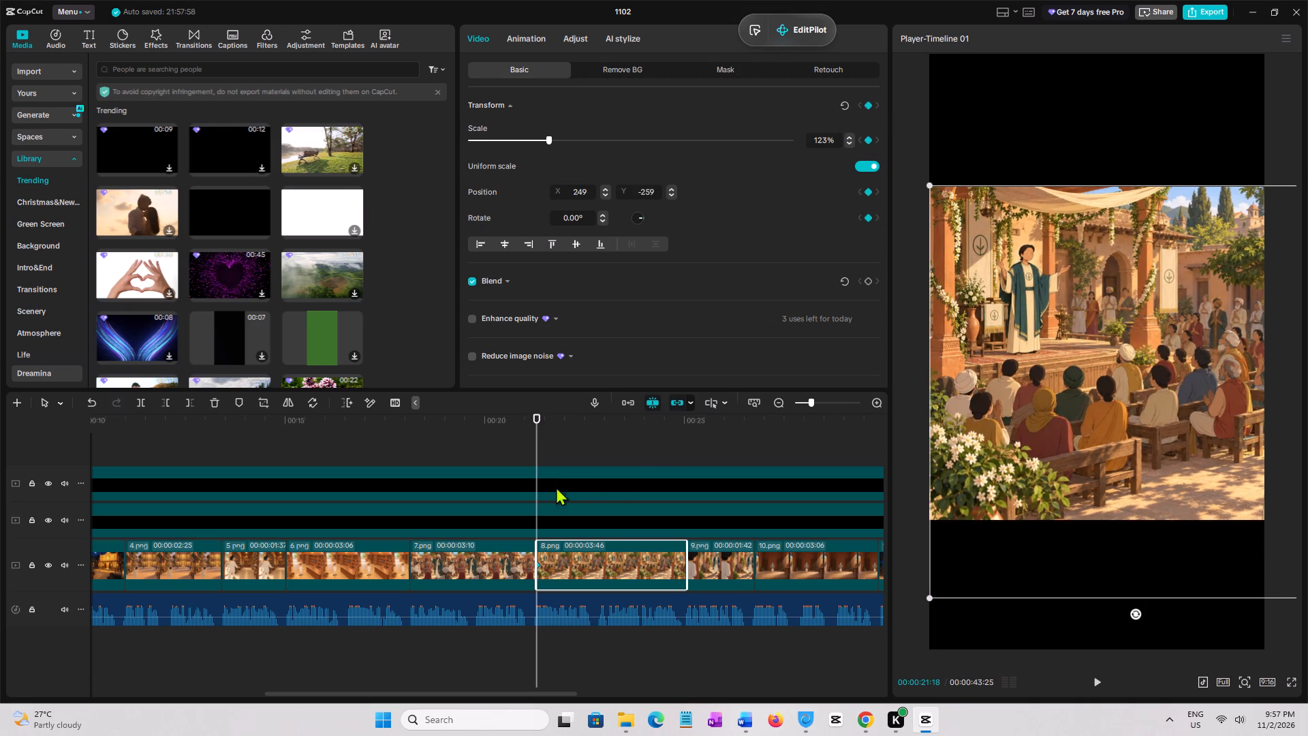
pyautogui.moveTo(540, 438); pyautogui.dragTo(610, 466)
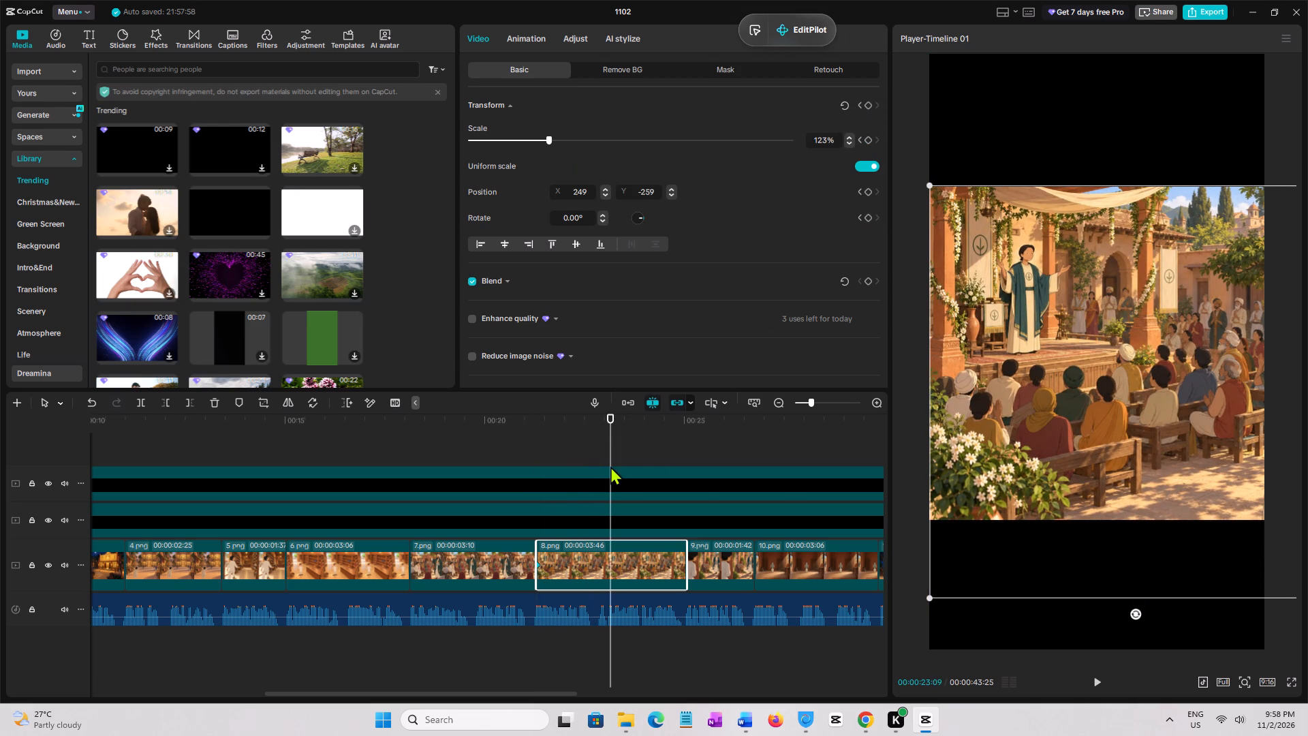
pyautogui.moveTo(1132, 412); pyautogui.dragTo(1071, 388)
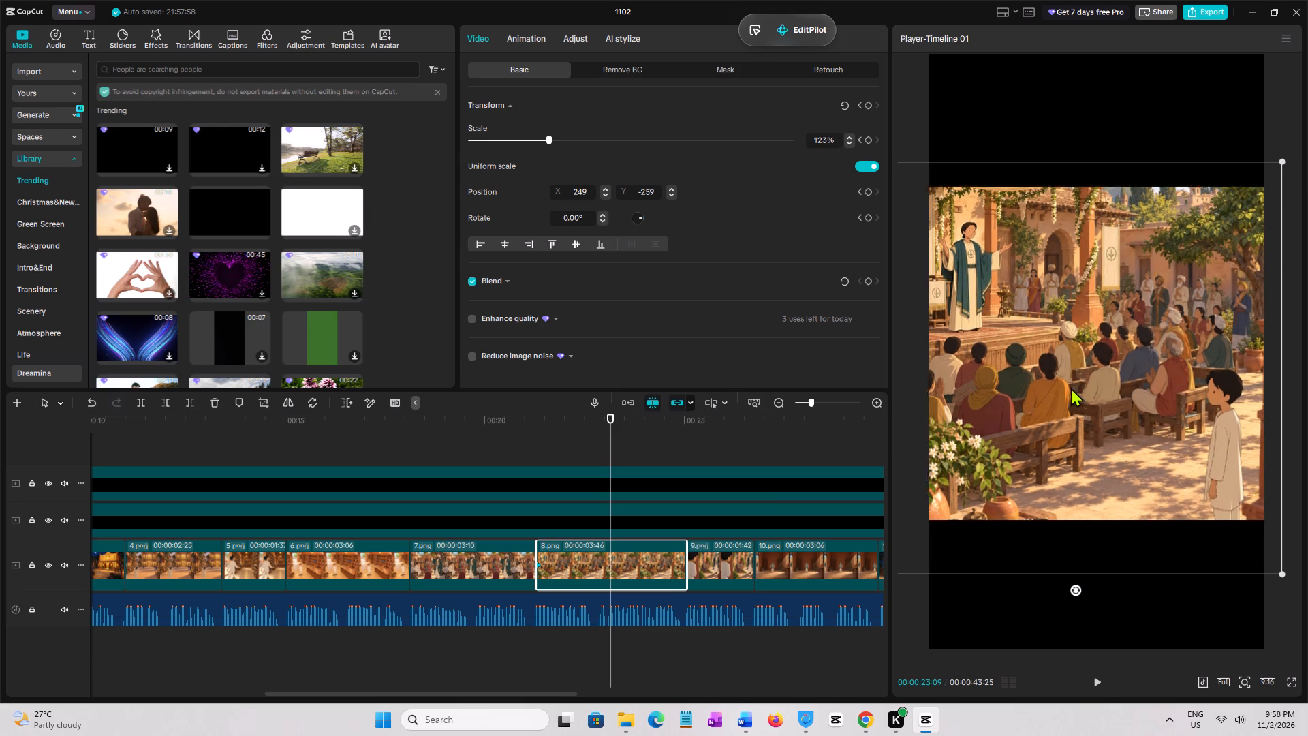
pyautogui.moveTo(1071, 388); pyautogui.dragTo(1067, 378)
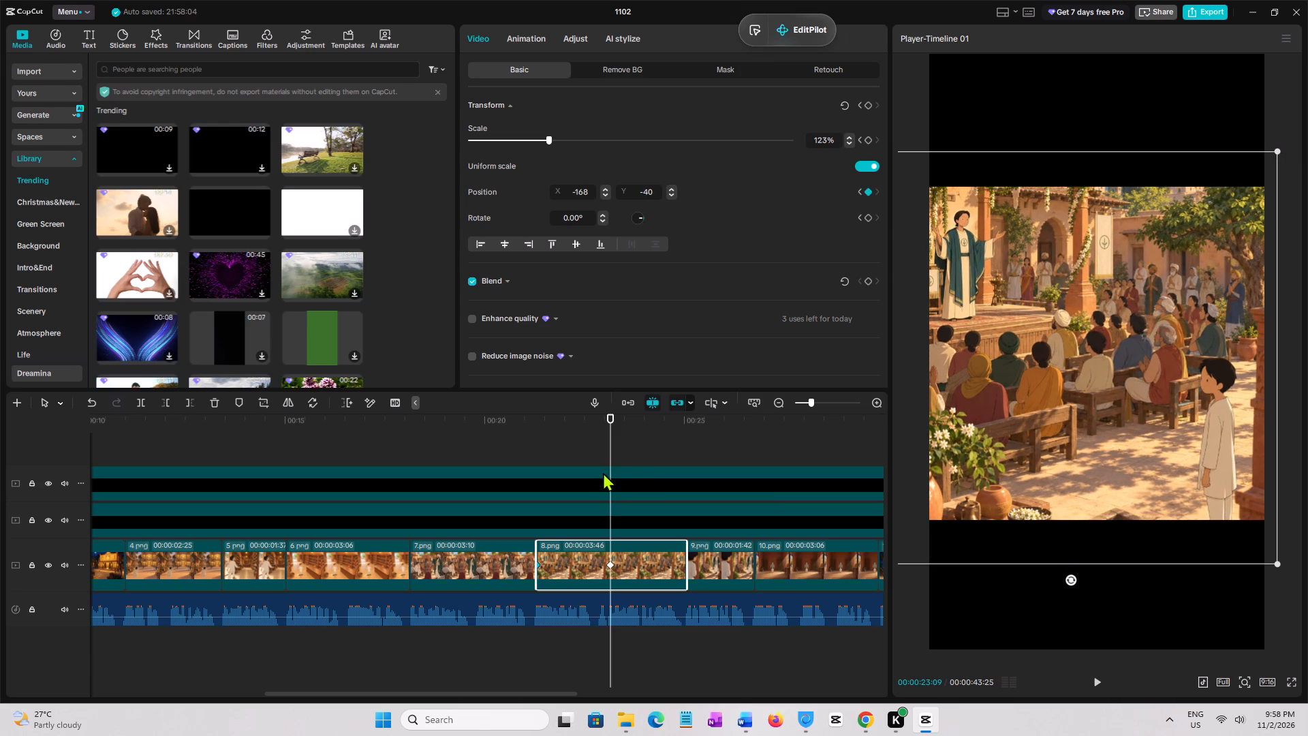
# Keyframe 8.png at 100% scale and position 0, 0 near its end, and move that keyframe to the clip's end.
pyautogui.moveTo(612, 457); pyautogui.dragTo(683, 485)
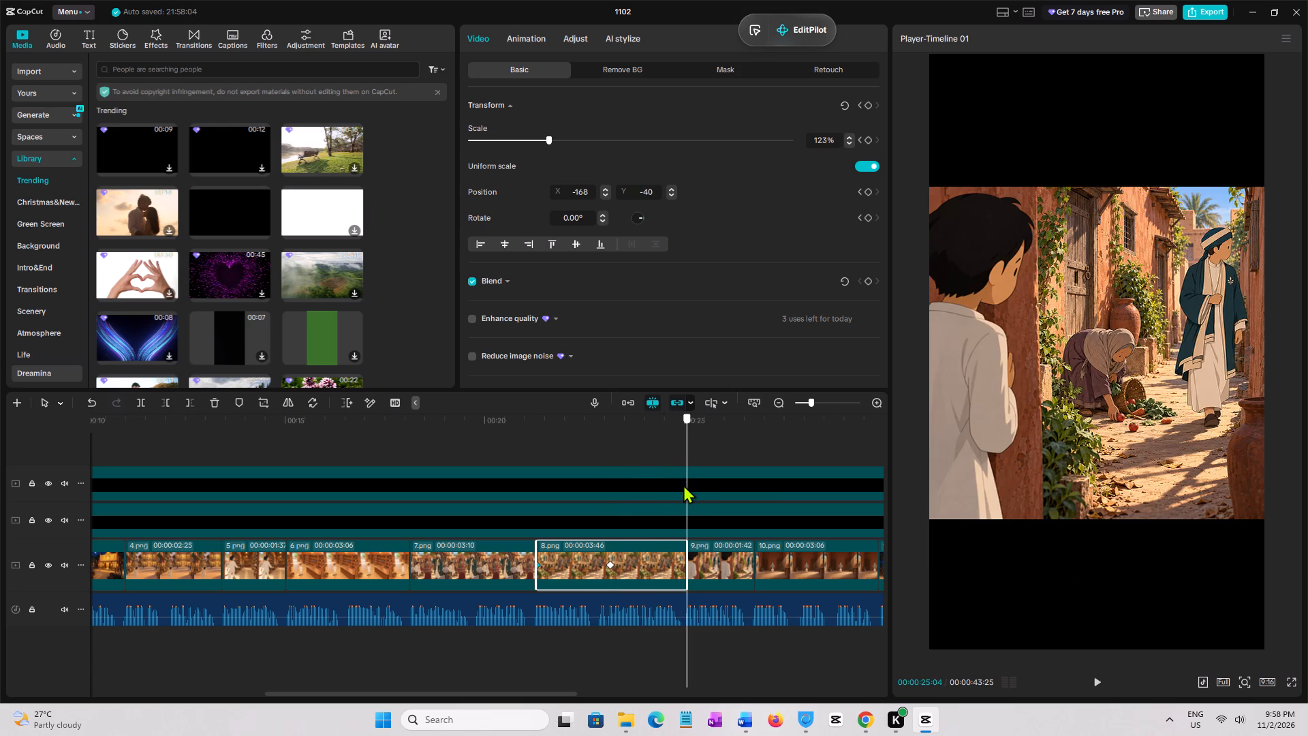
pyautogui.moveTo(683, 485); pyautogui.dragTo(681, 487)
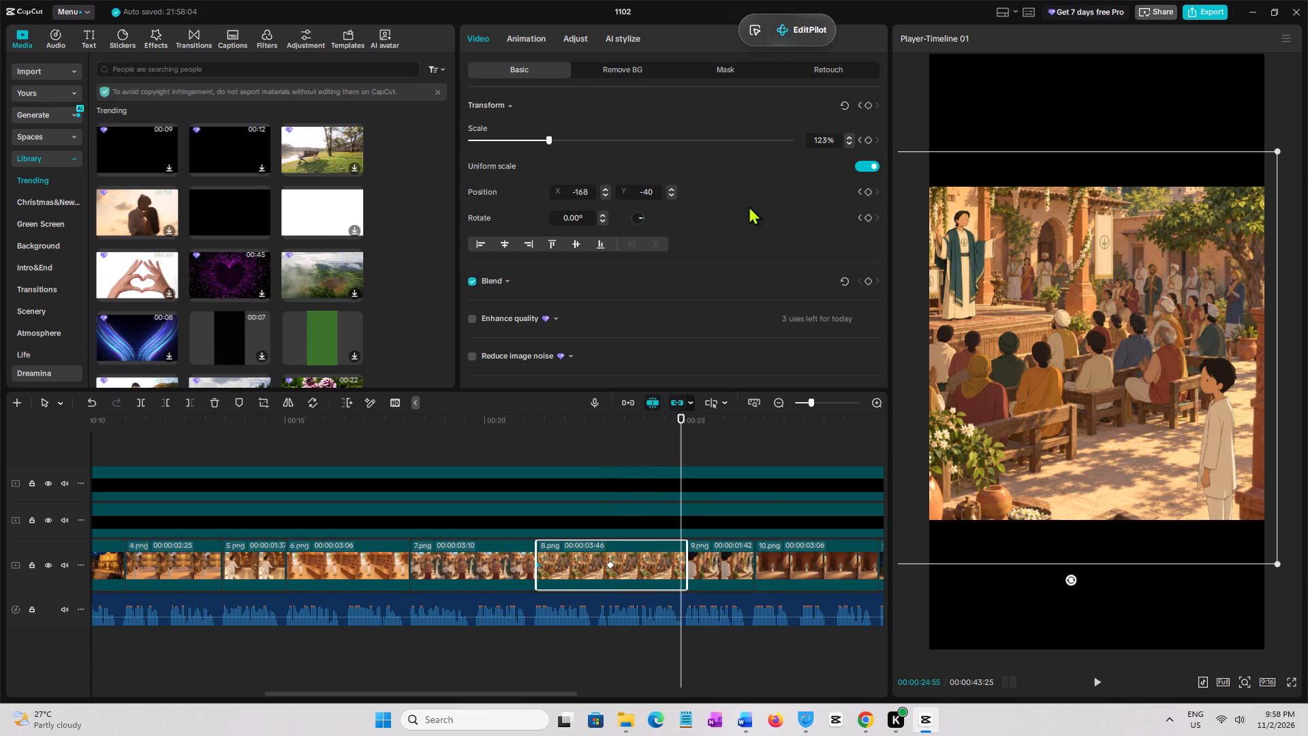
pyautogui.moveTo(828, 138); pyautogui.dragTo(793, 135)
pyautogui.write('100')
pyautogui.press('Return')
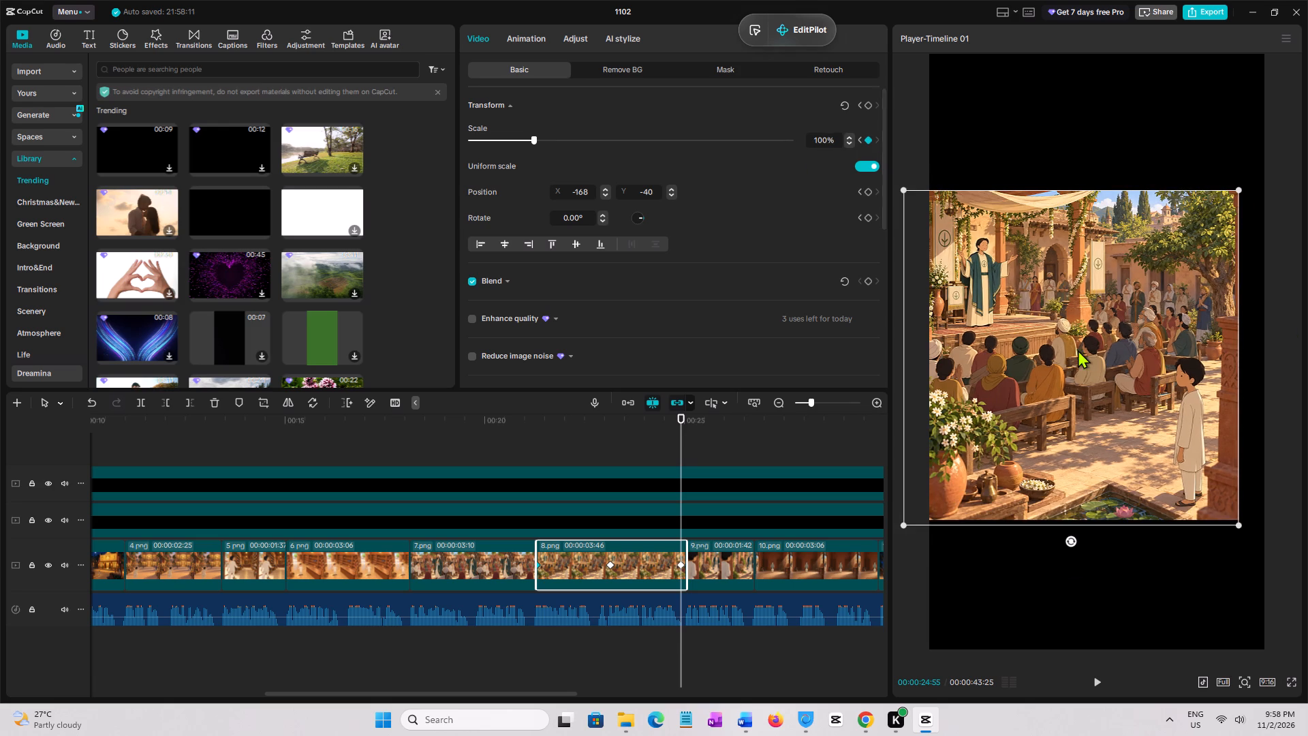
pyautogui.moveTo(1079, 349); pyautogui.dragTo(1106, 340)
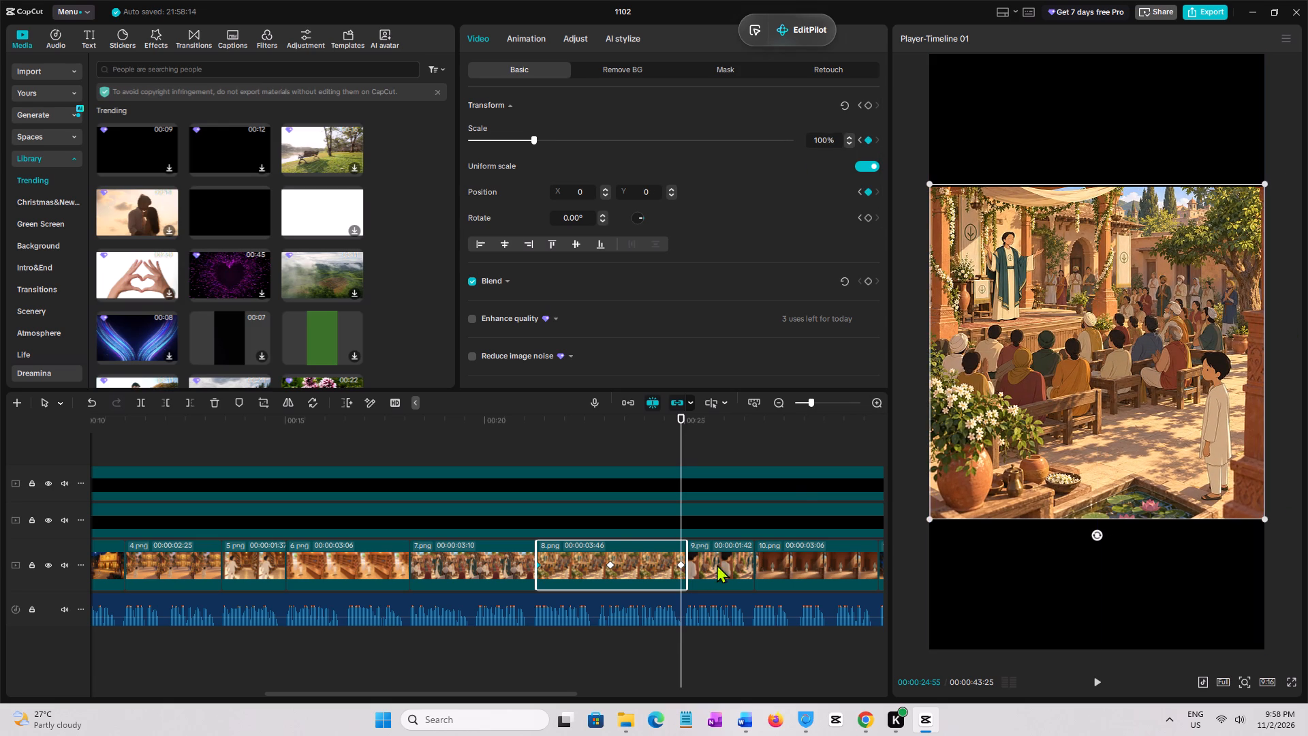
pyautogui.moveTo(679, 566); pyautogui.dragTo(741, 574)
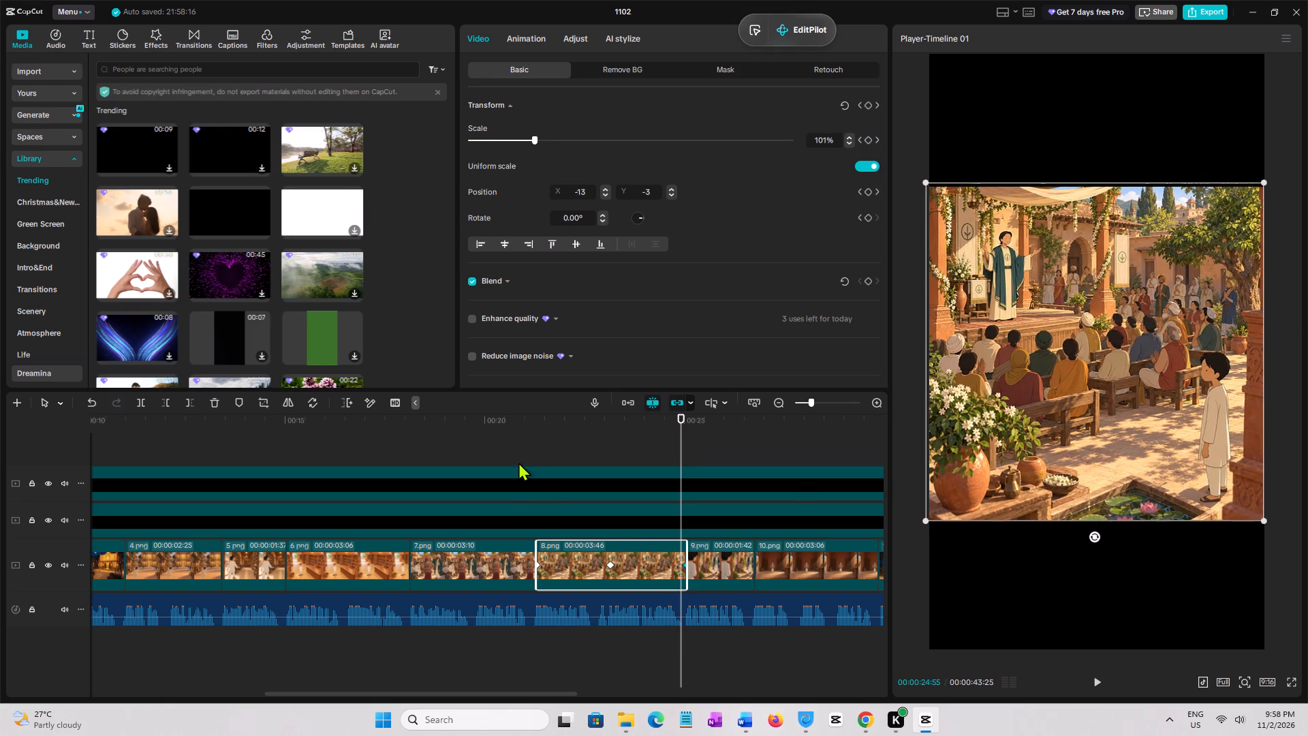
# Play from late in 7.png through 8.png into 9.png, and replay part of 7.png, to review the motion.
pyautogui.click(510, 452)
pyautogui.press('space')
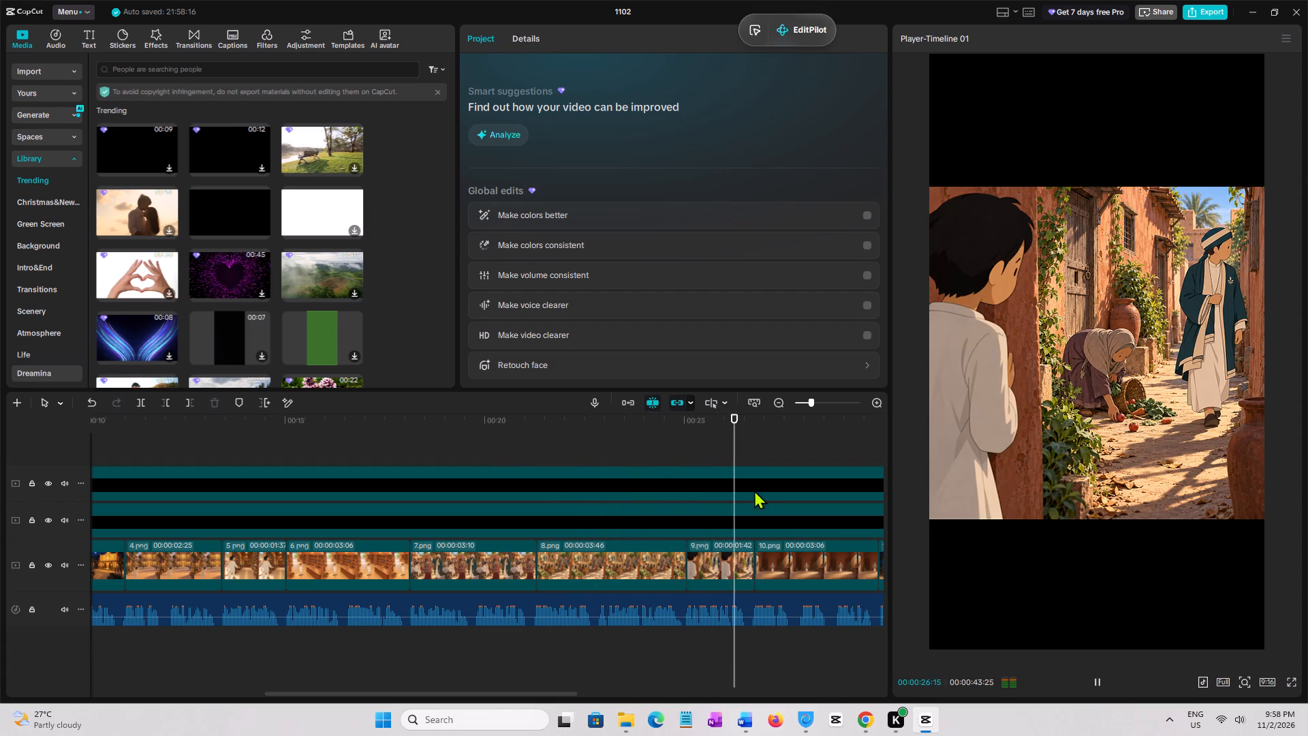
pyautogui.press('space')
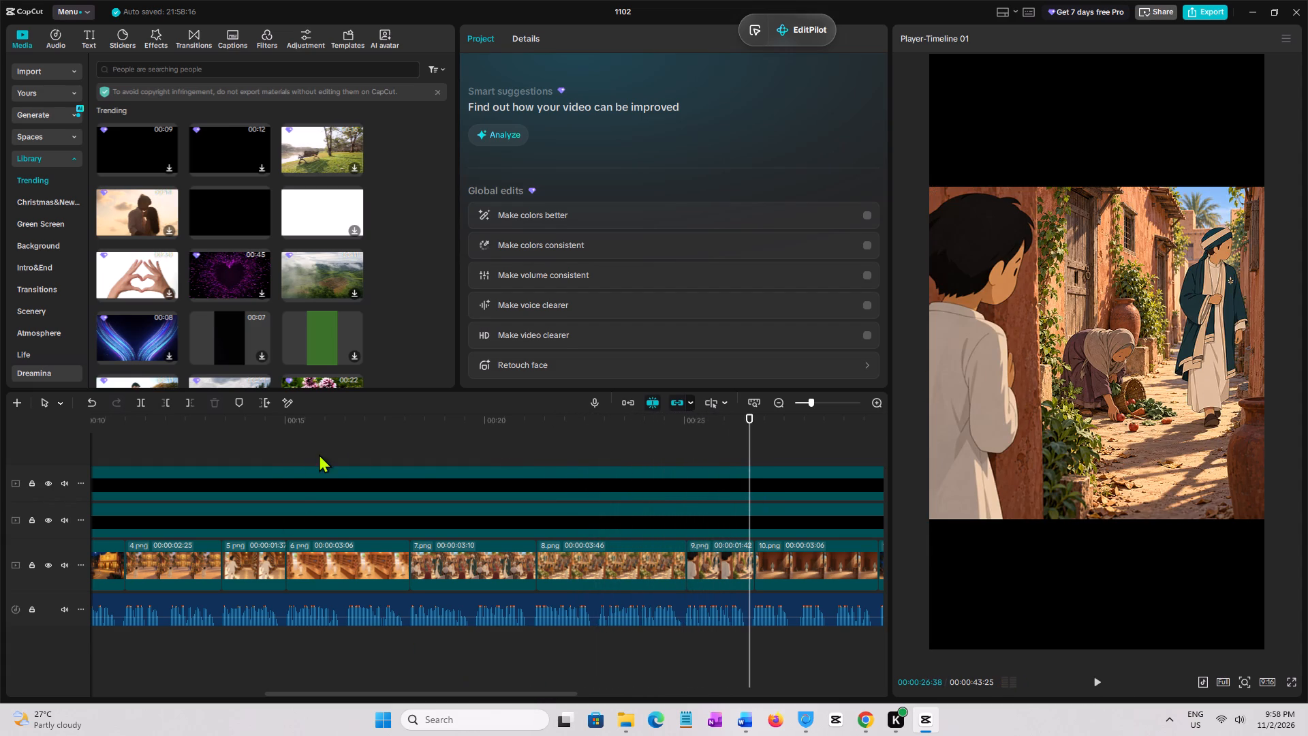
pyautogui.click(448, 435)
pyautogui.press('space')
pyautogui.press('space')
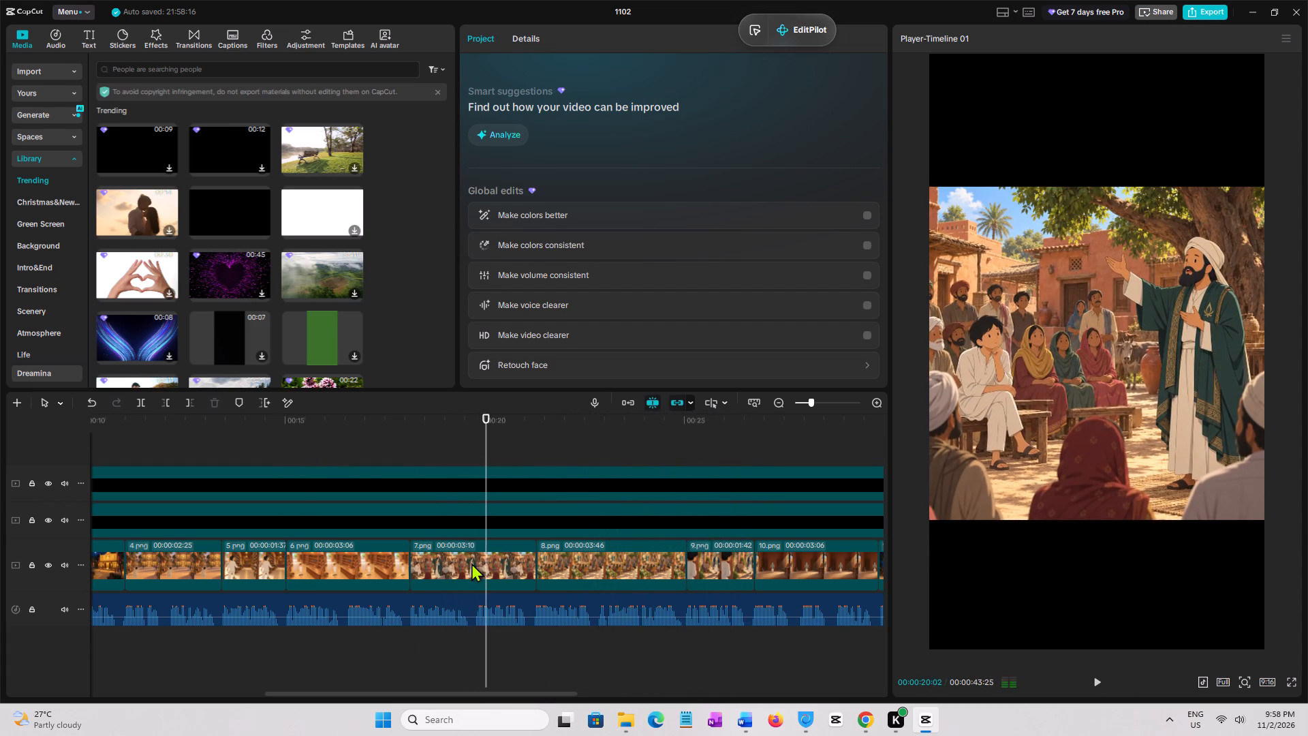
# Copy the attributes of 7.png and paste them onto 9.png with keyframe timing stretched to fit.
pyautogui.click(471, 564)
pyautogui.rightClick(471, 564)
pyautogui.click(512, 243)
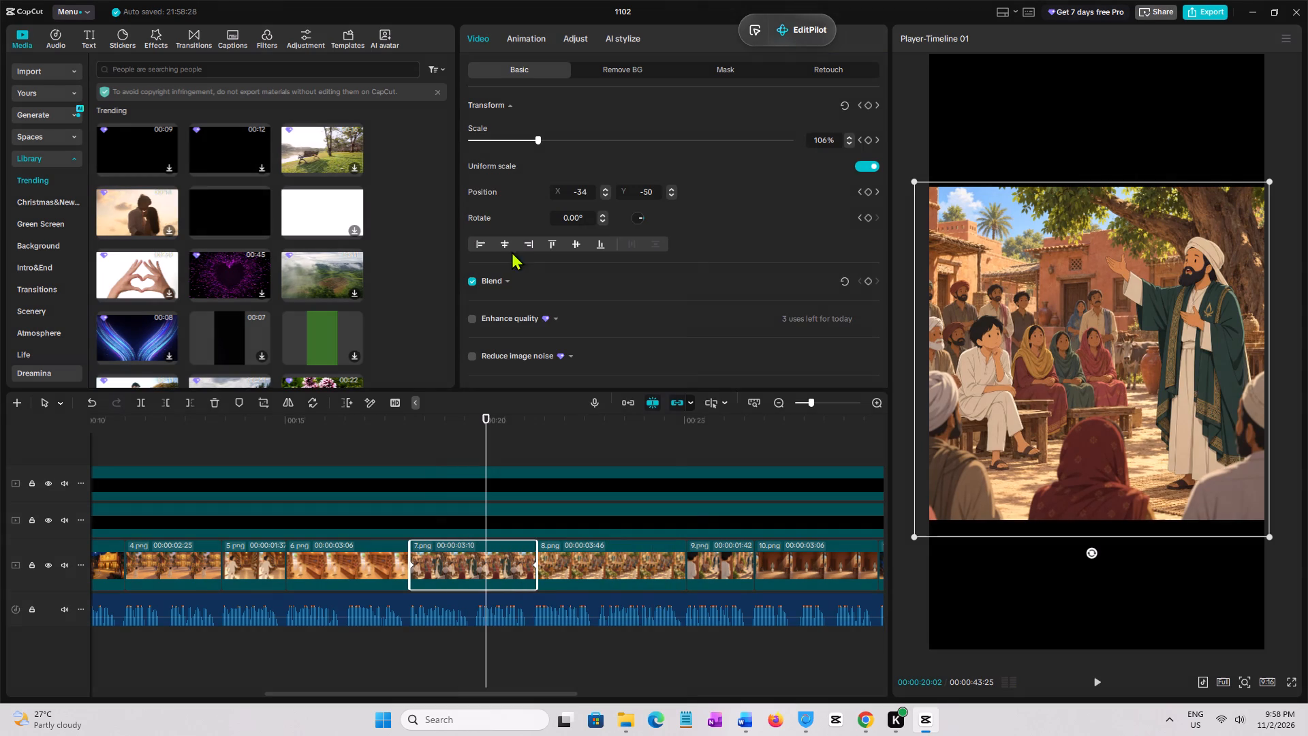
pyautogui.moveTo(563, 696); pyautogui.dragTo(645, 692)
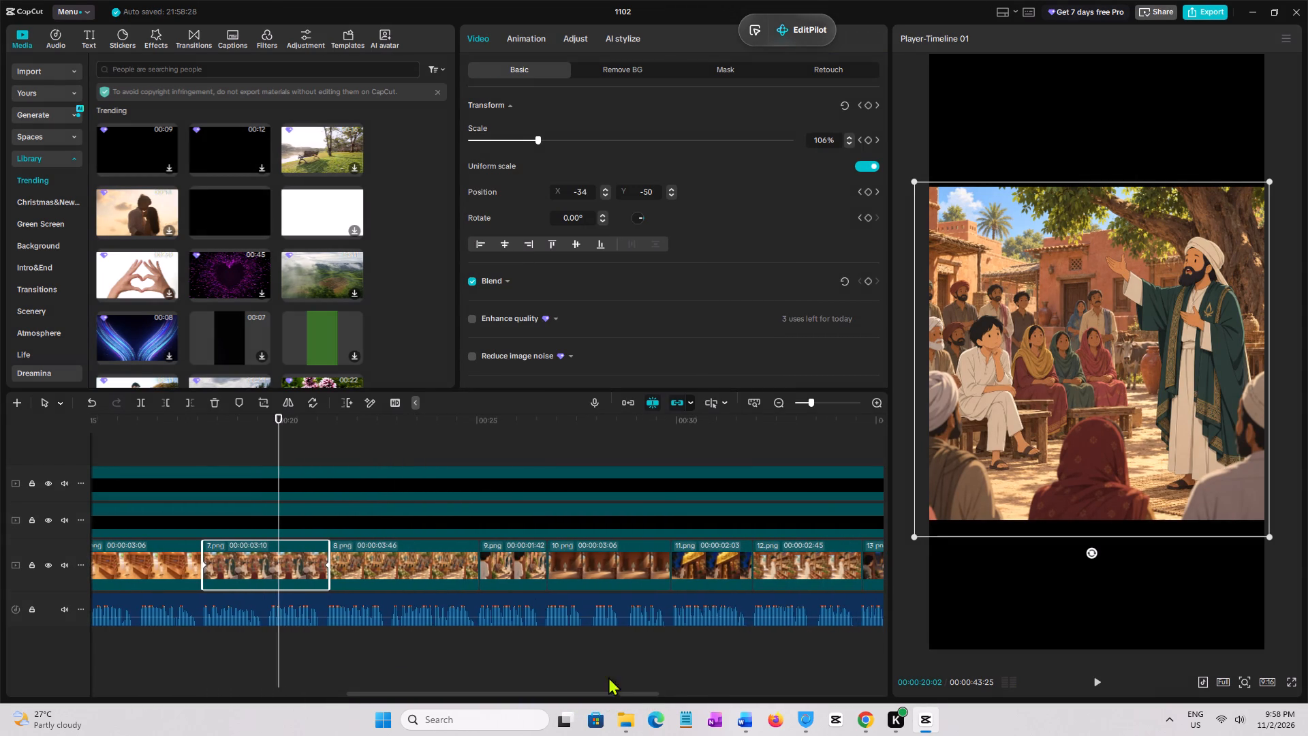
pyautogui.click(518, 564)
pyautogui.rightClick(518, 566)
pyautogui.click(546, 259)
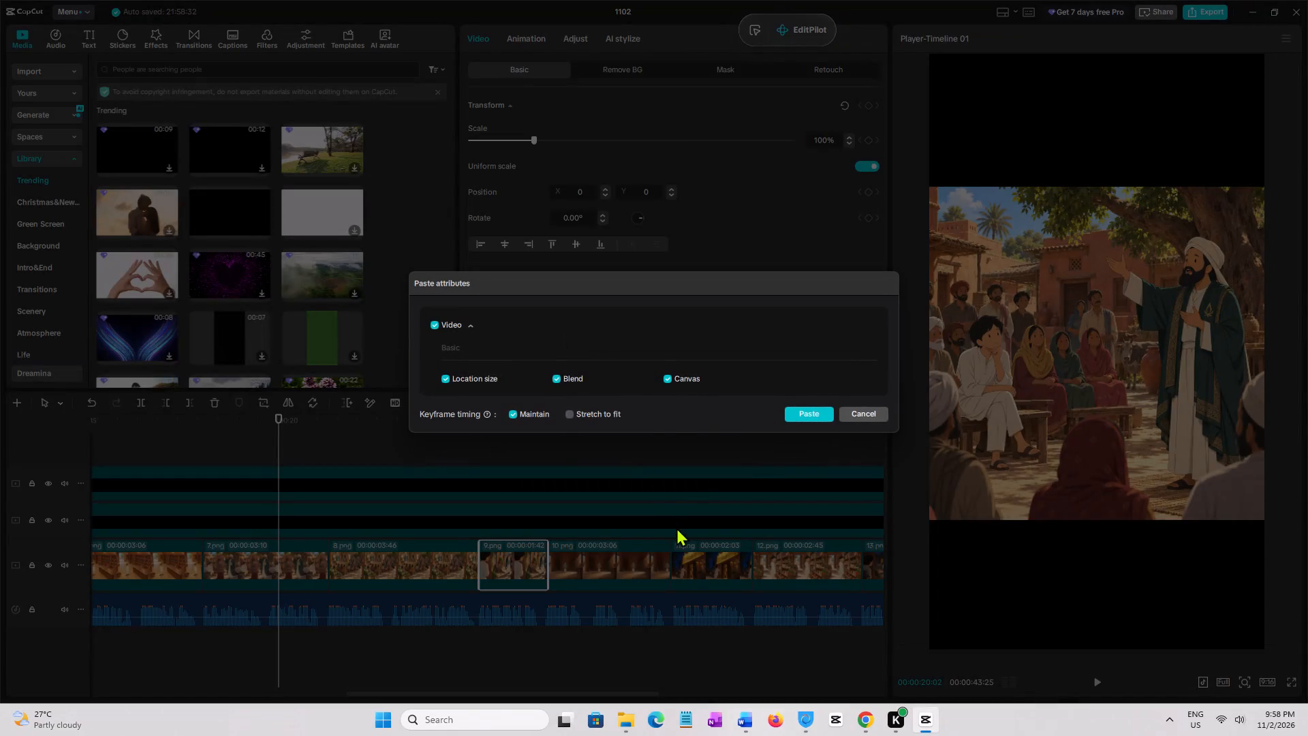
pyautogui.click(614, 414)
pyautogui.click(809, 416)
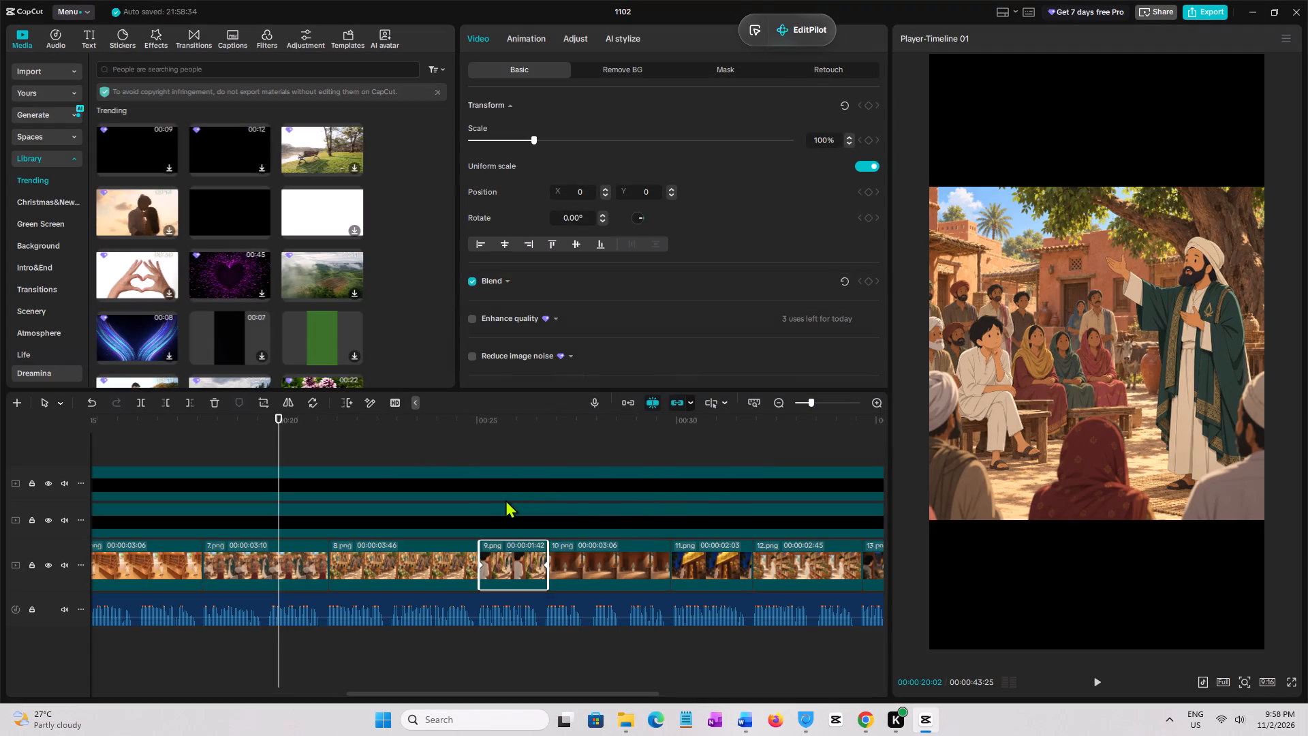
# Play 9.png into 10.png to review the pasted zoom and pan motion.
pyautogui.click(480, 455)
pyautogui.press('space')
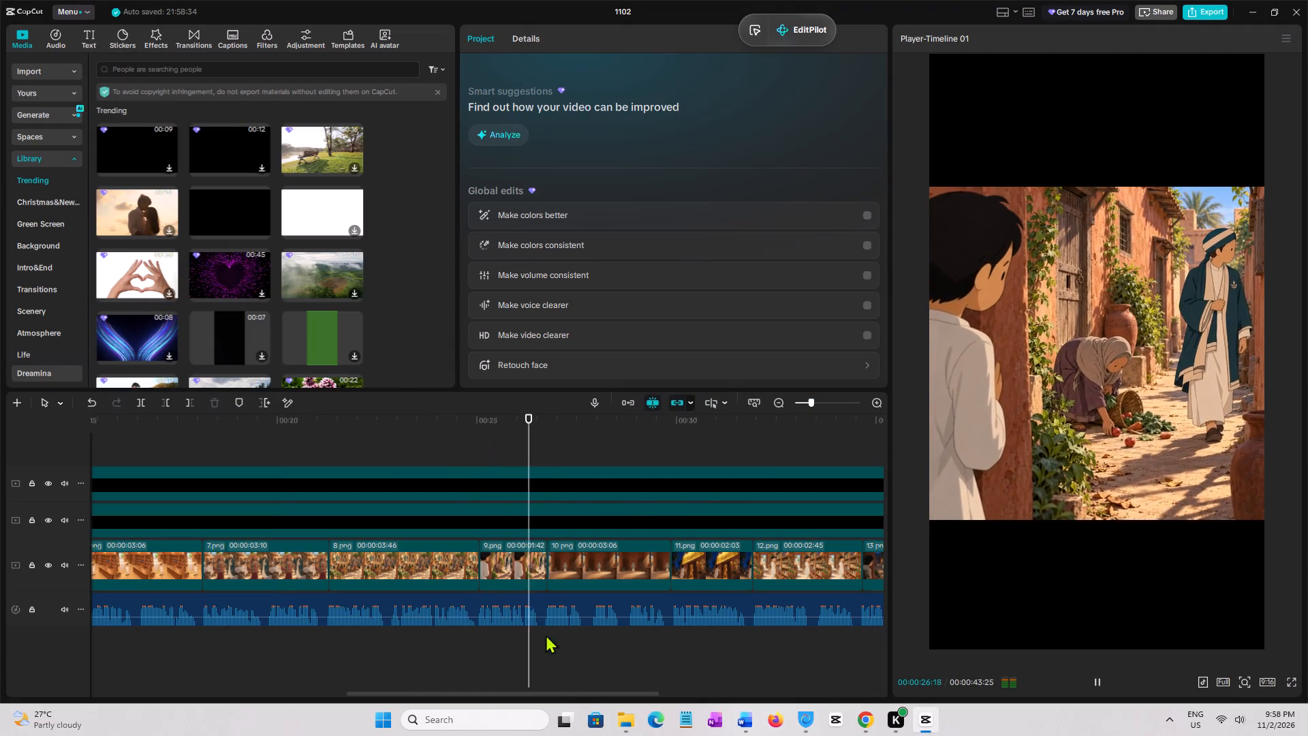
pyautogui.moveTo(531, 692); pyautogui.dragTo(582, 692)
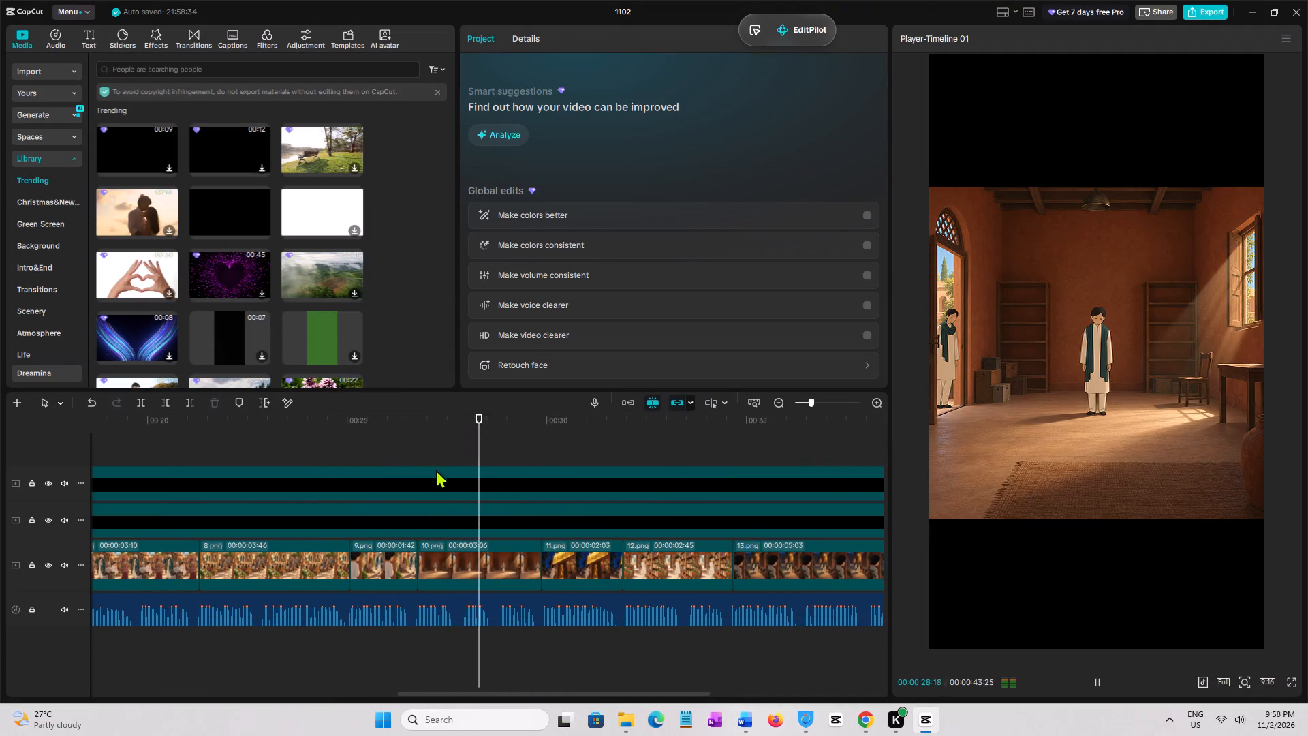
# Add a Transform keyframe at the start of 10.png with scale 121% and position 0, 0.
pyautogui.click(424, 455)
pyautogui.press('space')
pyautogui.click(416, 446)
pyautogui.click(381, 441)
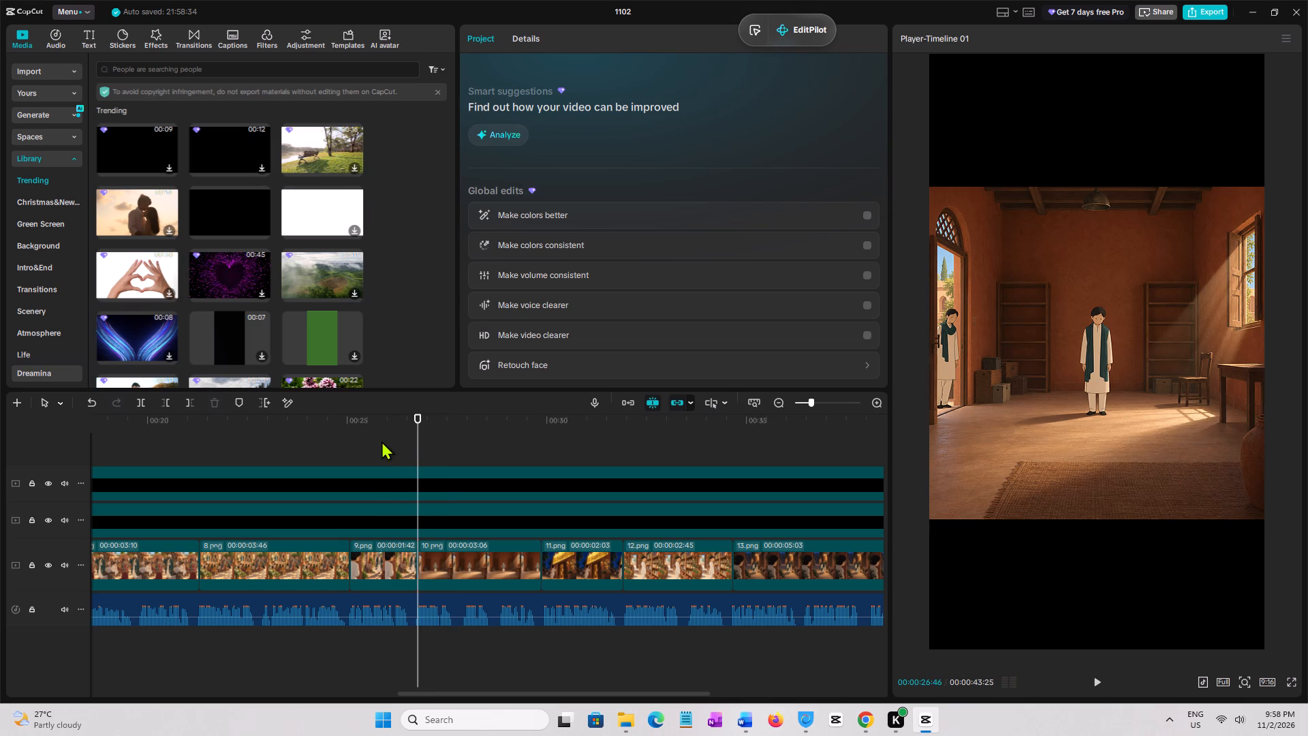
pyautogui.press('space')
pyautogui.click(418, 448)
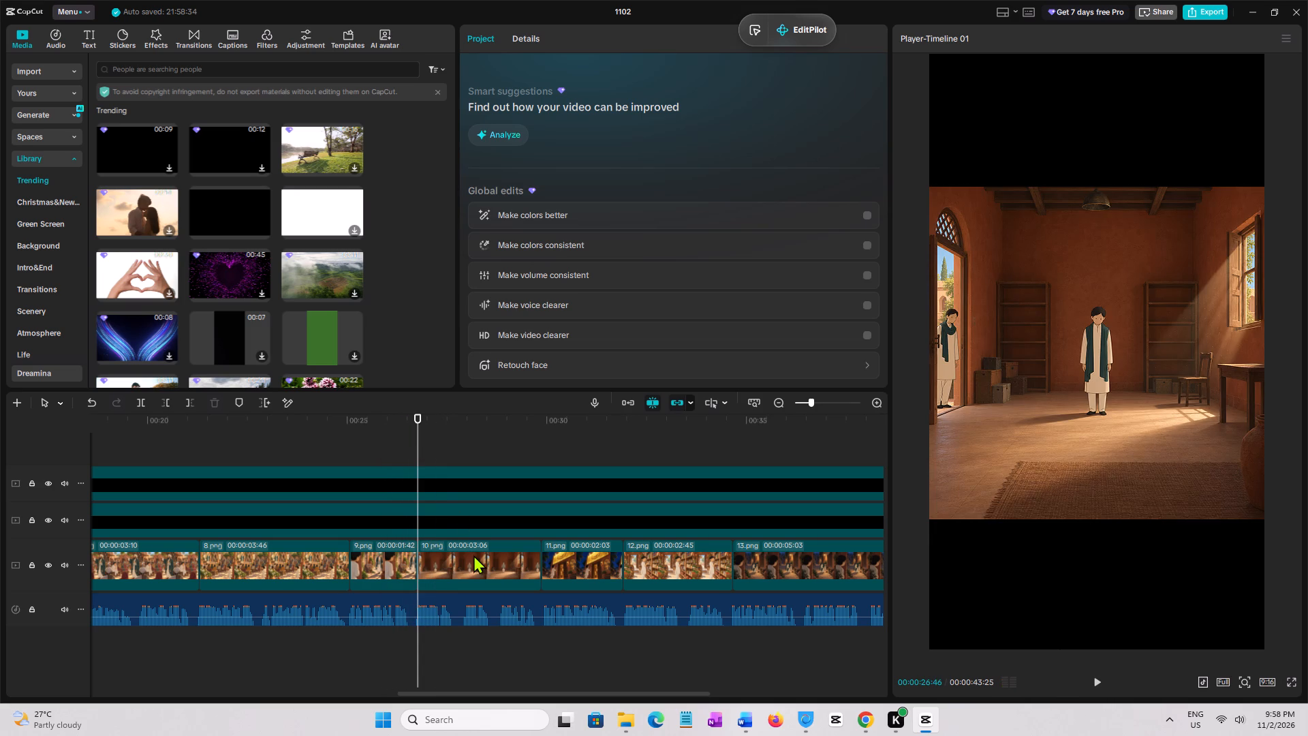
pyautogui.click(473, 556)
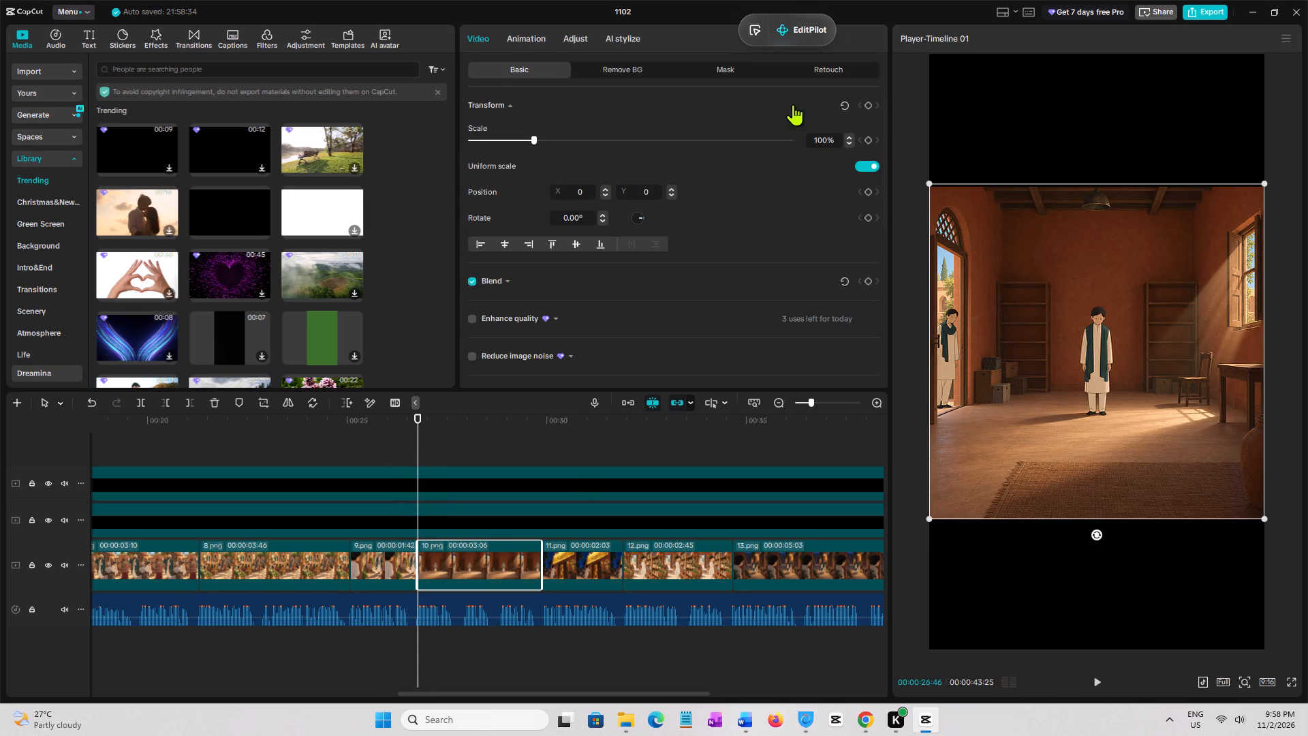
pyautogui.click(866, 108)
pyautogui.moveTo(533, 139); pyautogui.dragTo(539, 139)
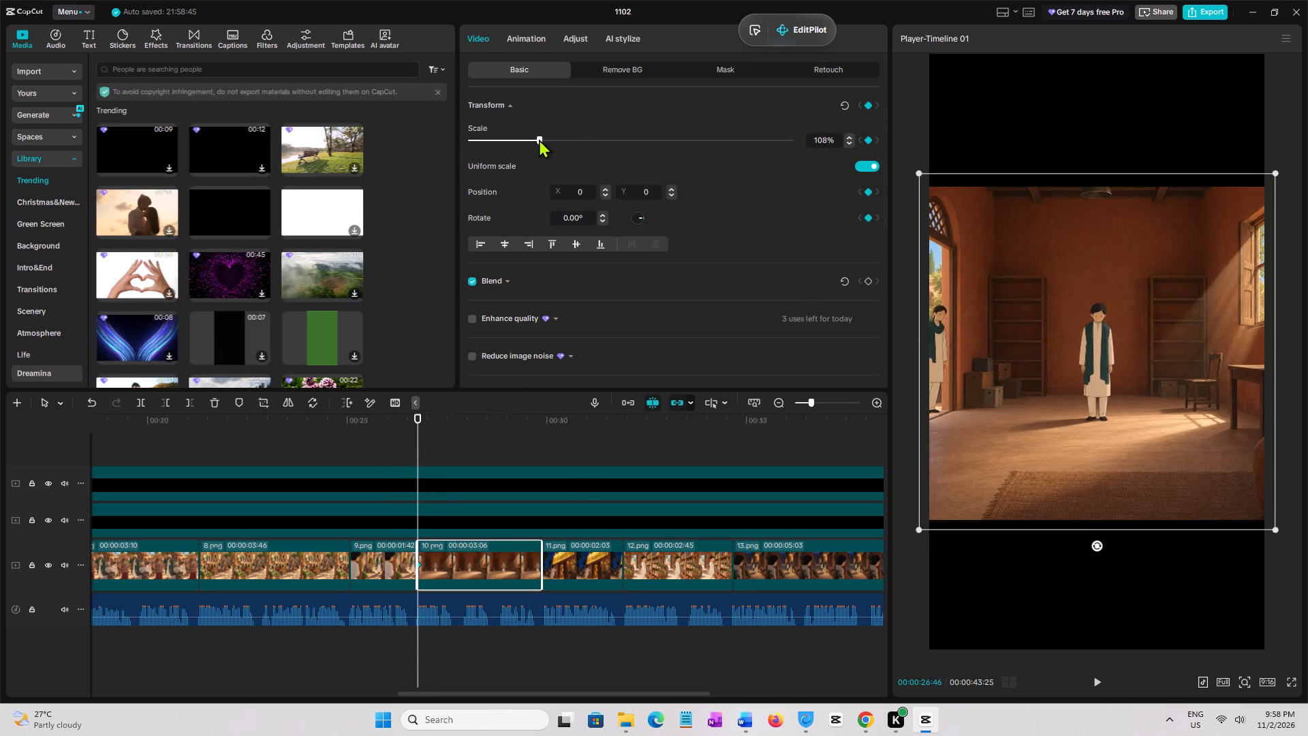
pyautogui.moveTo(539, 139); pyautogui.dragTo(547, 141)
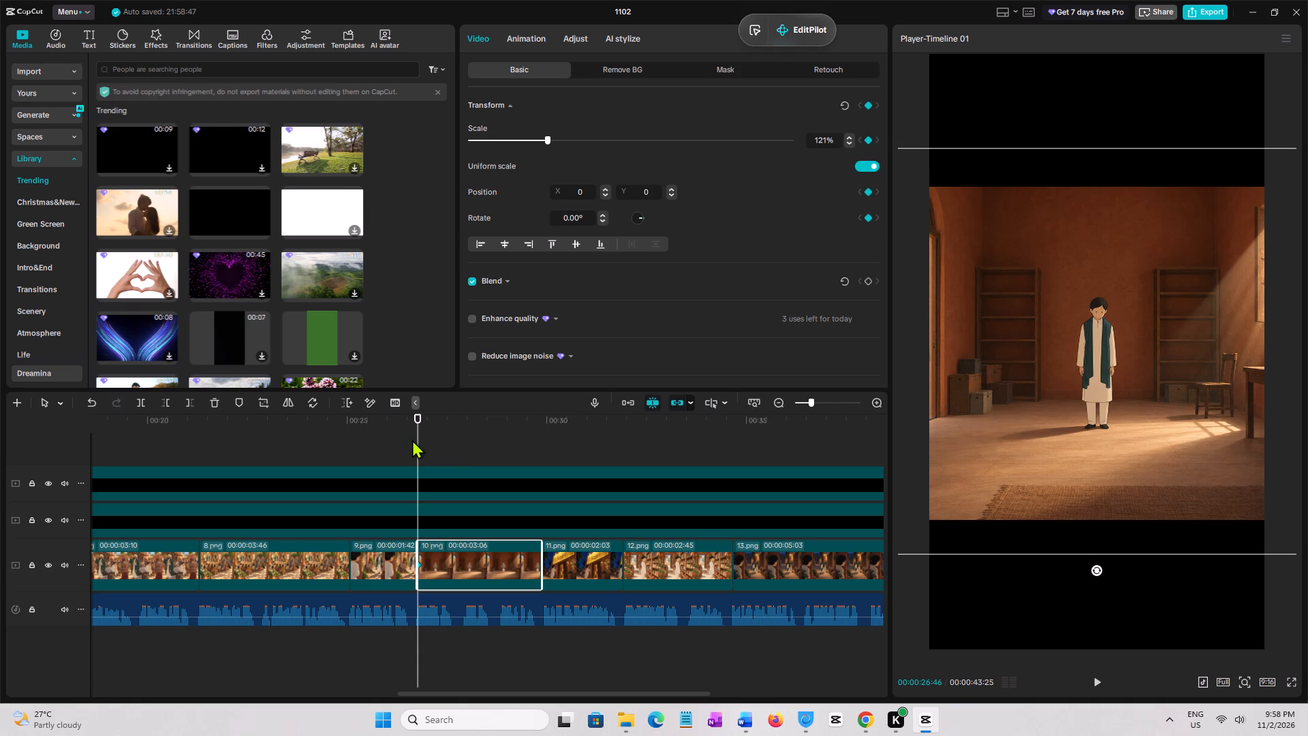
# Keyframe 10.png's scale at 100% near its end, and move that keyframe to the clip's end.
pyautogui.moveTo(418, 440); pyautogui.dragTo(529, 482)
pyautogui.moveTo(828, 139); pyautogui.dragTo(776, 126)
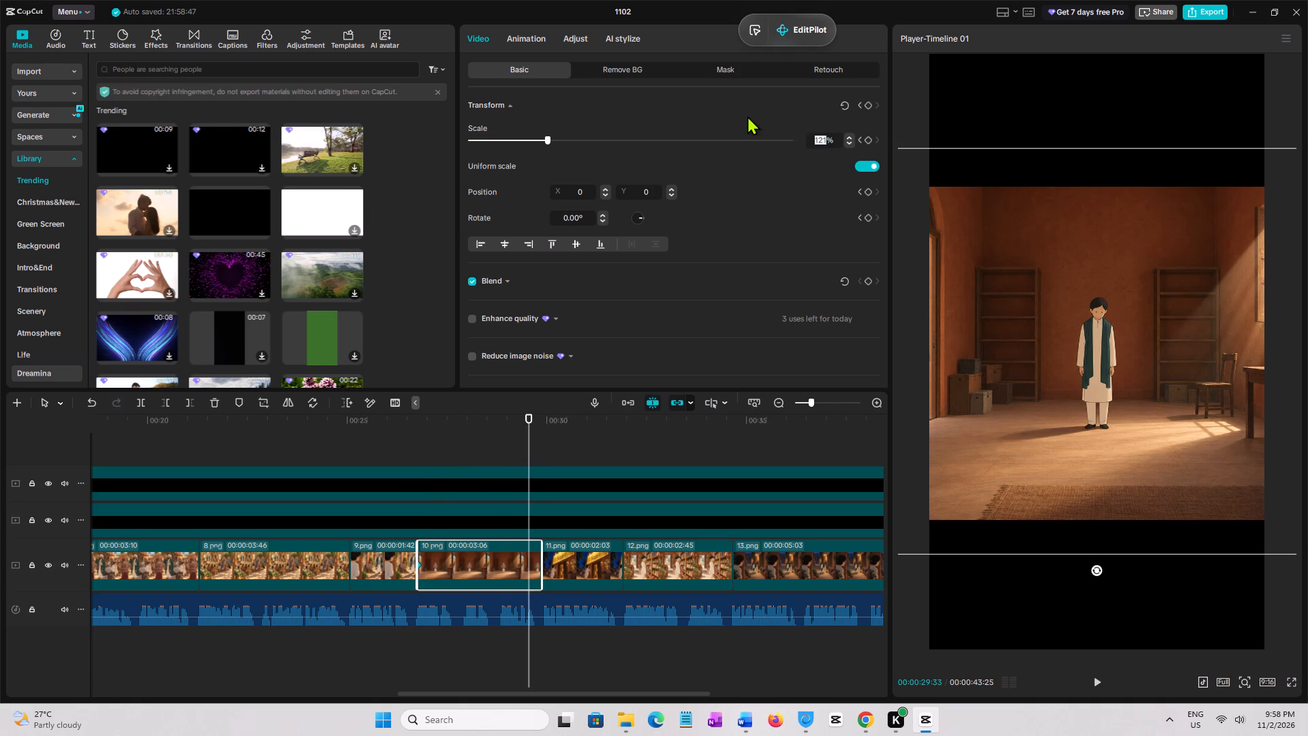
pyautogui.write('100')
pyautogui.press('Return')
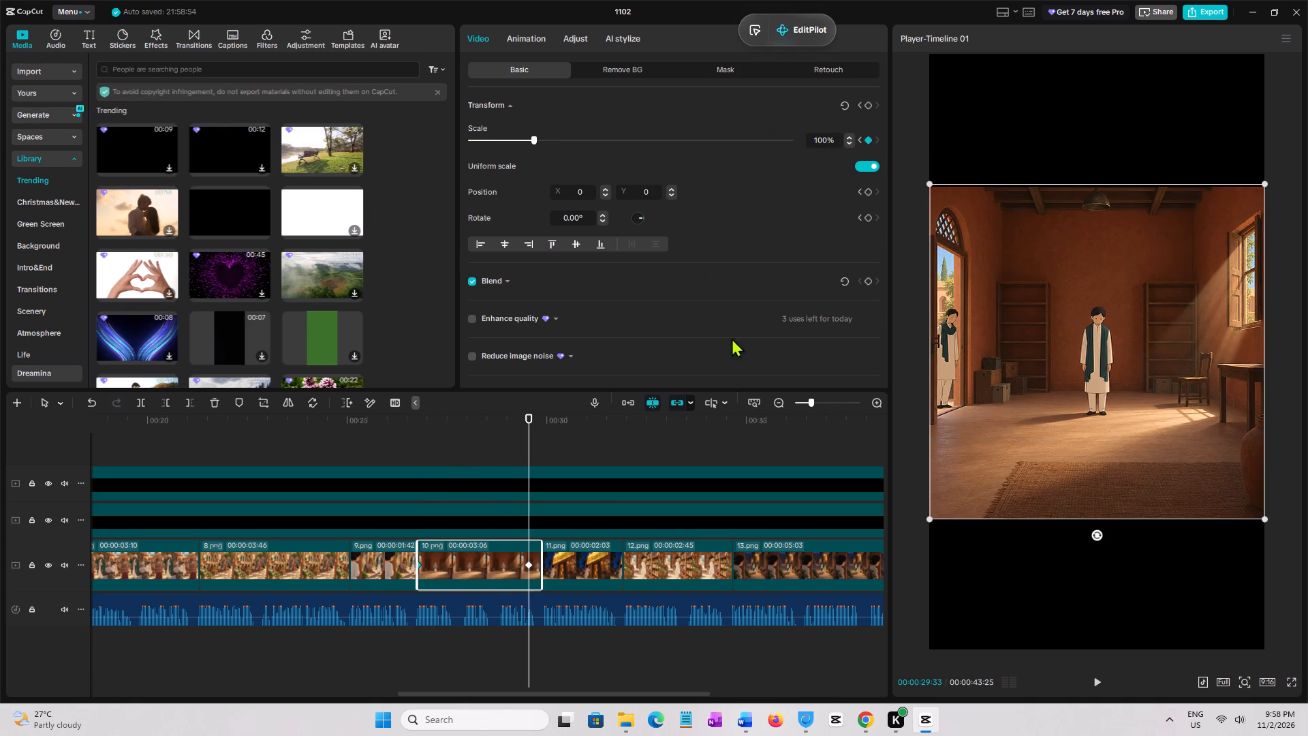
pyautogui.moveTo(531, 566); pyautogui.dragTo(582, 571)
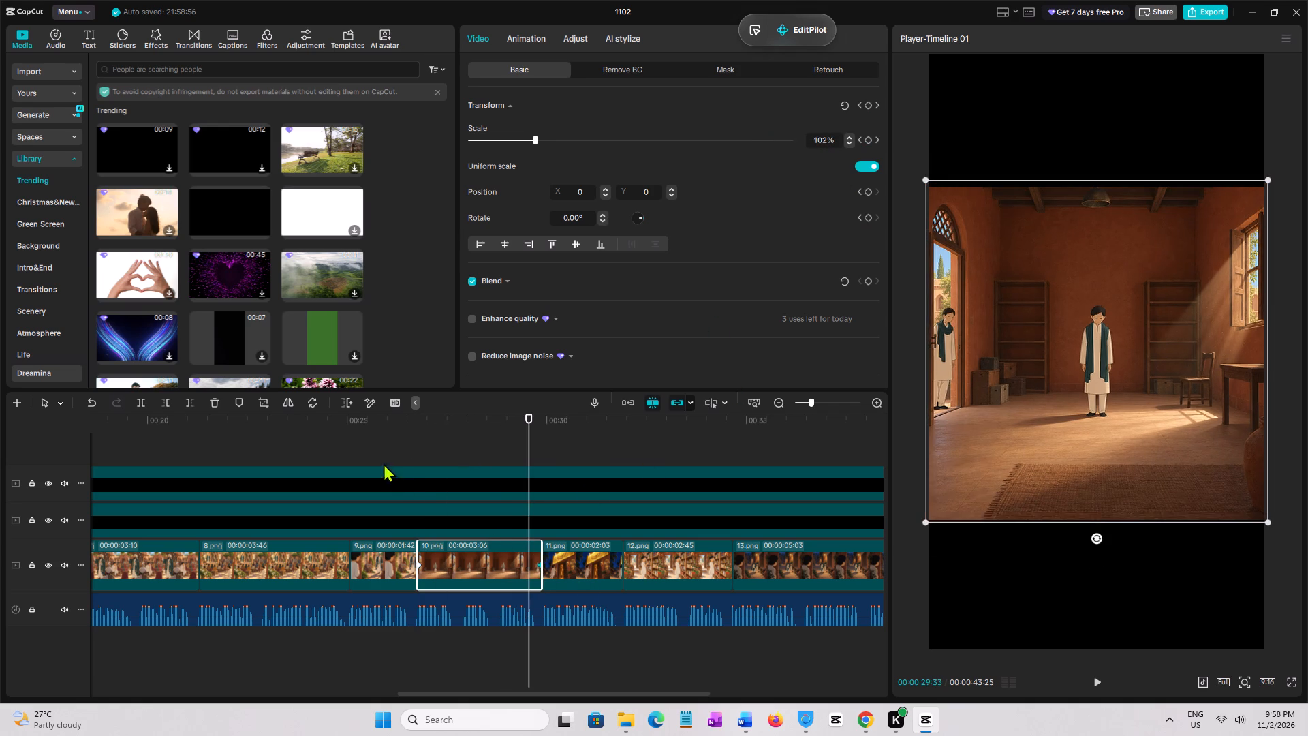
# Play from the end of 9.png through 10.png into 11.png to review the zoom-out.
pyautogui.click(408, 462)
pyautogui.press('space')
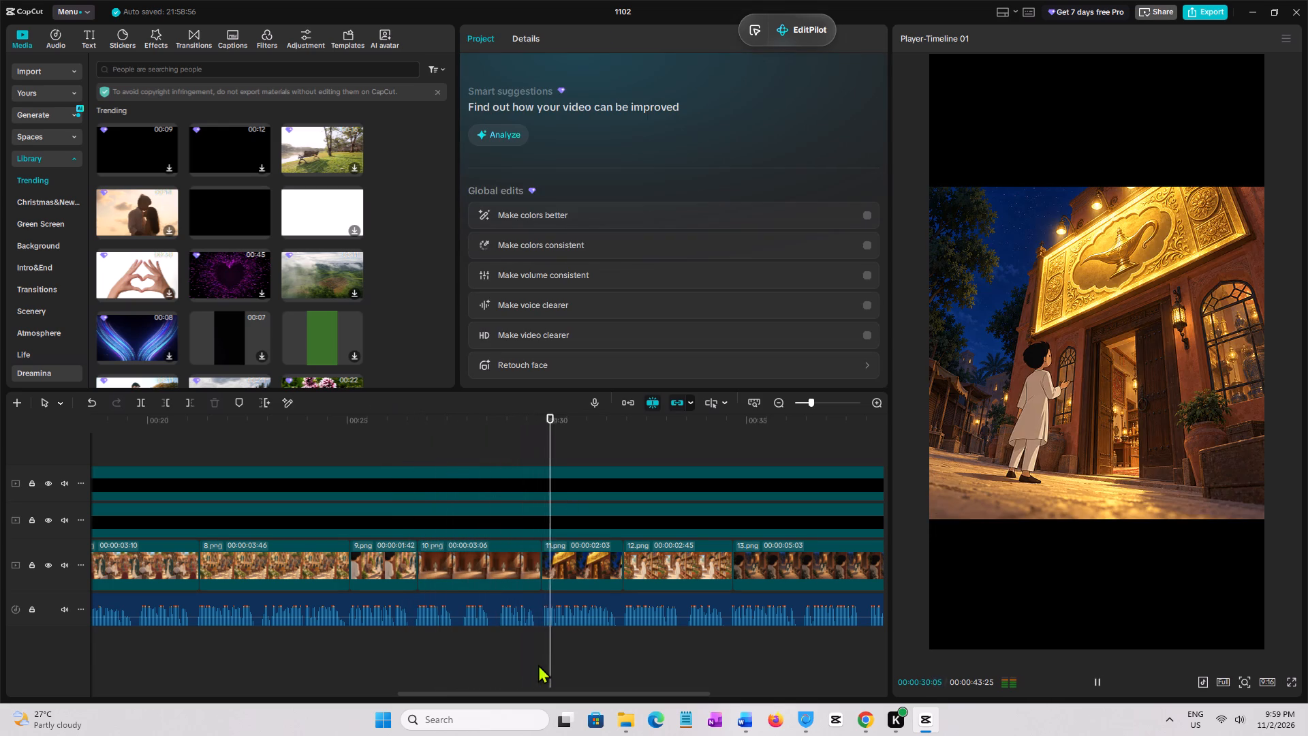
pyautogui.press('space')
# Paste the attributes copied from 7.png onto 11.png with keyframe timing stretched to fit.
pyautogui.click(576, 568)
pyautogui.rightClick(576, 568)
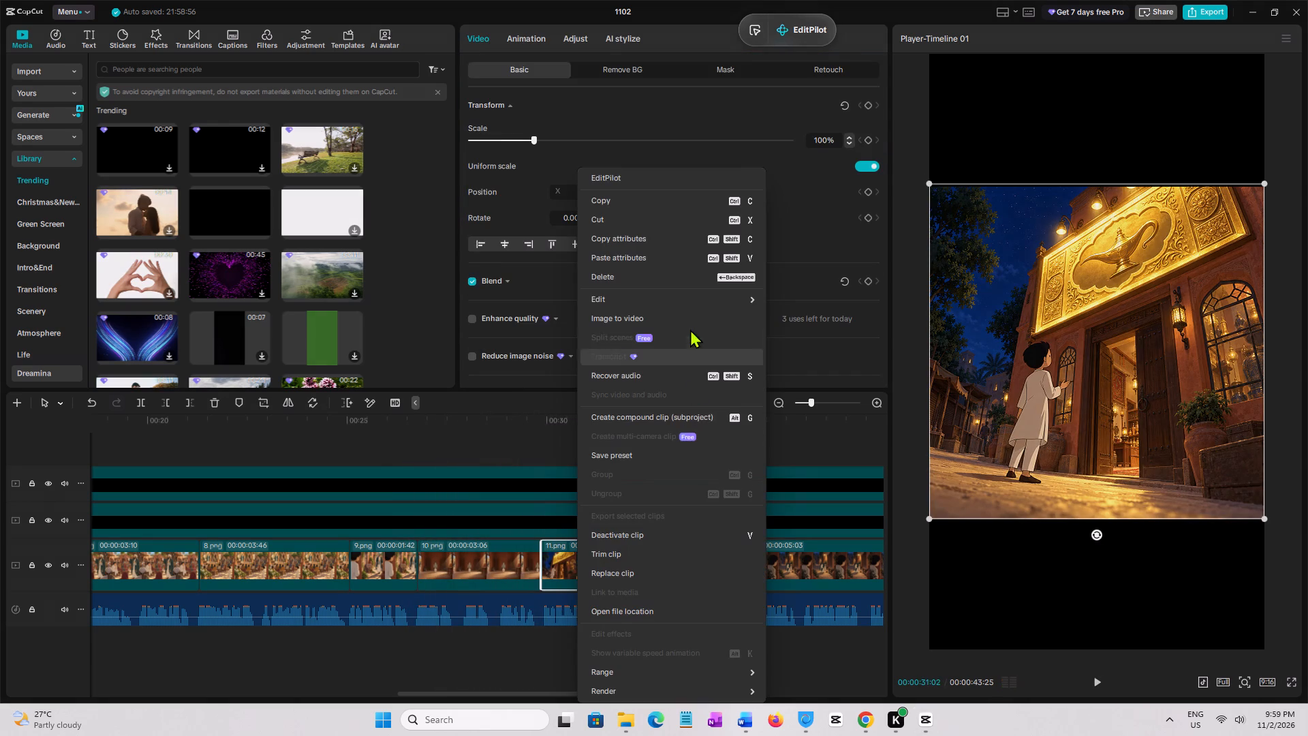
pyautogui.click(631, 255)
pyautogui.click(586, 409)
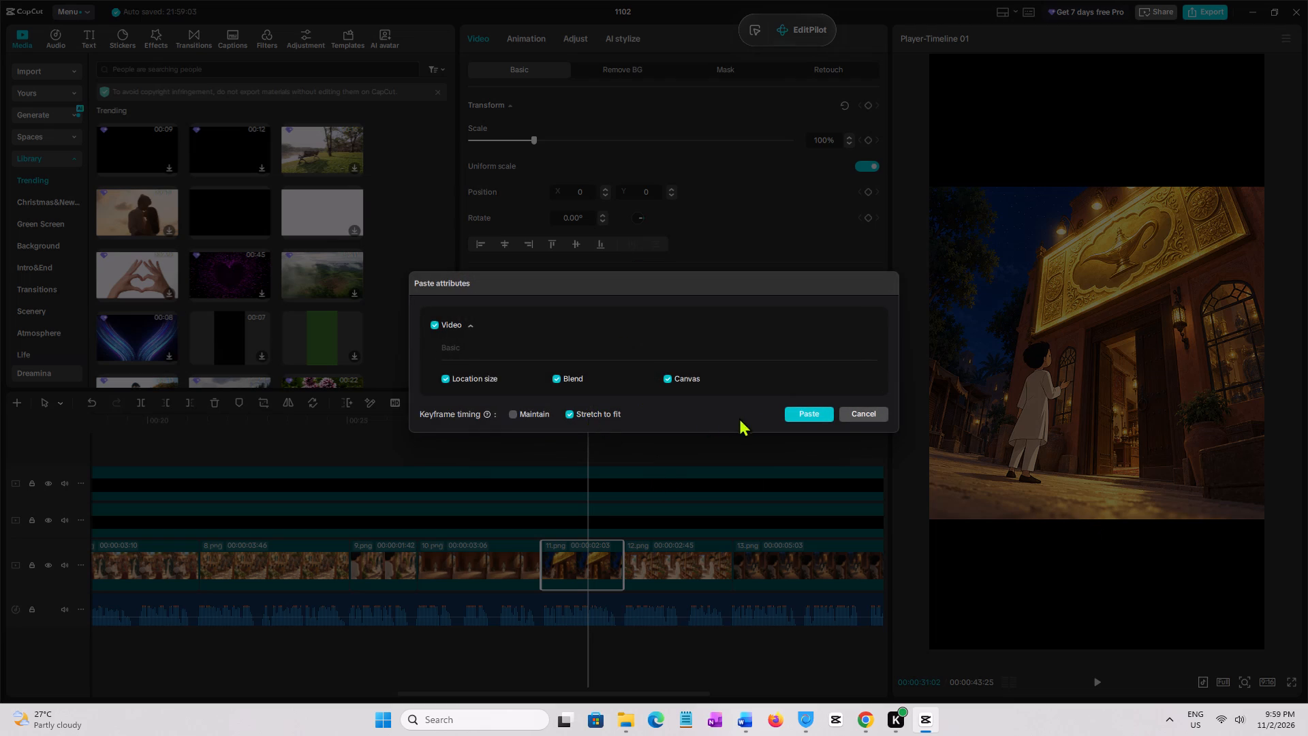
pyautogui.click(813, 417)
# Play 11.png through 12.png to review 11.png's motion and the following clip.
pyautogui.click(546, 463)
pyautogui.press('space')
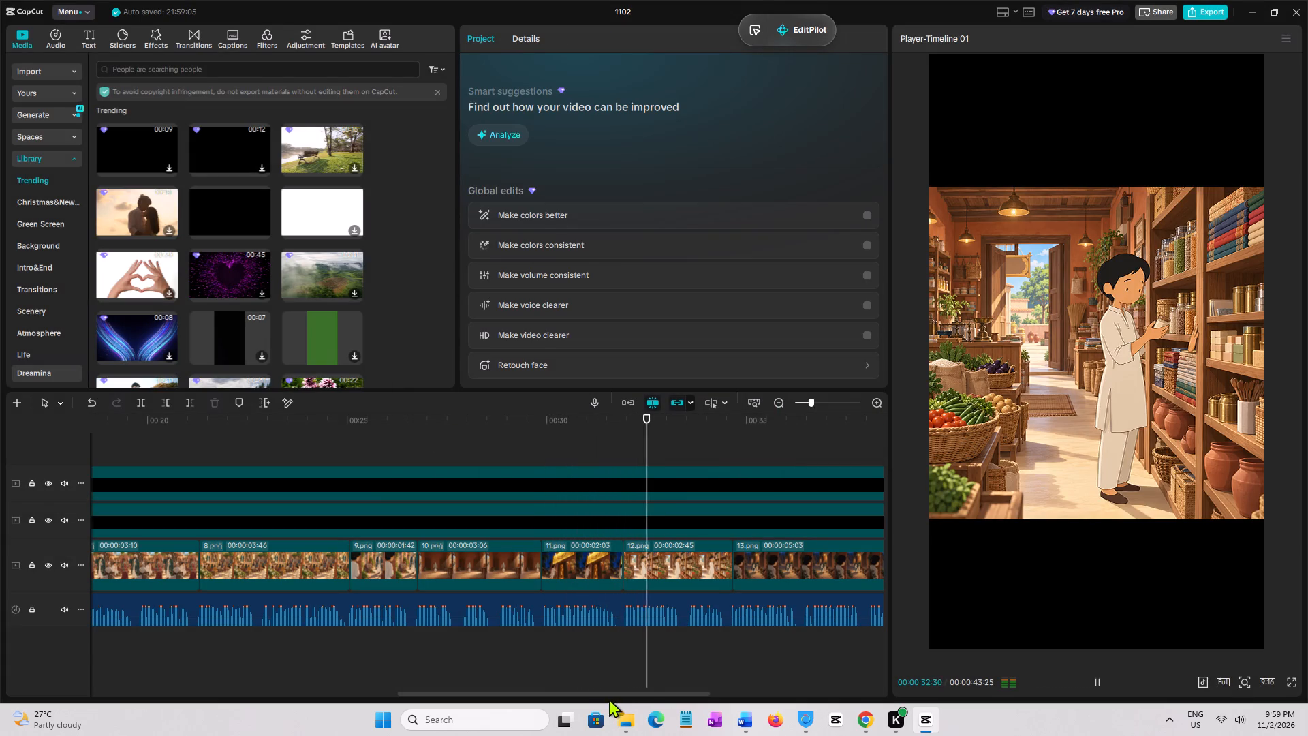
pyautogui.moveTo(615, 699); pyautogui.dragTo(646, 697)
pyautogui.moveTo(618, 692); pyautogui.dragTo(695, 694)
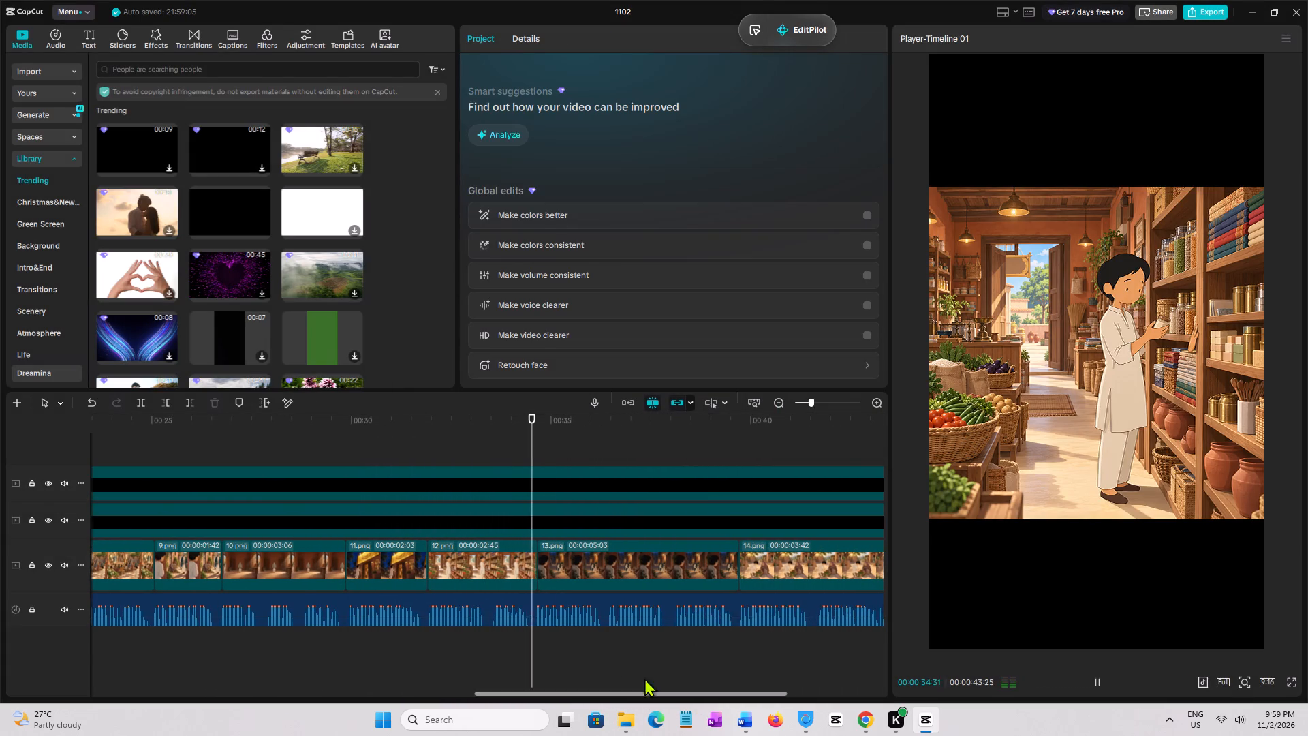
pyautogui.press('space')
# Keyframe 12.png's Transform at 100% scale and position 0, 0 at its start, and at 111% and position -123, 0 around its middle.
pyautogui.click(430, 455)
pyautogui.press('space')
pyautogui.click(430, 455)
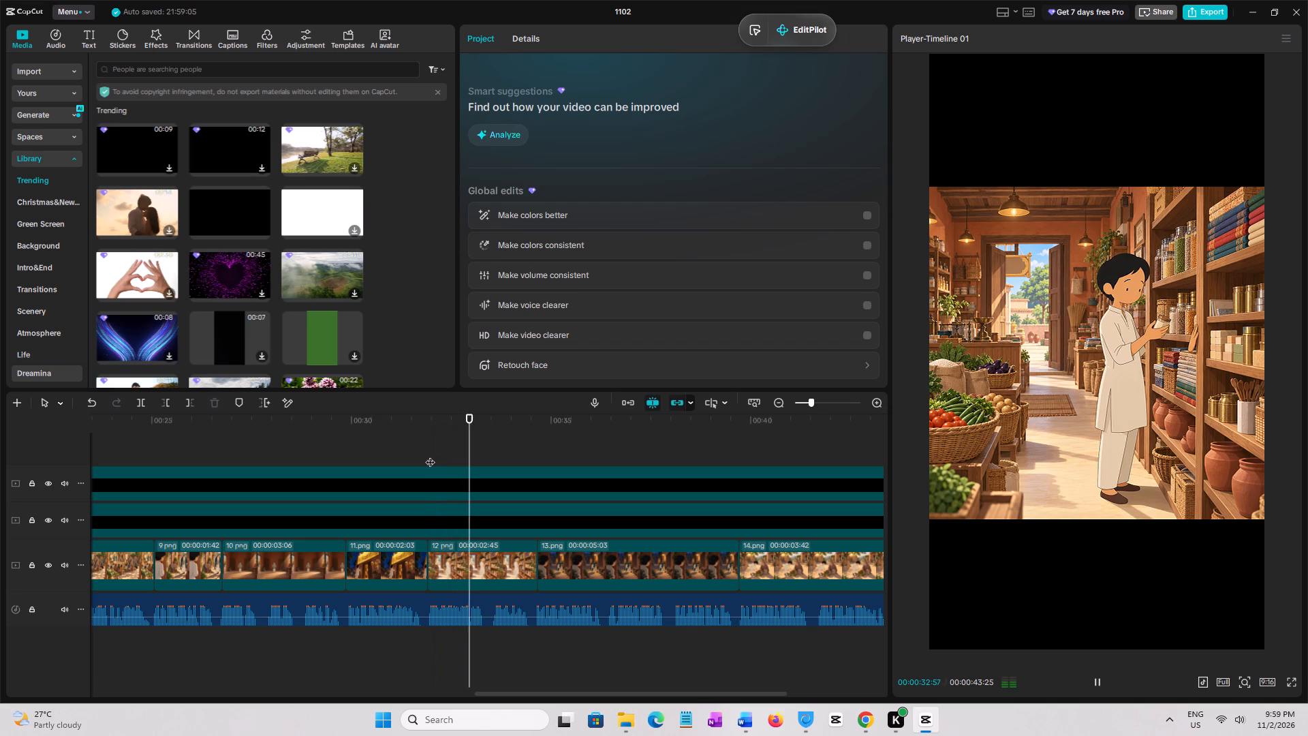
pyautogui.click(463, 557)
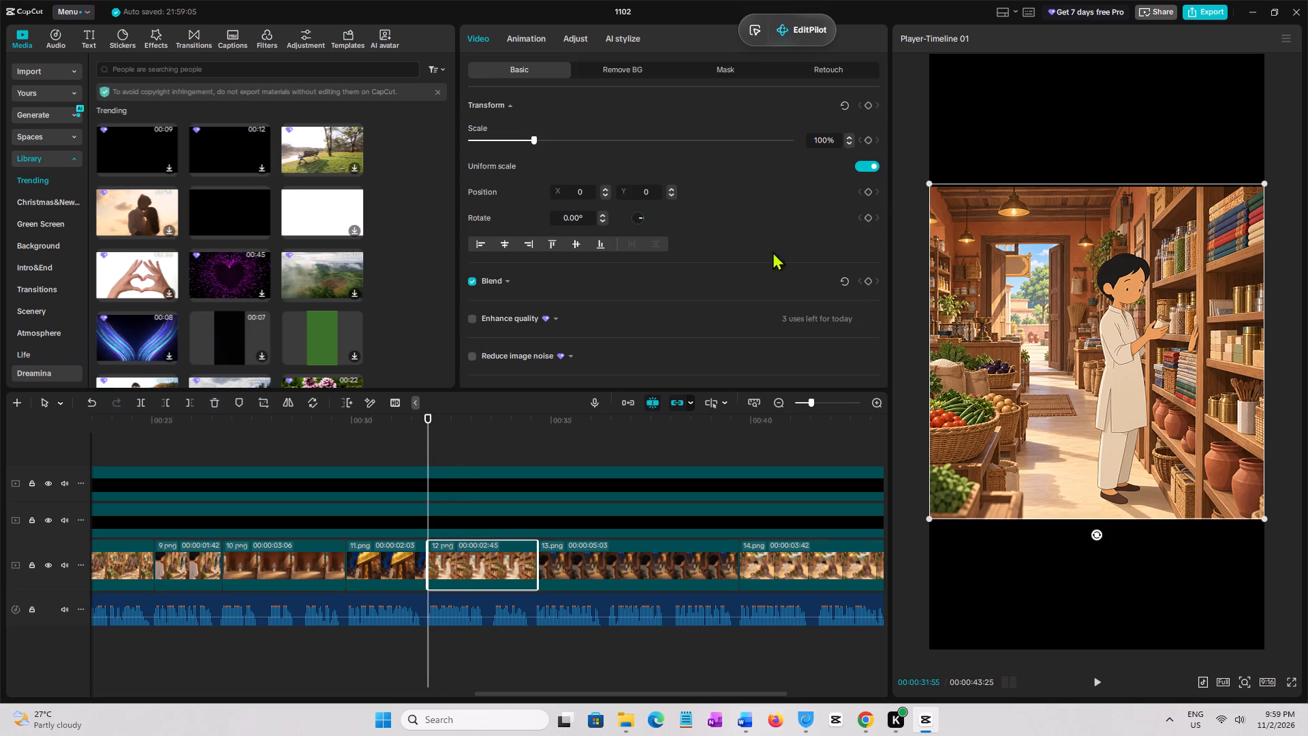
pyautogui.click(868, 103)
pyautogui.moveTo(424, 454); pyautogui.dragTo(484, 462)
pyautogui.moveTo(531, 142); pyautogui.dragTo(538, 143)
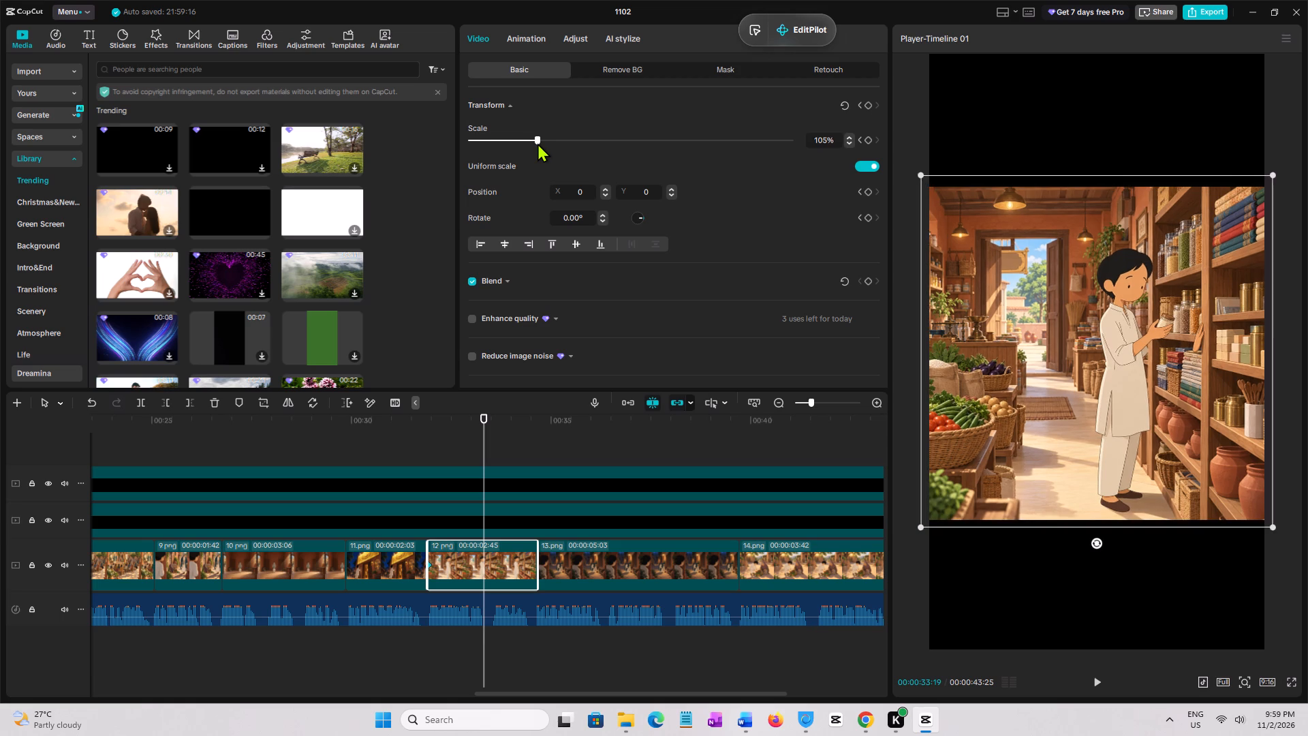
pyautogui.moveTo(538, 143); pyautogui.dragTo(542, 148)
pyautogui.moveTo(1150, 336); pyautogui.dragTo(1128, 335)
# Keyframe 12.png at 105% scale near its end with the image's left edge against the frame edge, and move the keyframes to the clip's end.
pyautogui.moveTo(485, 455); pyautogui.dragTo(523, 464)
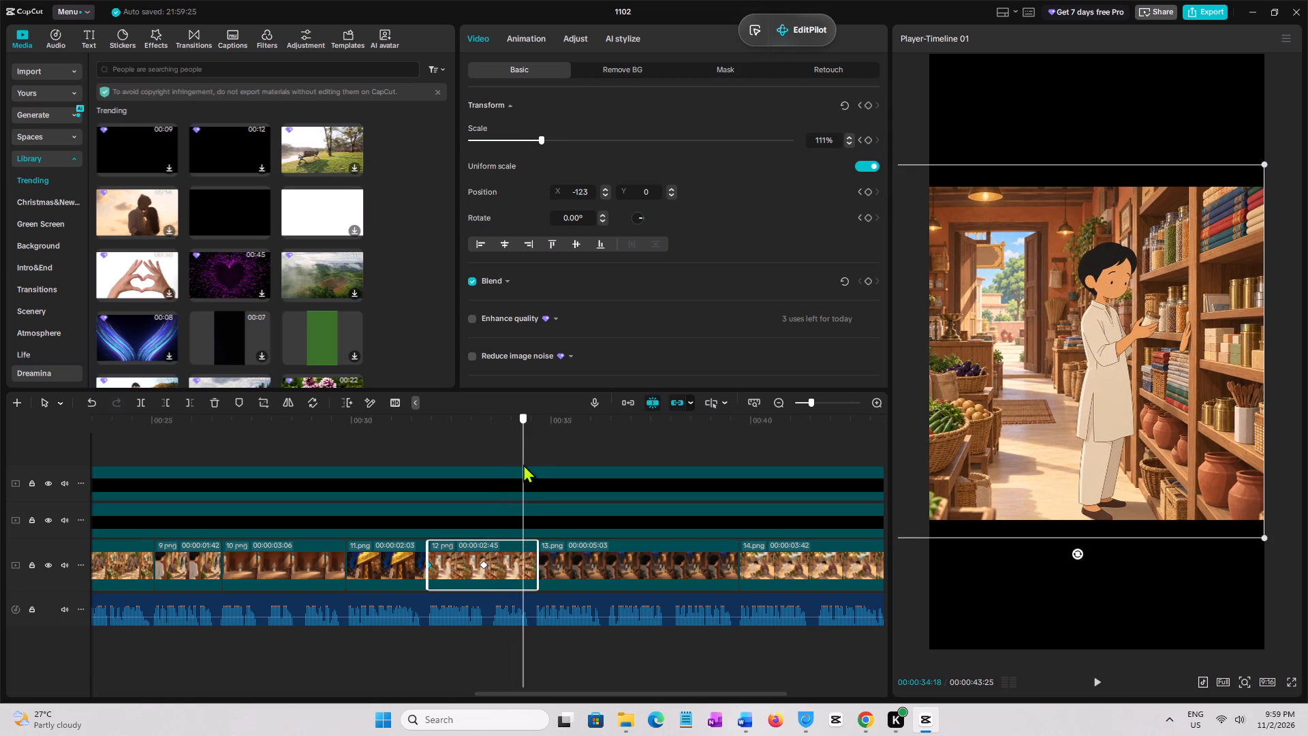
pyautogui.moveTo(523, 464); pyautogui.dragTo(531, 465)
pyautogui.moveTo(1033, 382); pyautogui.dragTo(1080, 383)
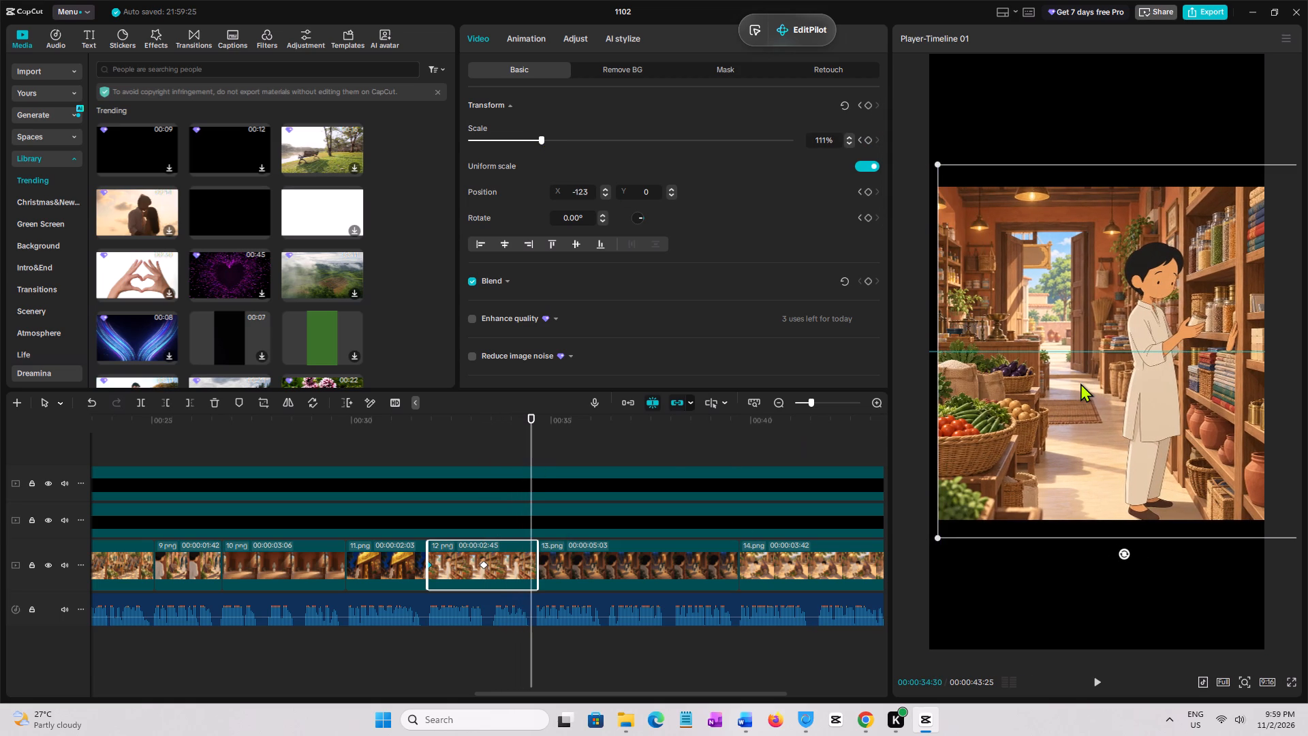
pyautogui.moveTo(1080, 383); pyautogui.dragTo(1070, 384)
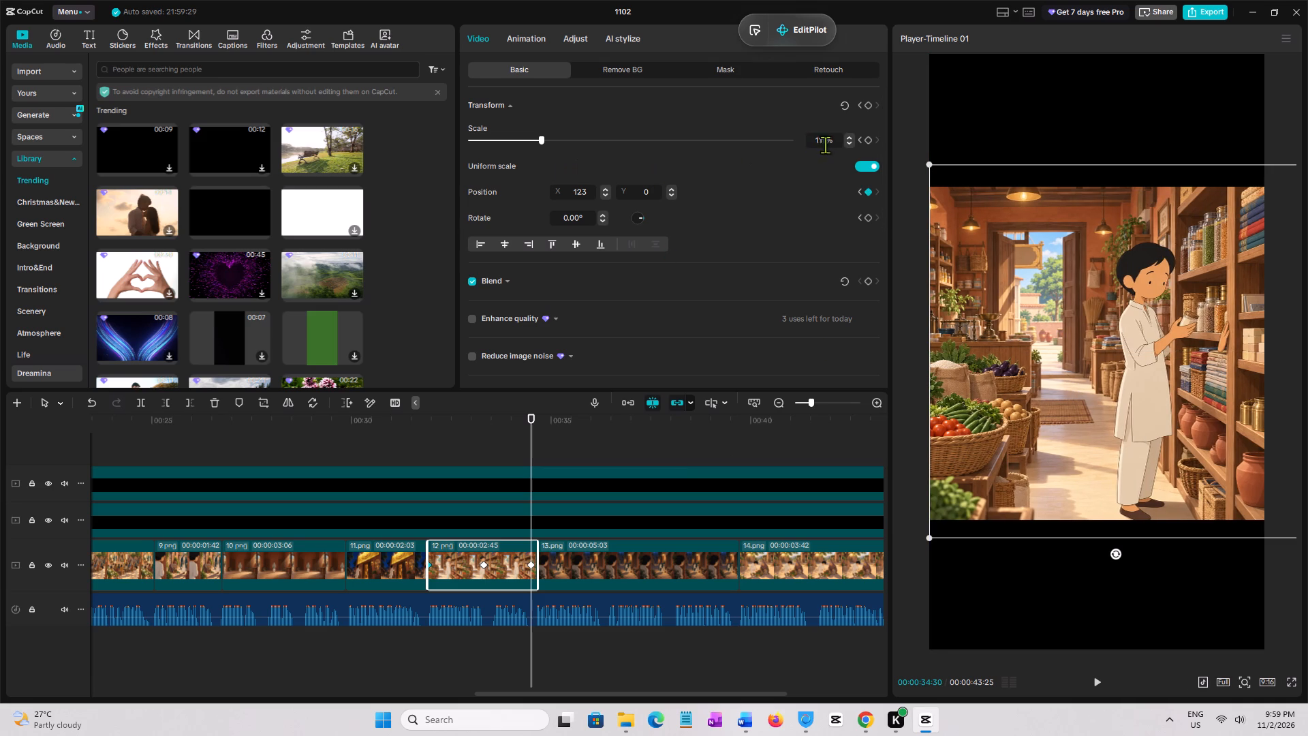
pyautogui.moveTo(827, 142); pyautogui.dragTo(813, 142)
pyautogui.write('105')
pyautogui.press('Return')
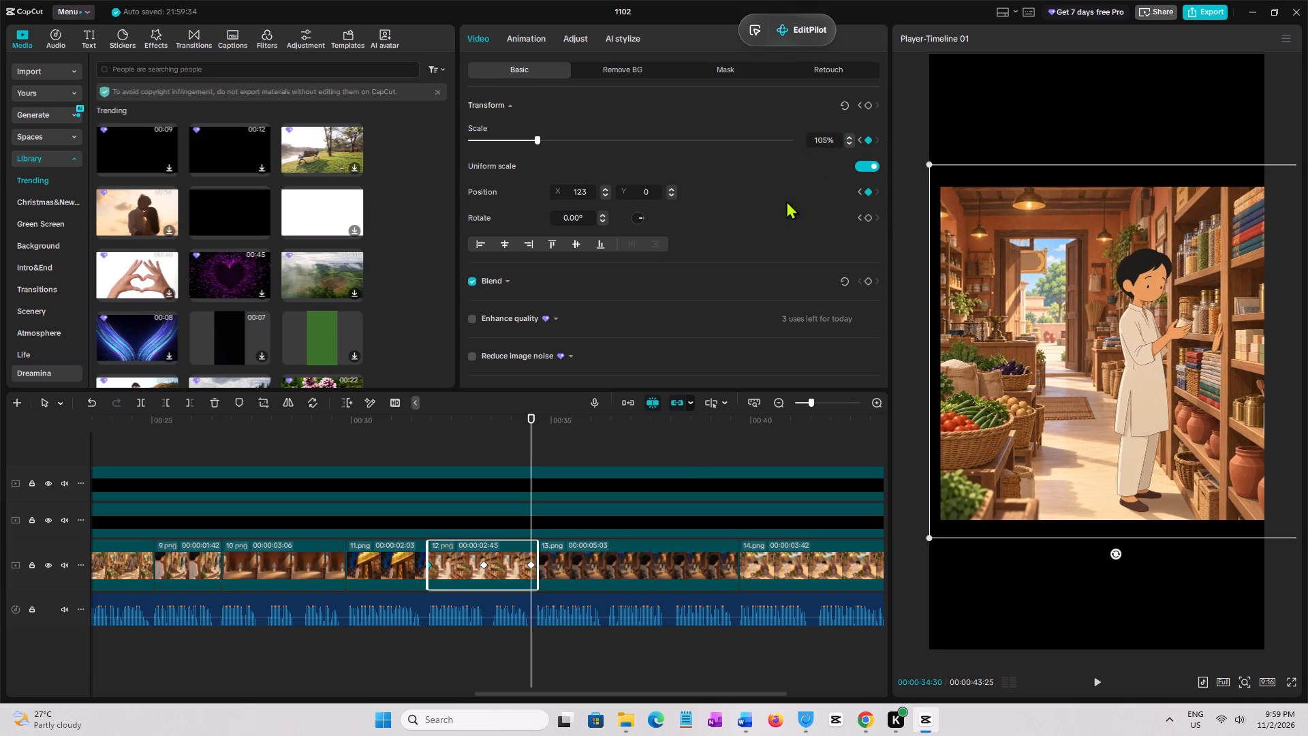
pyautogui.moveTo(1105, 335); pyautogui.dragTo(1095, 333)
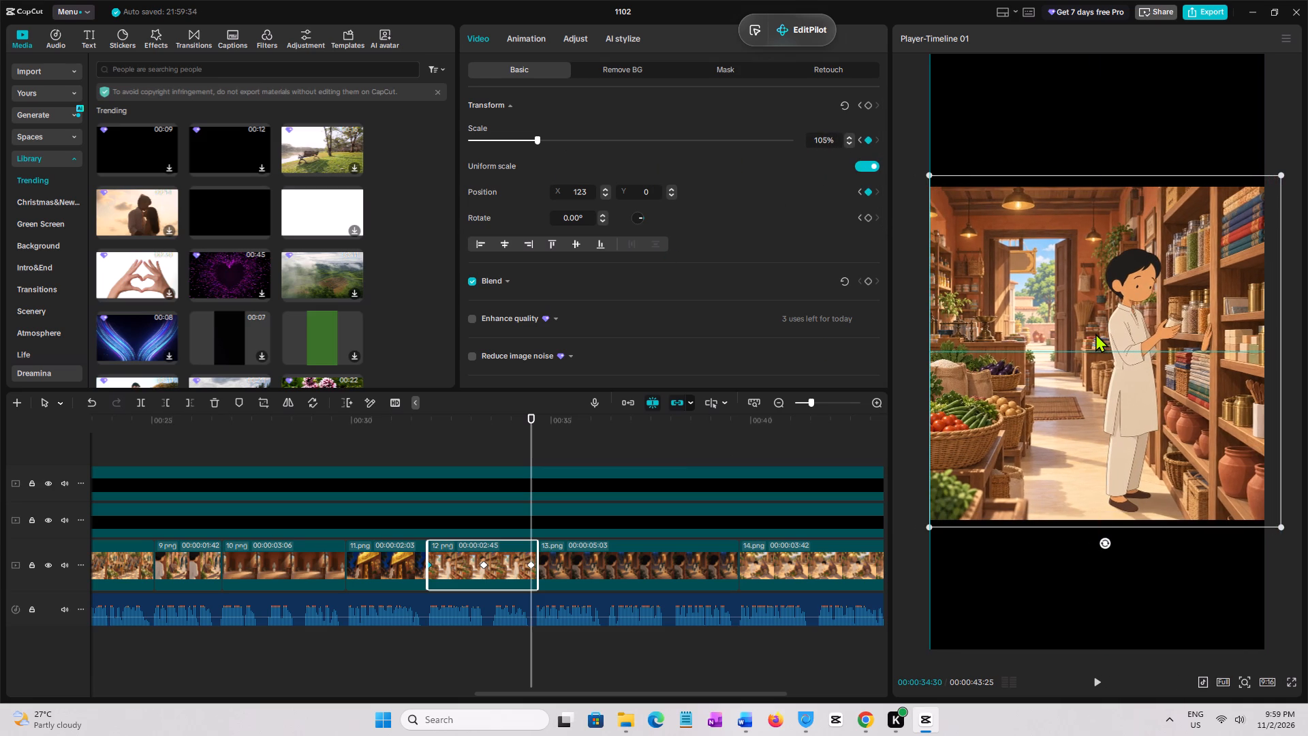
pyautogui.moveTo(1095, 333); pyautogui.dragTo(1094, 333)
pyautogui.moveTo(532, 566); pyautogui.dragTo(553, 566)
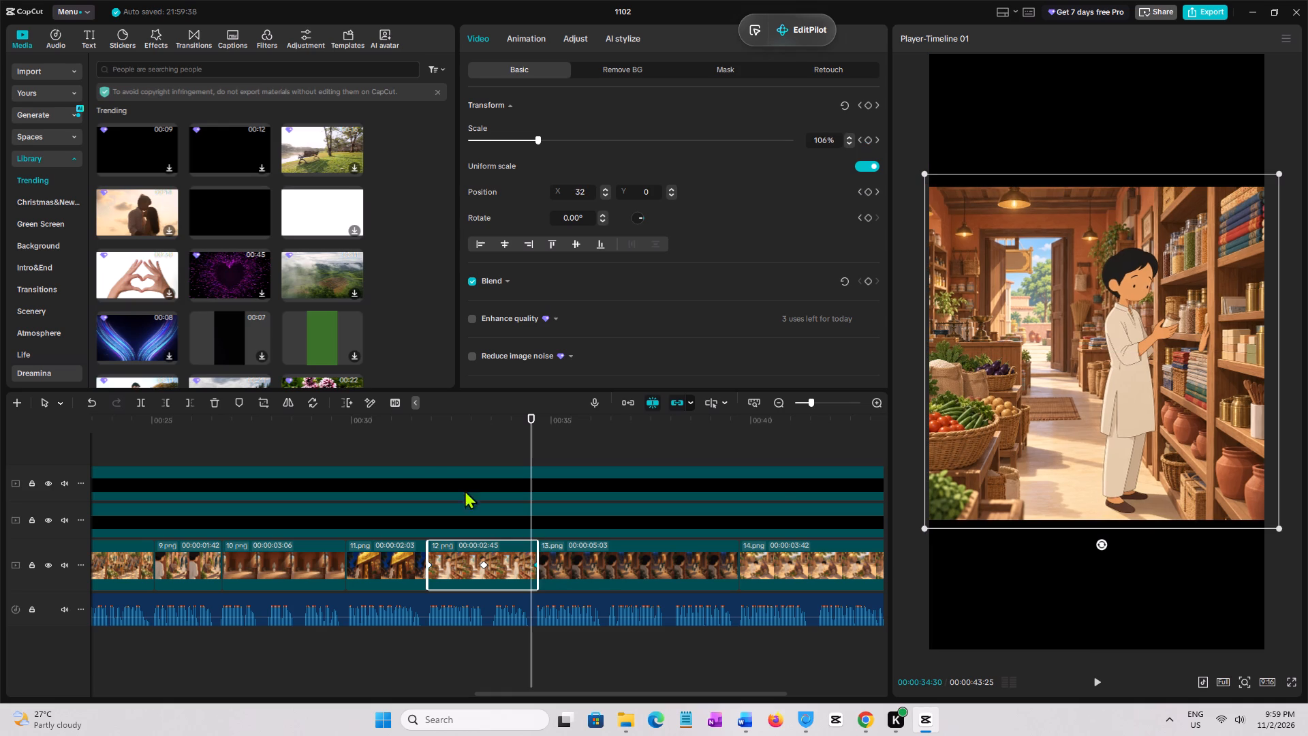
# Play 12.png into 13.png to review its zoom and pan motion.
pyautogui.click(418, 457)
pyautogui.press('space')
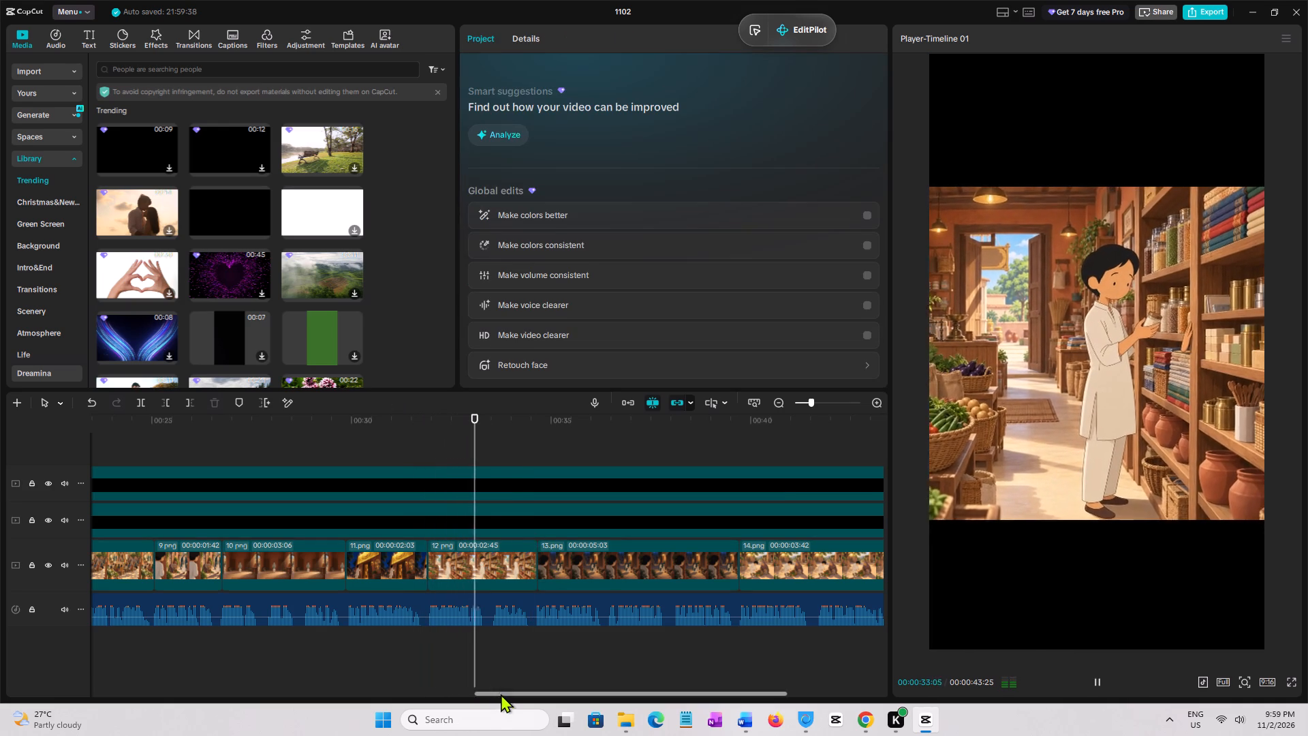
pyautogui.moveTo(501, 691); pyautogui.dragTo(563, 691)
# Keyframe 13.png's Transform at 100% scale and position 0, 0 at its start, and at 118% and position -195, 103 around its middle.
pyautogui.click(388, 457)
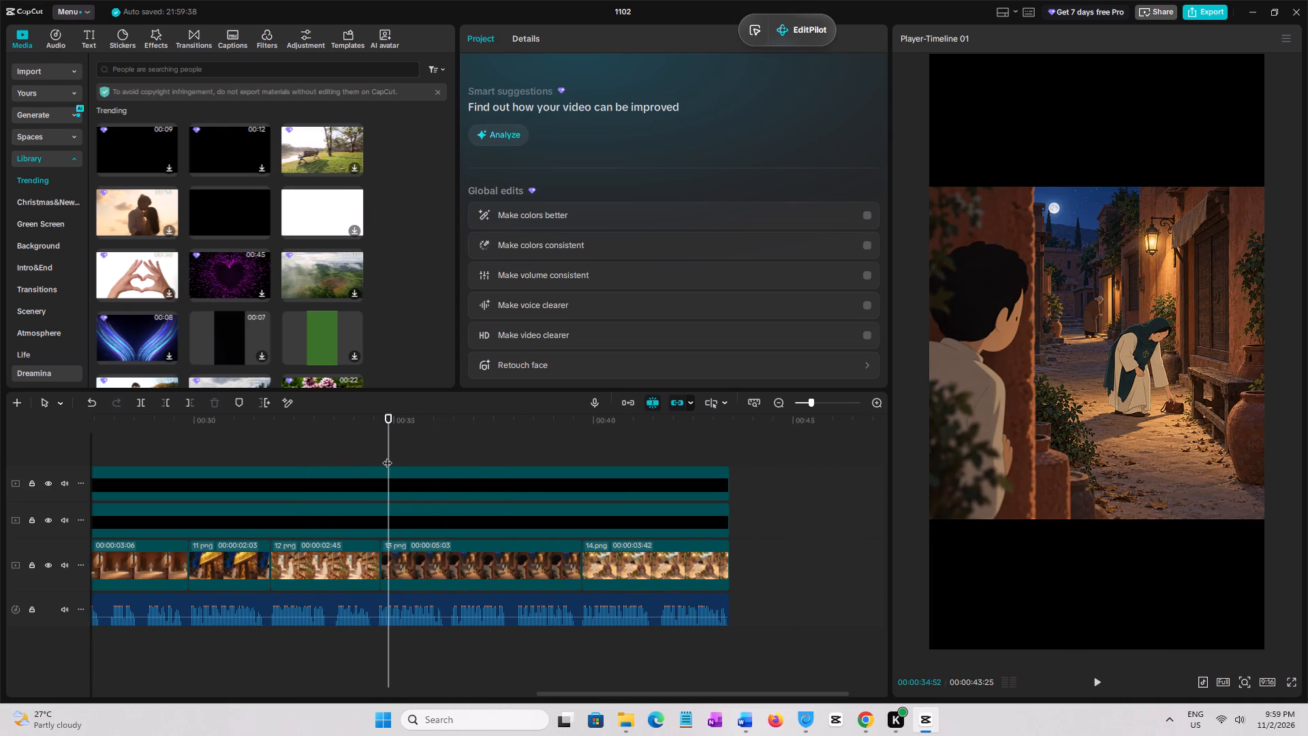
pyautogui.click(387, 456)
pyautogui.click(385, 455)
pyautogui.click(383, 455)
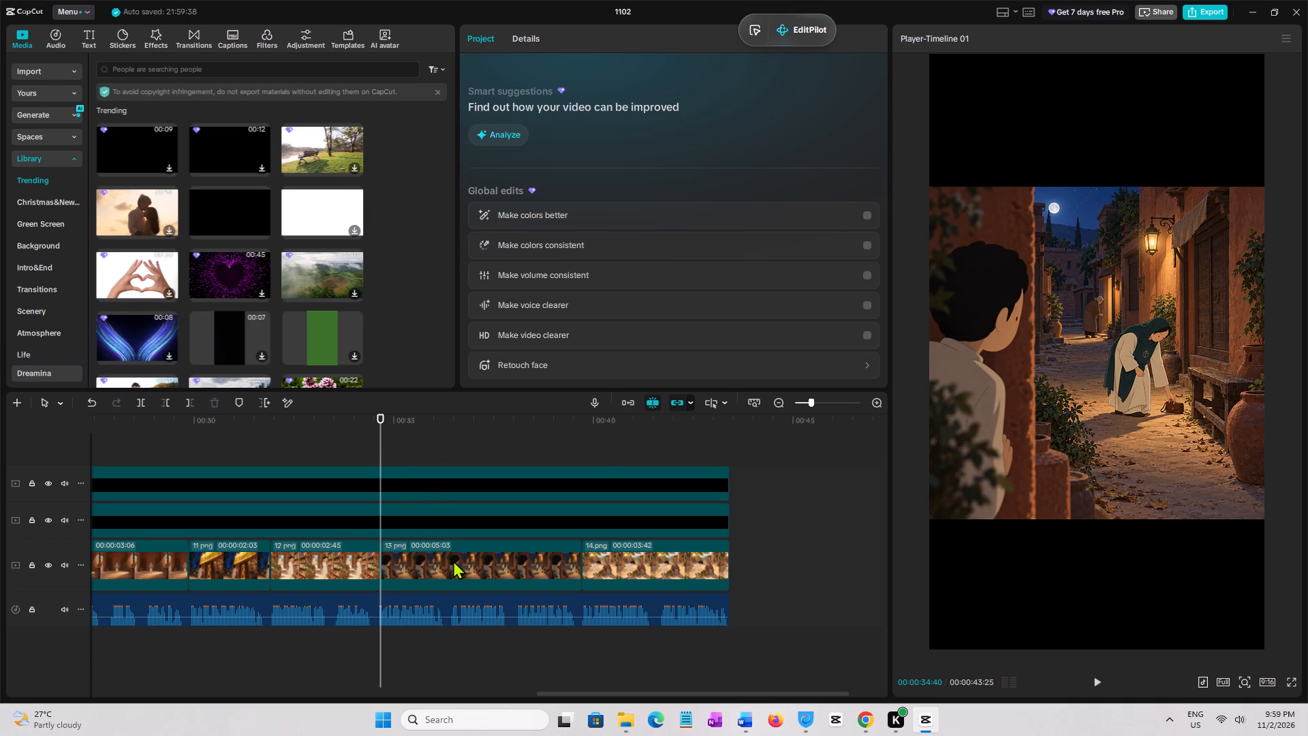
pyautogui.click(453, 560)
pyautogui.click(868, 100)
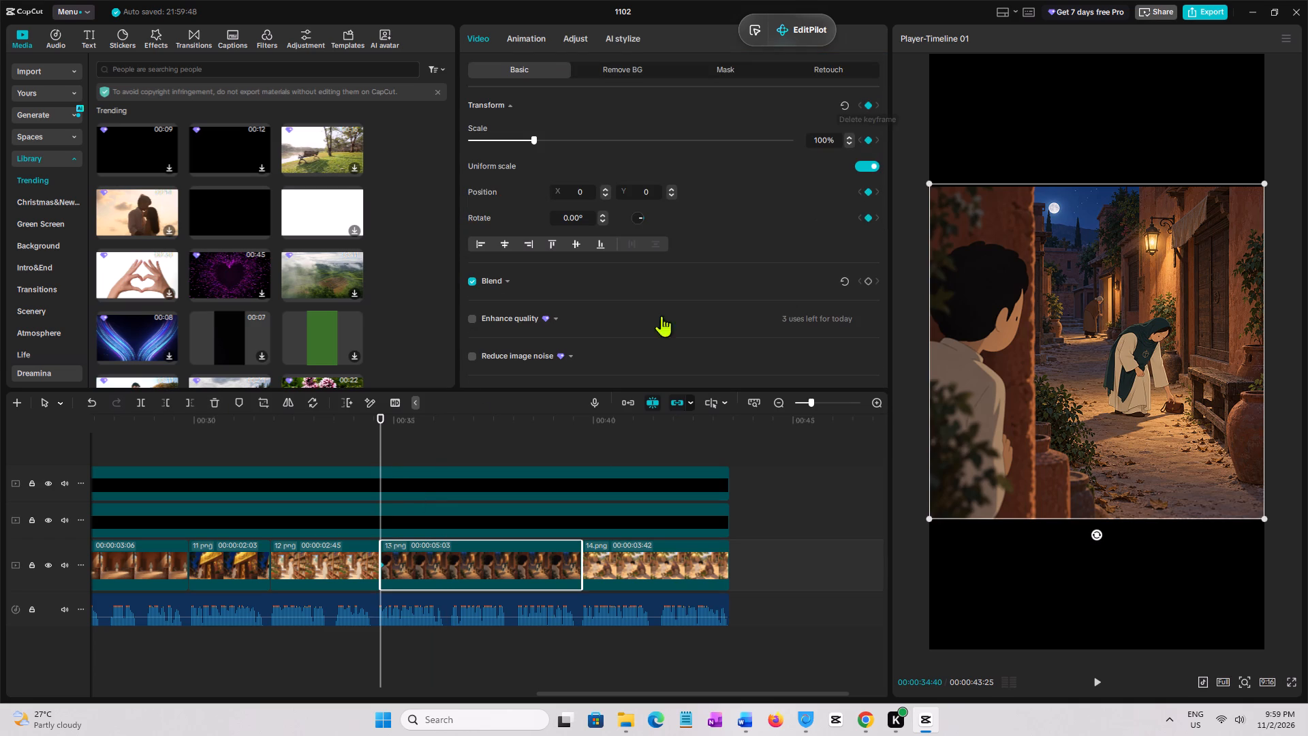
pyautogui.moveTo(381, 442); pyautogui.dragTo(478, 466)
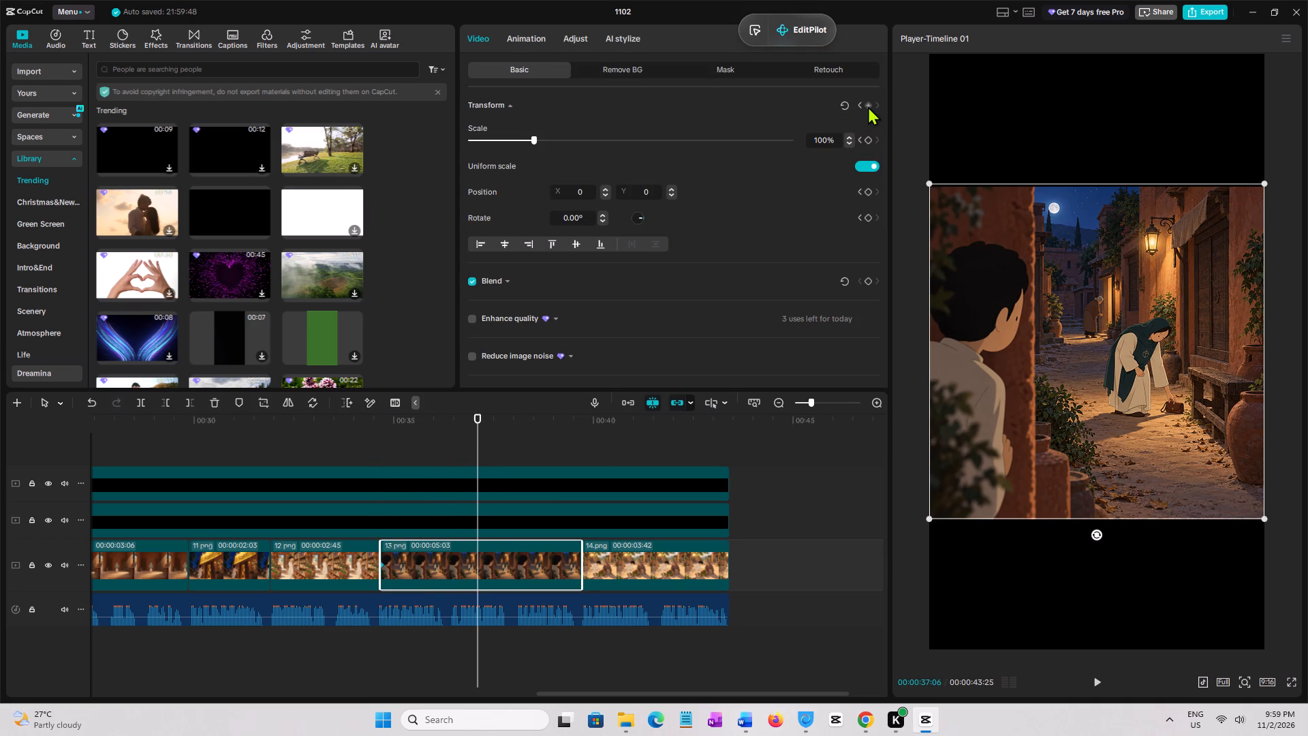
pyautogui.click(868, 106)
pyautogui.moveTo(533, 143); pyautogui.dragTo(545, 143)
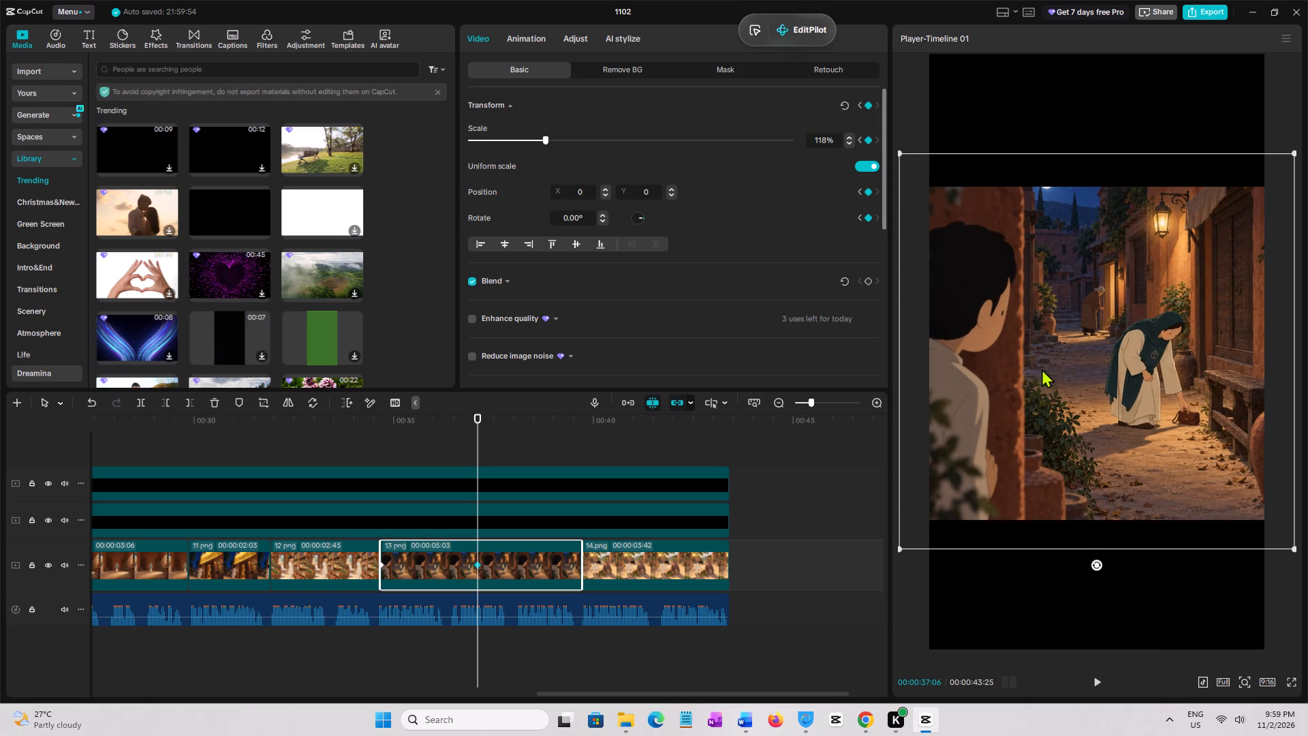
pyautogui.moveTo(1123, 389); pyautogui.dragTo(1094, 373)
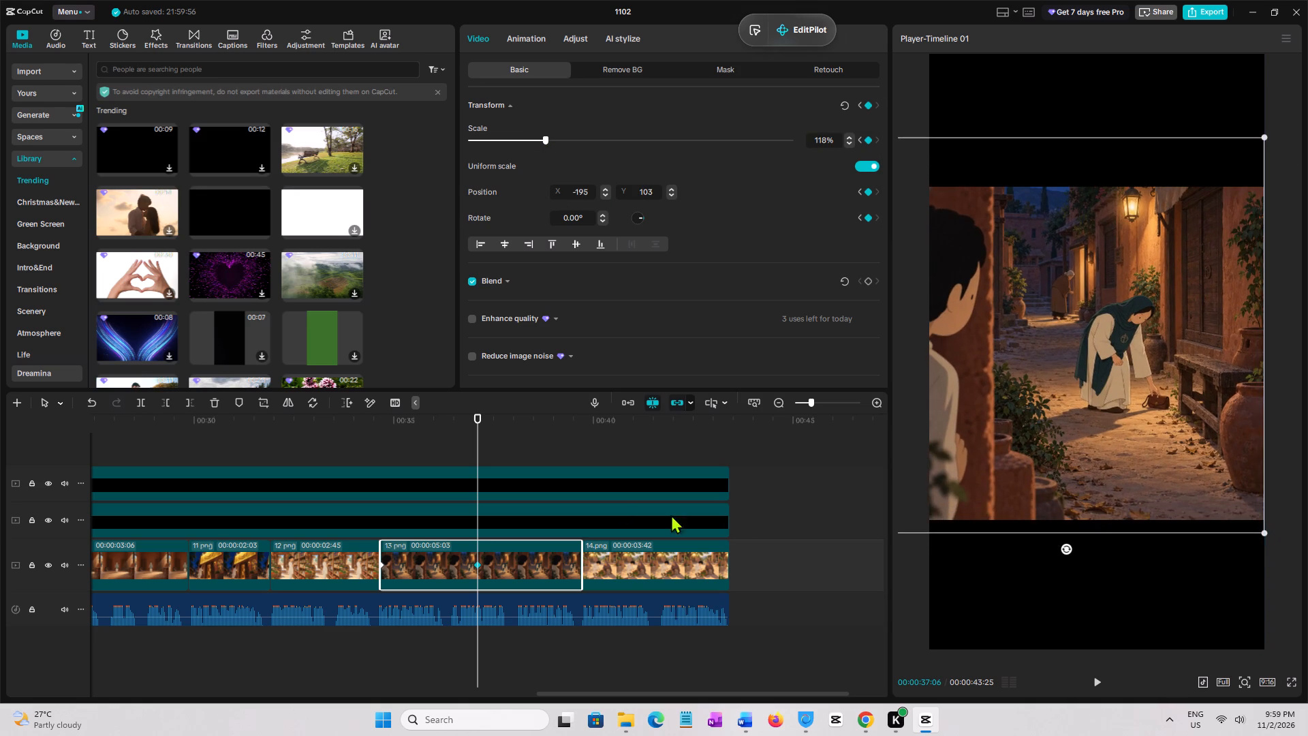
# Keyframe 13.png near its end at 106% scale and reposition the image within the frame.
pyautogui.moveTo(481, 446); pyautogui.dragTo(576, 478)
pyautogui.moveTo(1005, 349); pyautogui.dragTo(1069, 352)
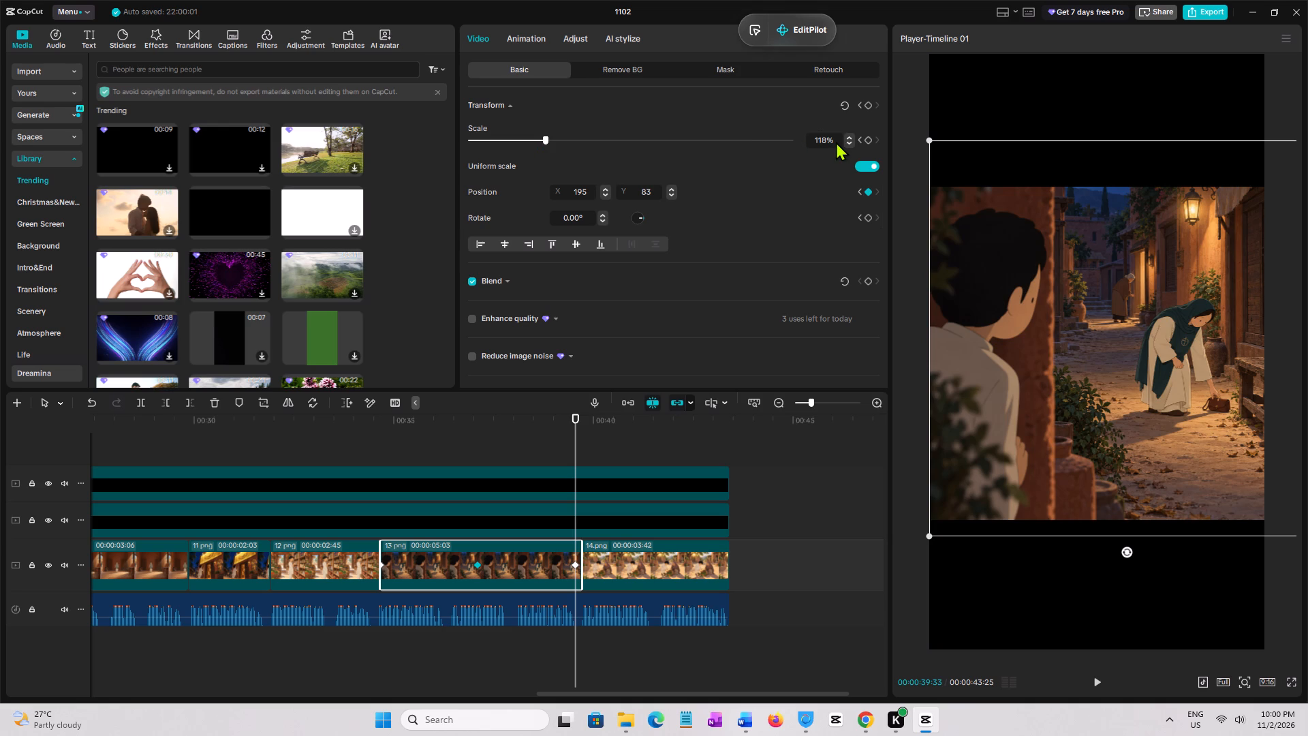
pyautogui.moveTo(828, 139); pyautogui.dragTo(802, 133)
pyautogui.write('106')
pyautogui.press('Return')
pyautogui.moveTo(1091, 354); pyautogui.dragTo(1078, 358)
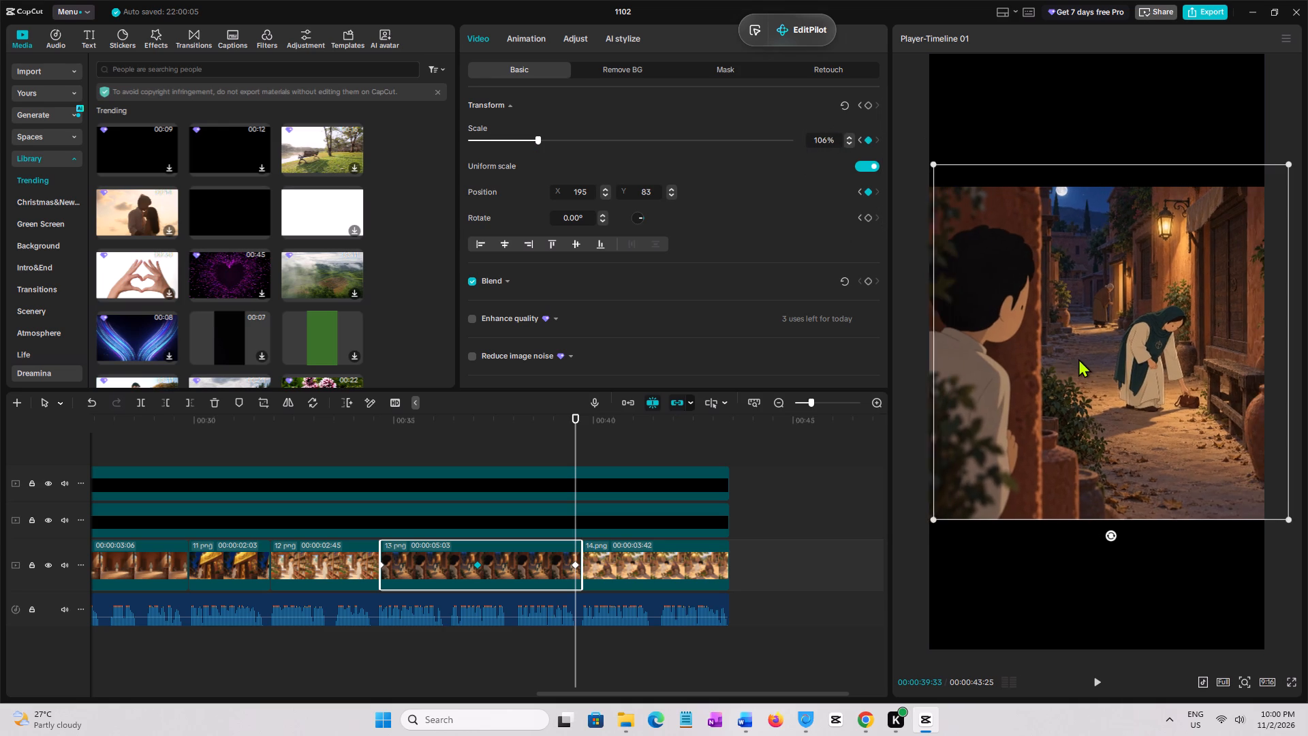
# Shift 13.png so its left edge covers the frame edge at the last keyframe, and move that keyframe to the clip's end.
pyautogui.moveTo(1078, 358); pyautogui.dragTo(1068, 362)
pyautogui.moveTo(573, 564); pyautogui.dragTo(615, 567)
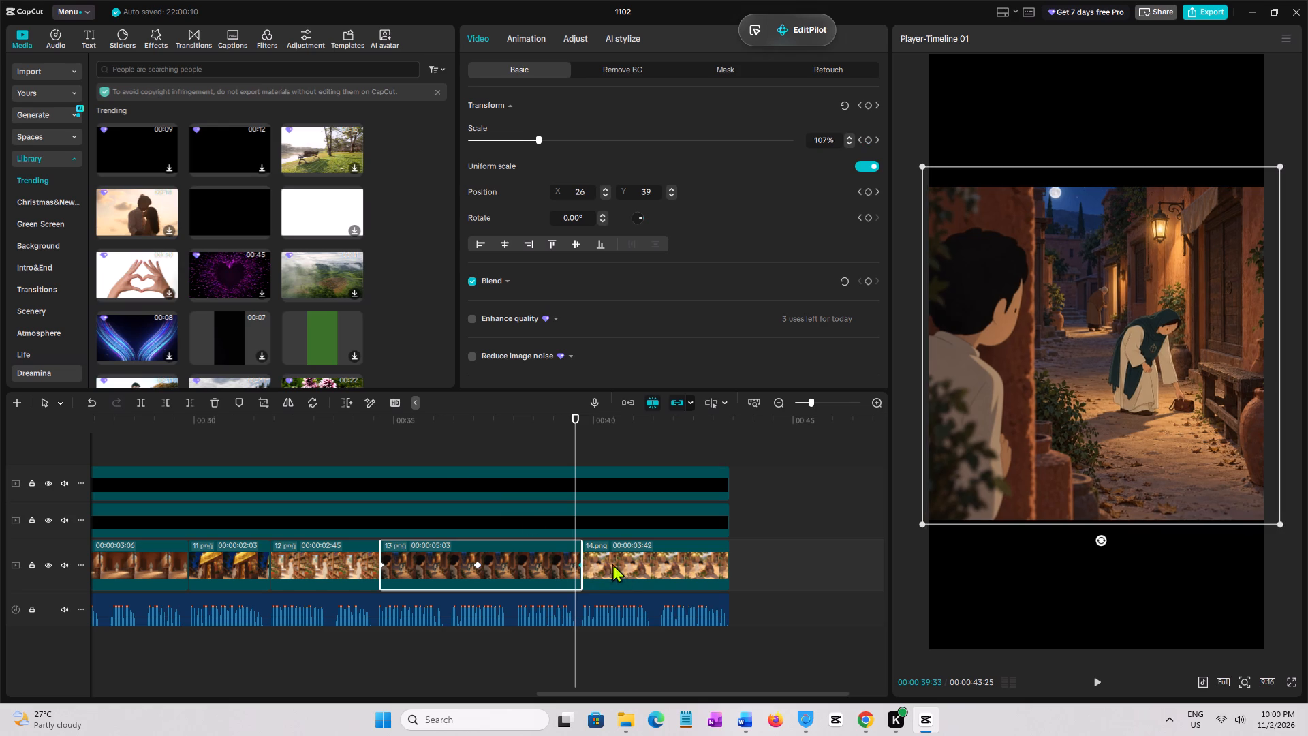
# Play 13.png from its start into 14.png to review its zoom and pan motion.
pyautogui.click(393, 443)
pyautogui.click(375, 446)
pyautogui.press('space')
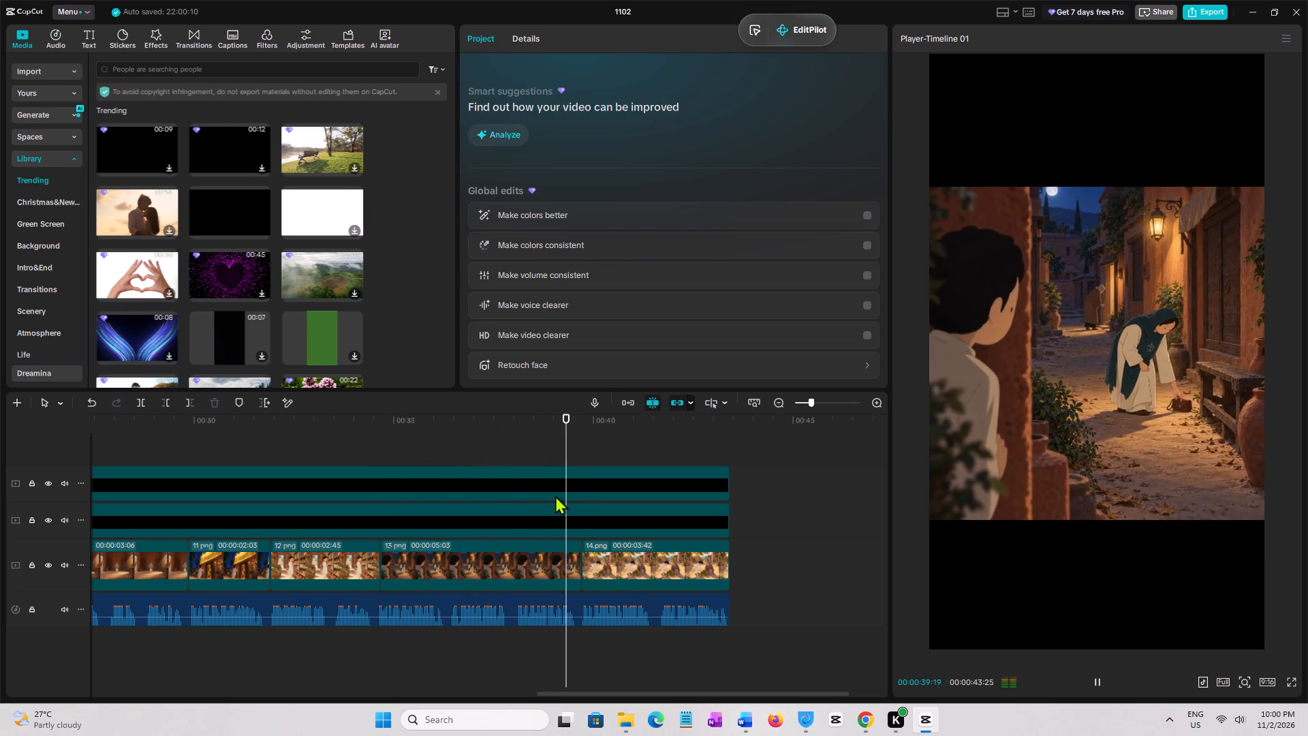
pyautogui.moveTo(572, 694); pyautogui.dragTo(617, 694)
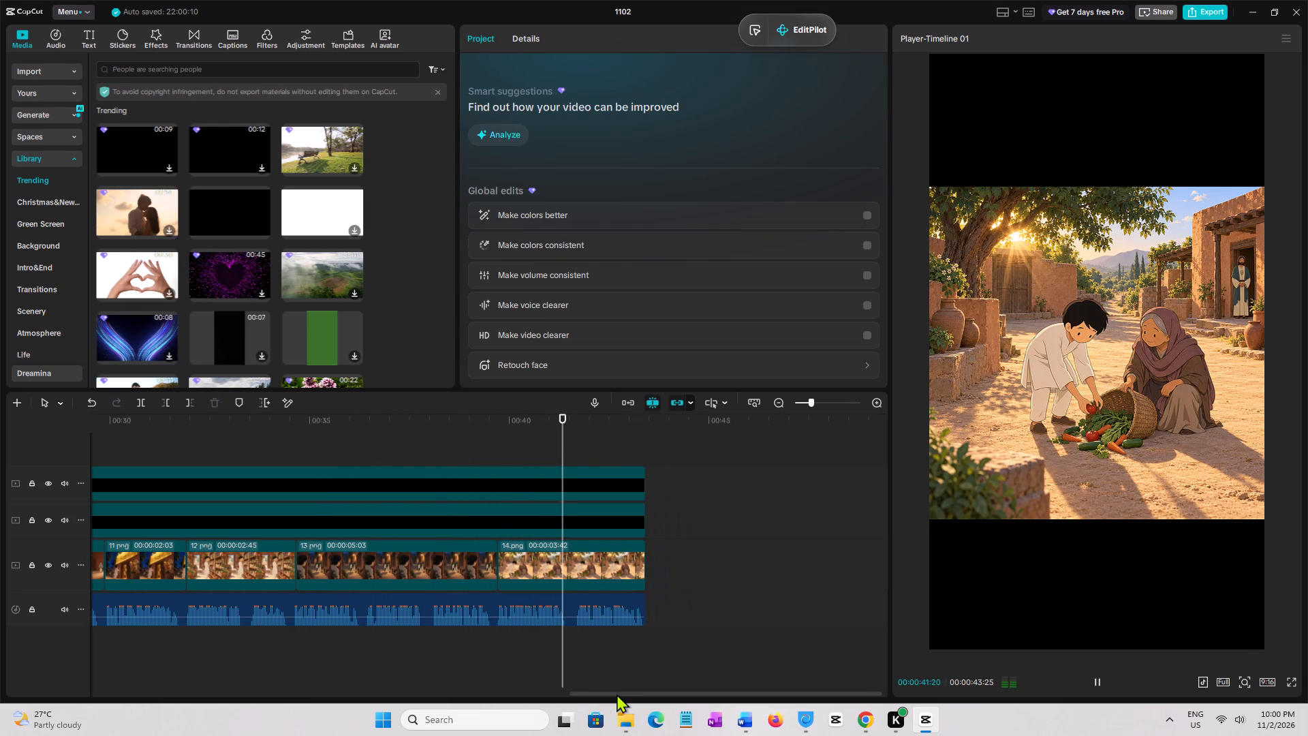
pyautogui.moveTo(617, 694); pyautogui.dragTo(621, 693)
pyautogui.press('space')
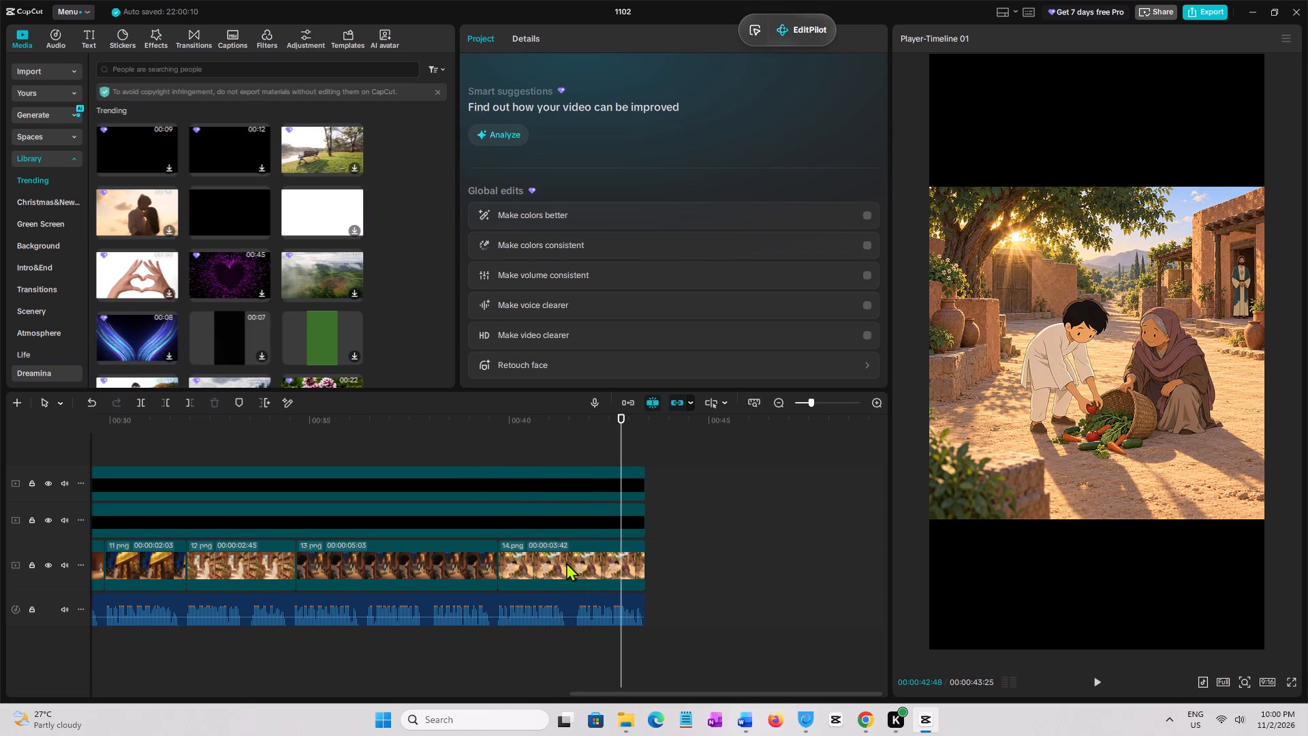
# Paste the copied location size, blend and canvas attributes onto 14.png with keyframe timing set to Stretch to fit.
pyautogui.click(566, 563)
pyautogui.rightClick(566, 563)
pyautogui.click(639, 260)
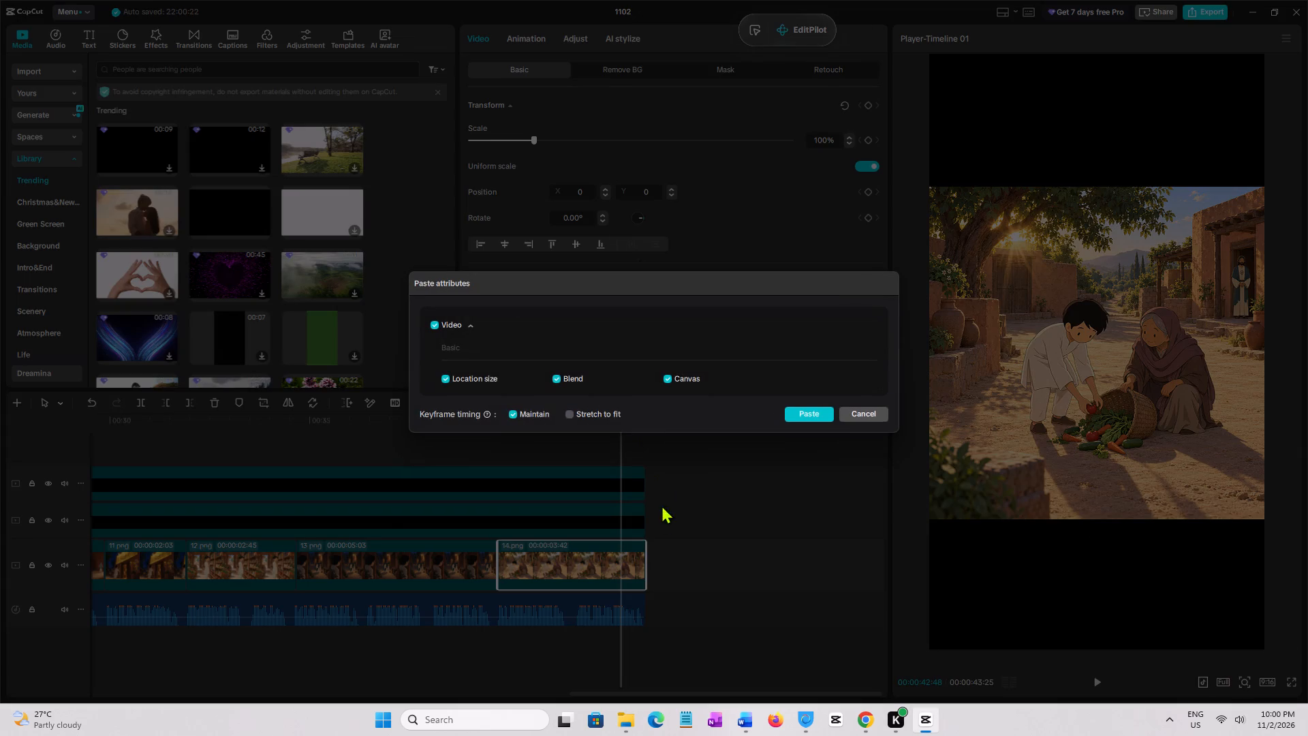
pyautogui.click(602, 412)
pyautogui.click(791, 416)
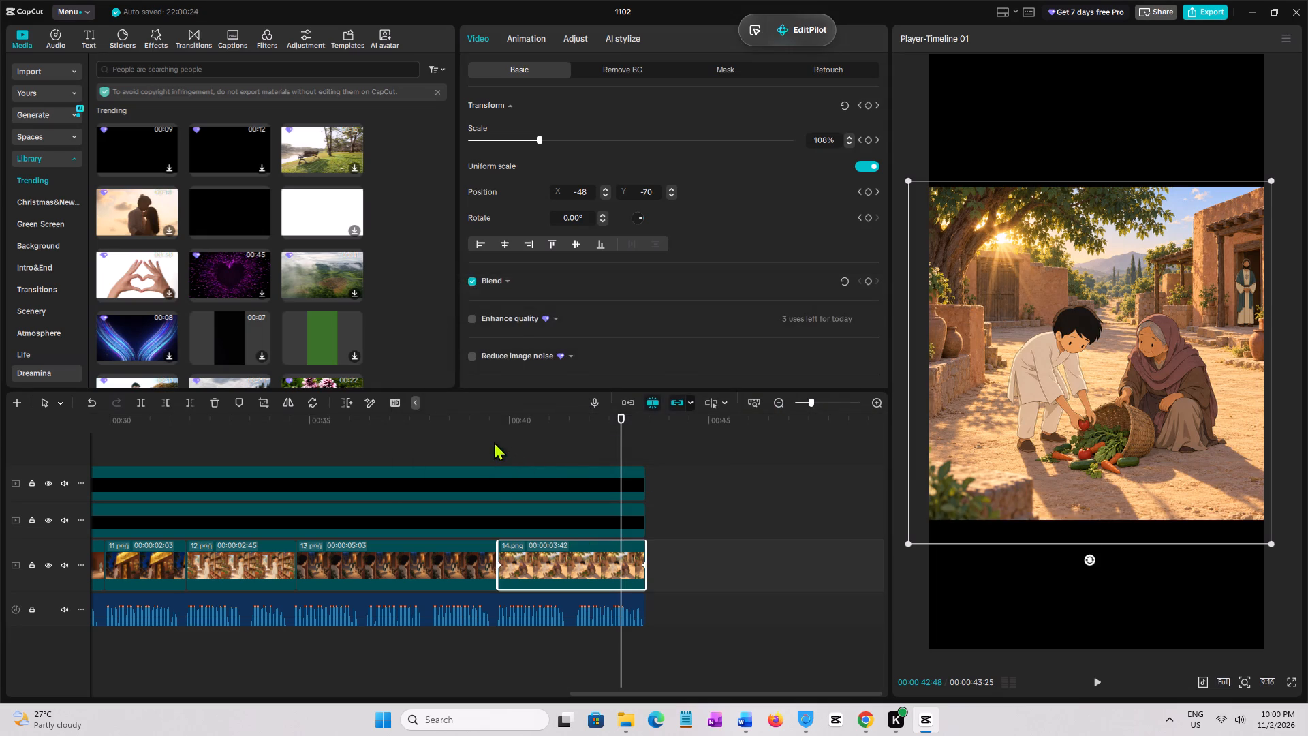
# Play 14.png to the end of the timeline, and briefly play the opening of 1.png.
pyautogui.click(494, 442)
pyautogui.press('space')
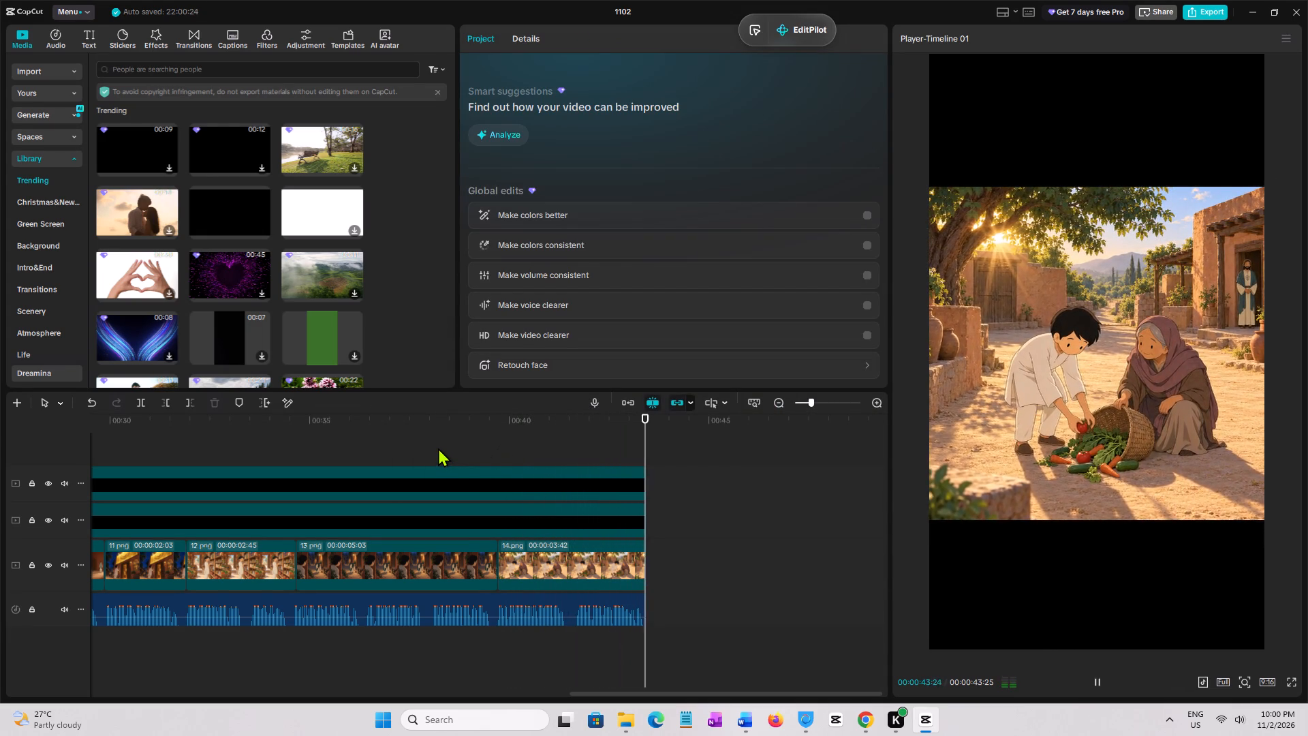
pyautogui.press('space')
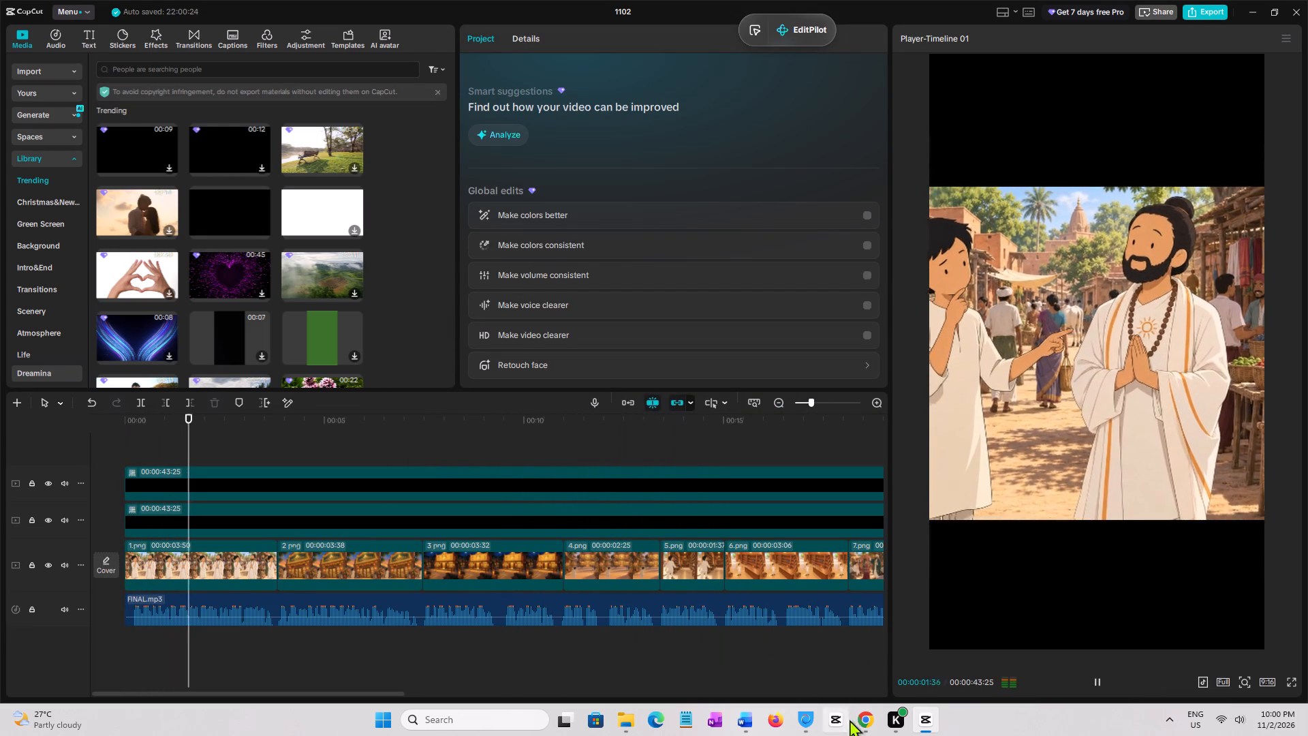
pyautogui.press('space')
# Switch to Hotspot Shield to check the VPN connection, and minimise its window.
pyautogui.click(800, 722)
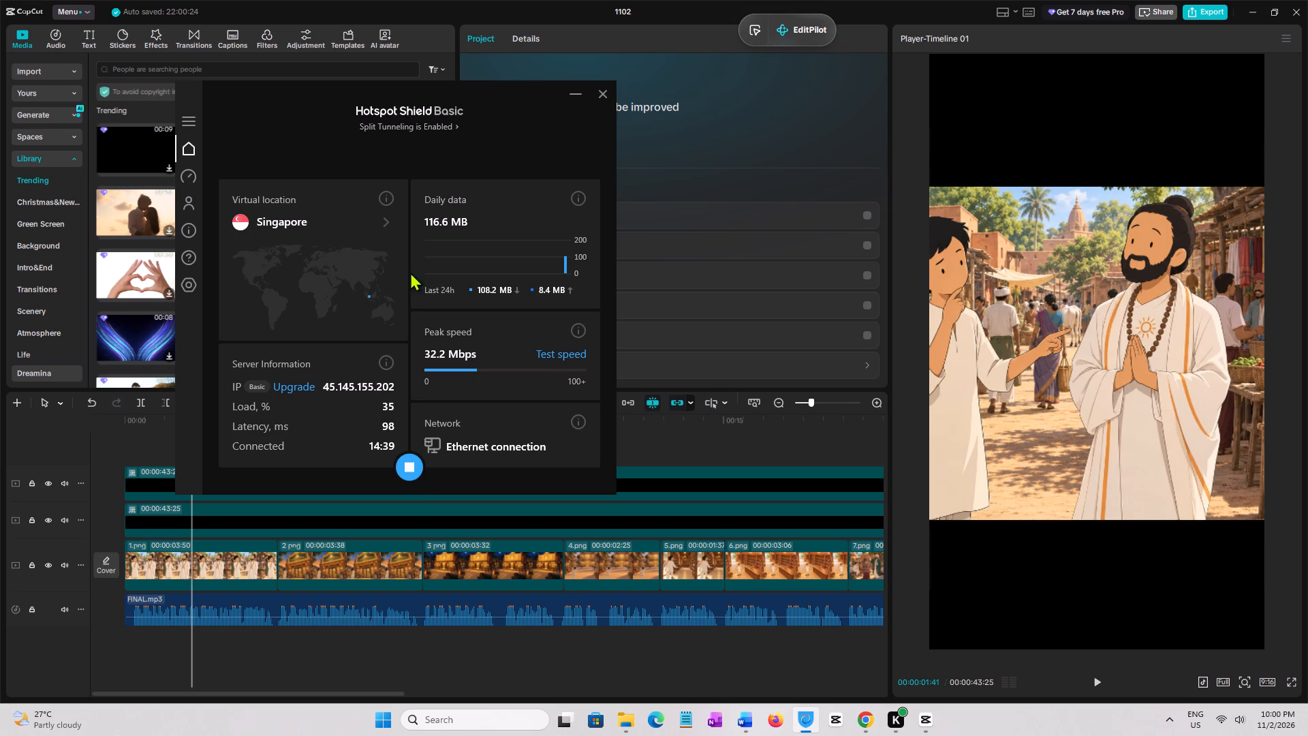
pyautogui.click(580, 99)
# Play the video from the beginning to review the image motion, and return the playhead to 00:00:00:00.
pyautogui.click(154, 433)
pyautogui.moveTo(154, 433); pyautogui.dragTo(40, 440)
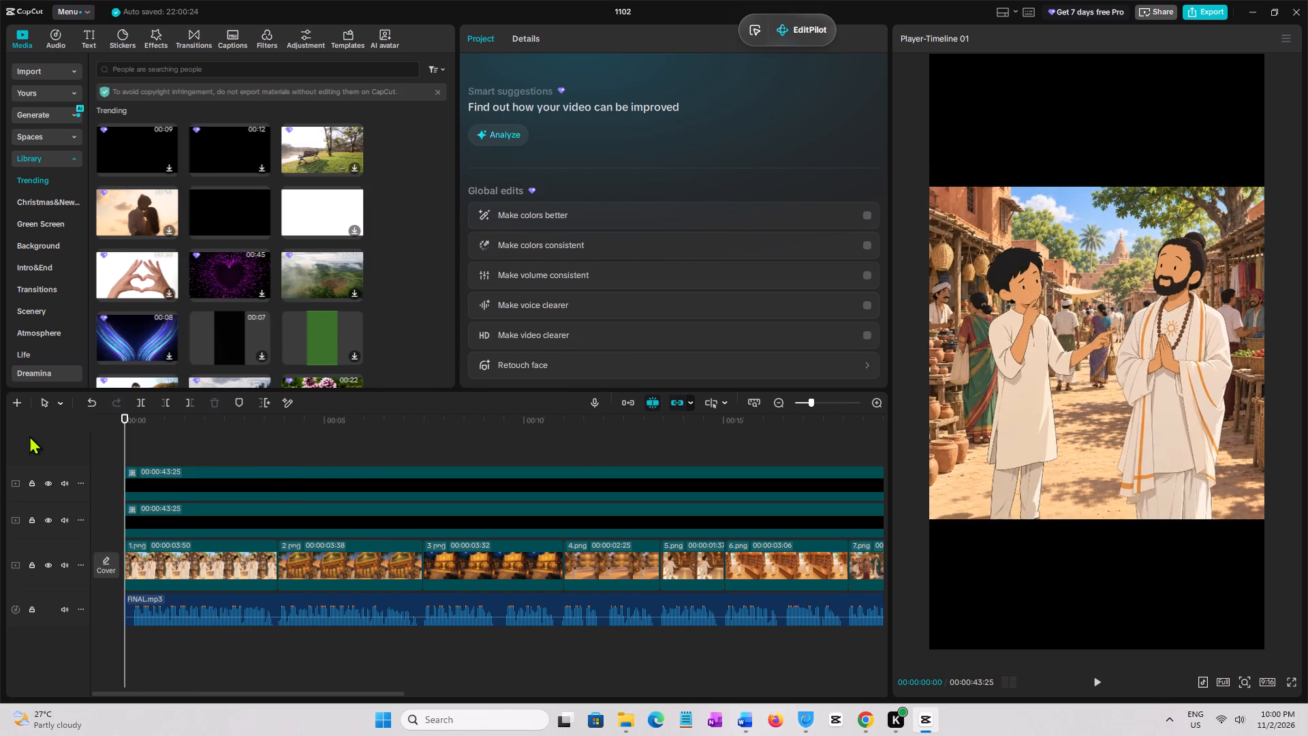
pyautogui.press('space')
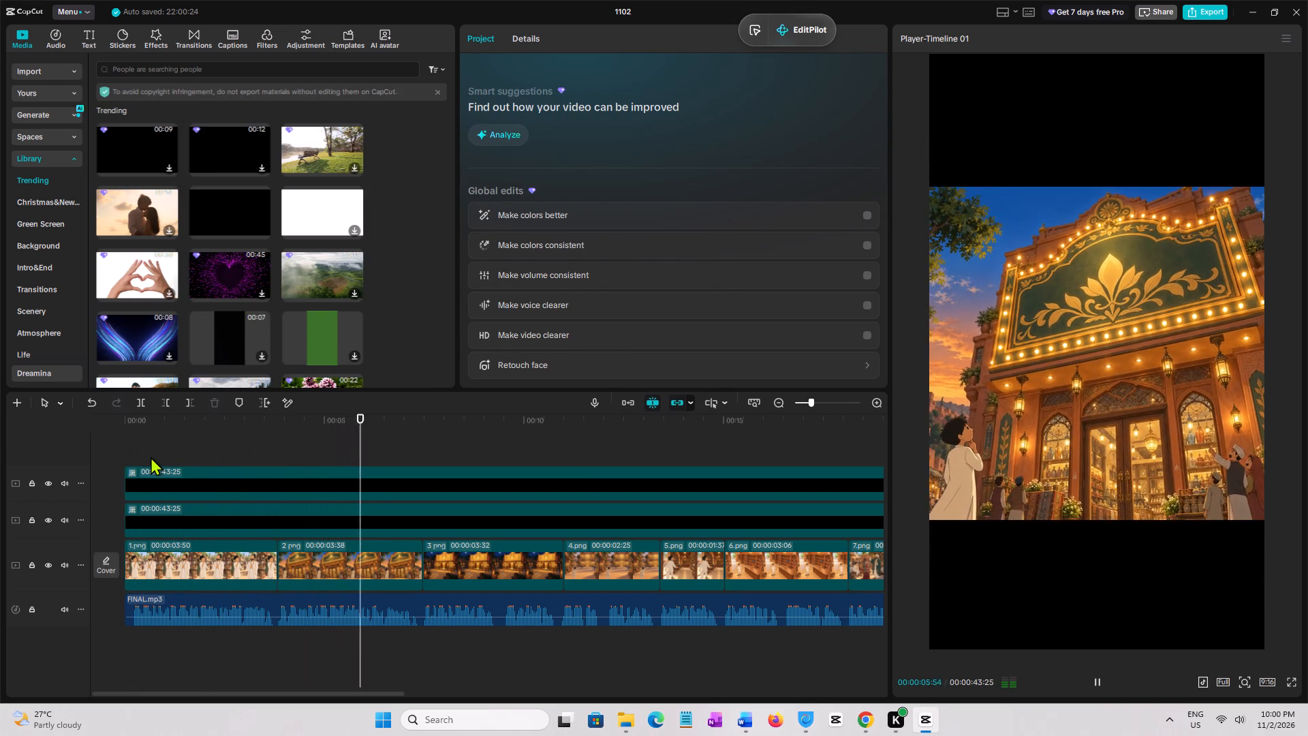
pyautogui.click(145, 457)
pyautogui.moveTo(145, 456); pyautogui.dragTo(61, 448)
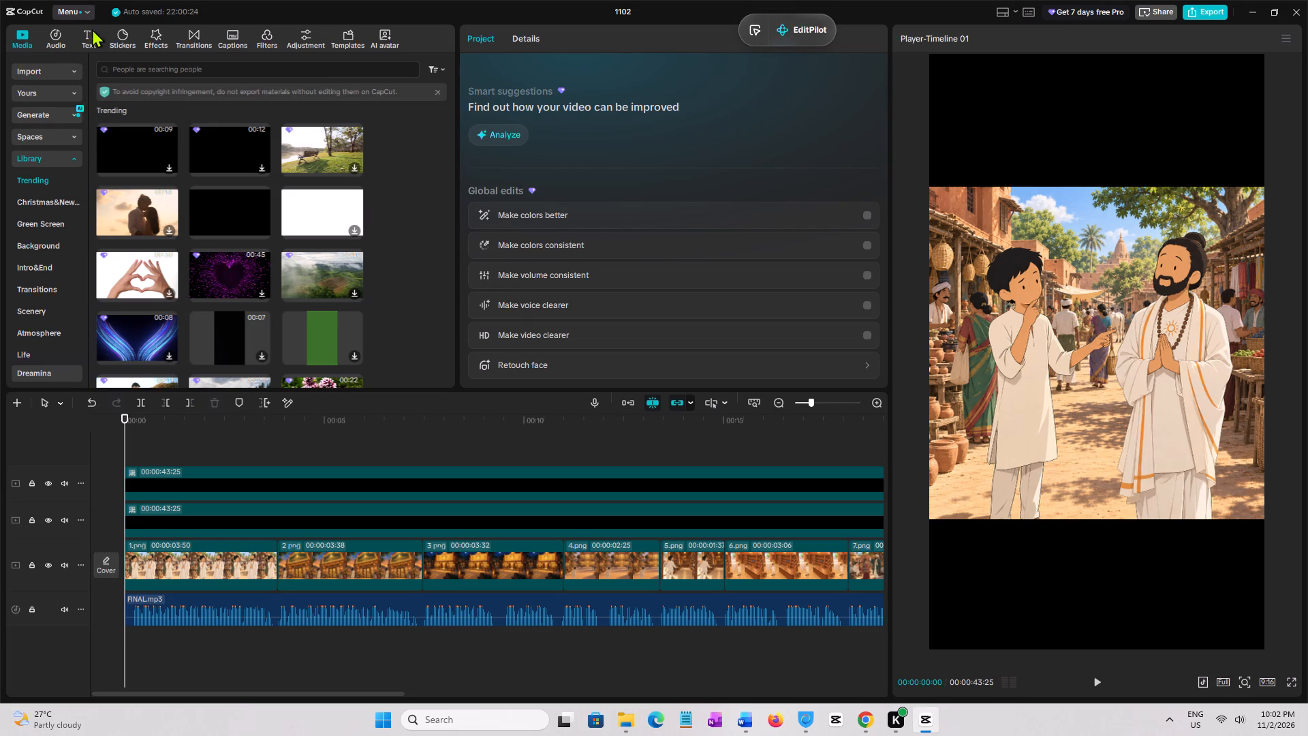
pyautogui.click(92, 29)
pyautogui.click(125, 99)
pyautogui.moveTo(125, 99); pyautogui.dragTo(114, 455)
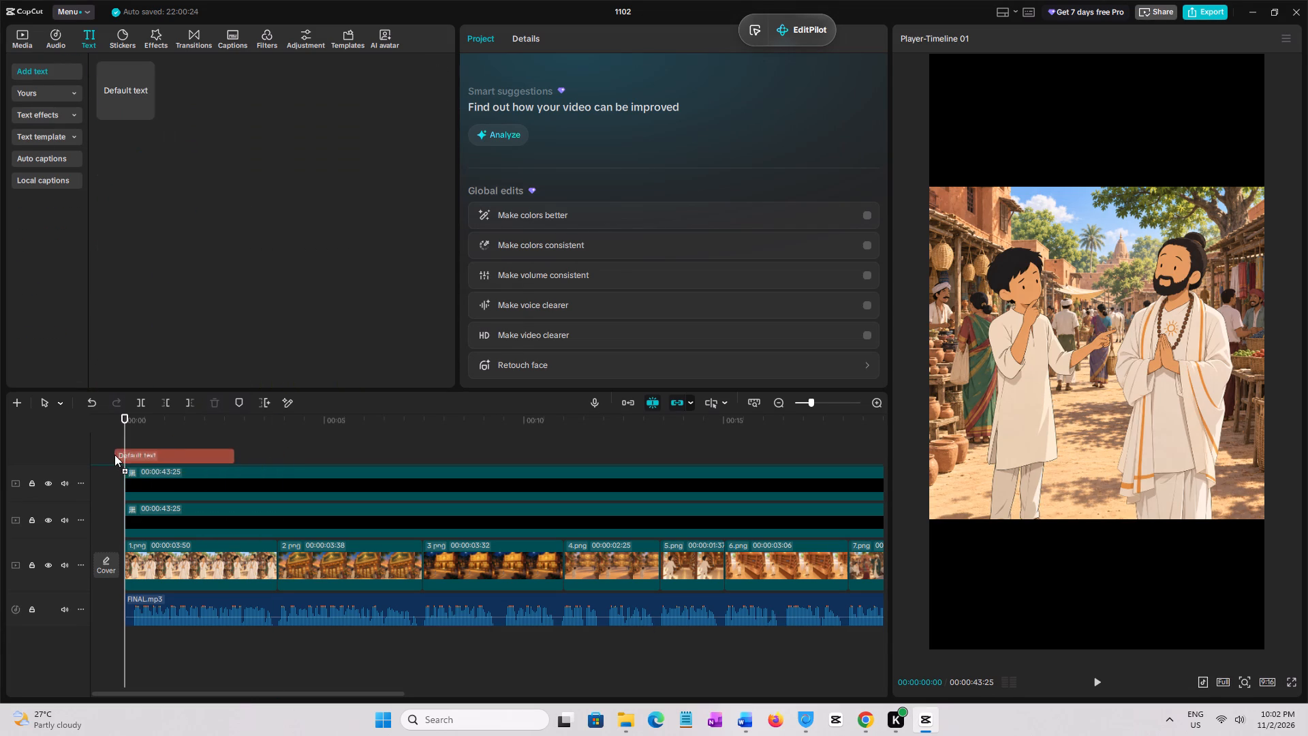
pyautogui.moveTo(114, 455); pyautogui.dragTo(114, 453)
pyautogui.click(1065, 352)
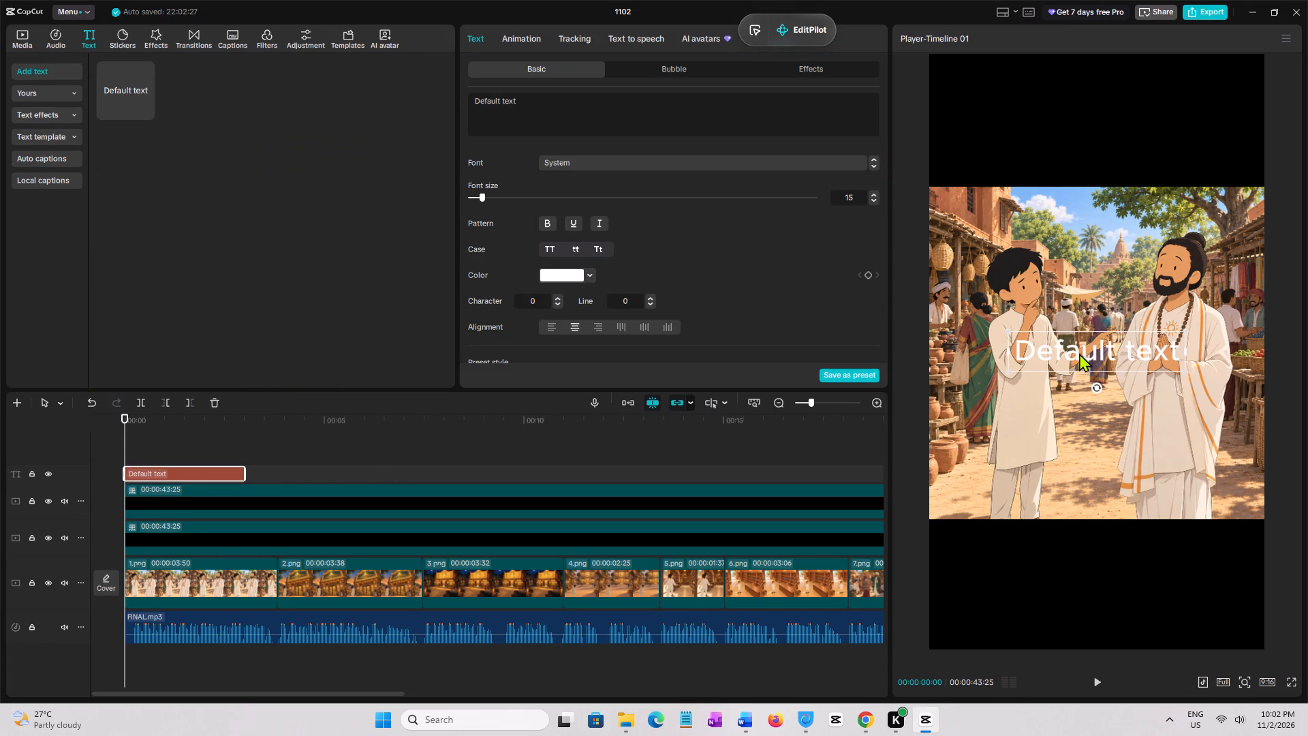
pyautogui.doubleClick(1085, 353)
pyautogui.hotkey('ctrl', 'v')
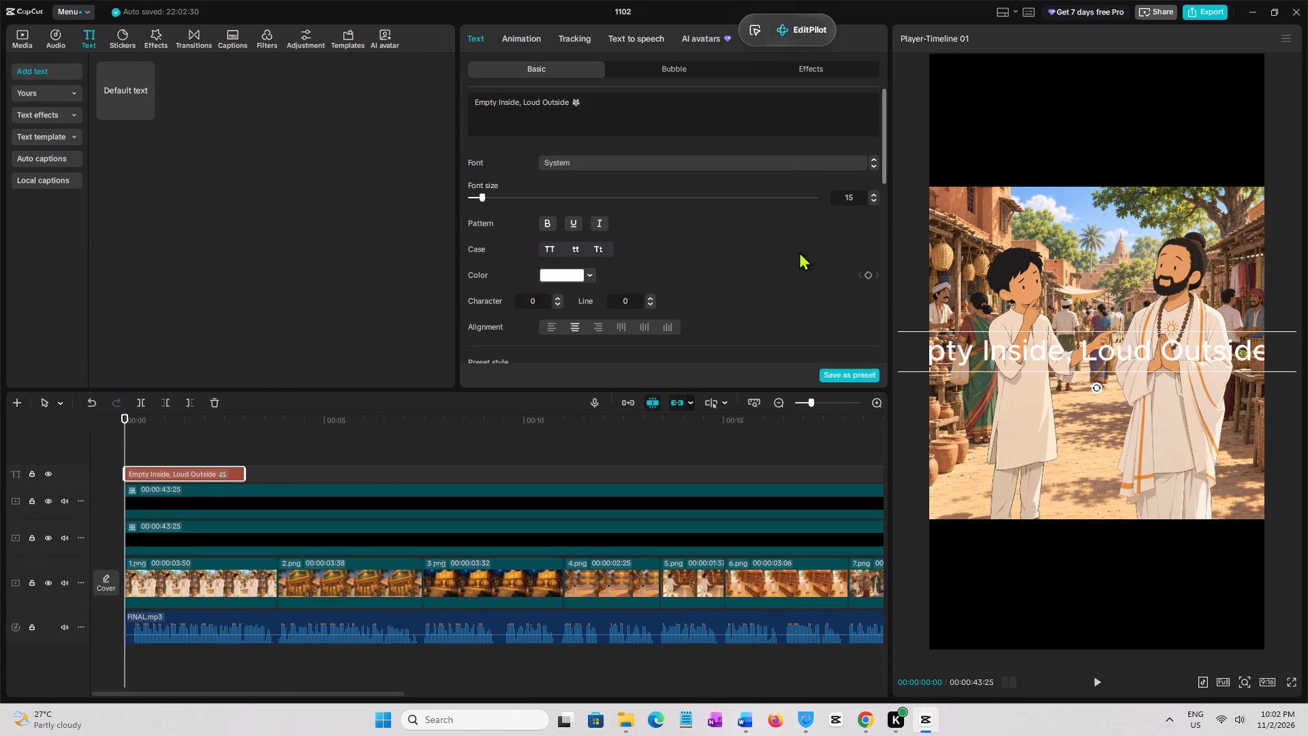
# Set the headline to size 10 in Coolvetica Regular and move it onto the black band above the picture.
pyautogui.tripleClick(872, 202)
pyautogui.doubleClick(872, 202)
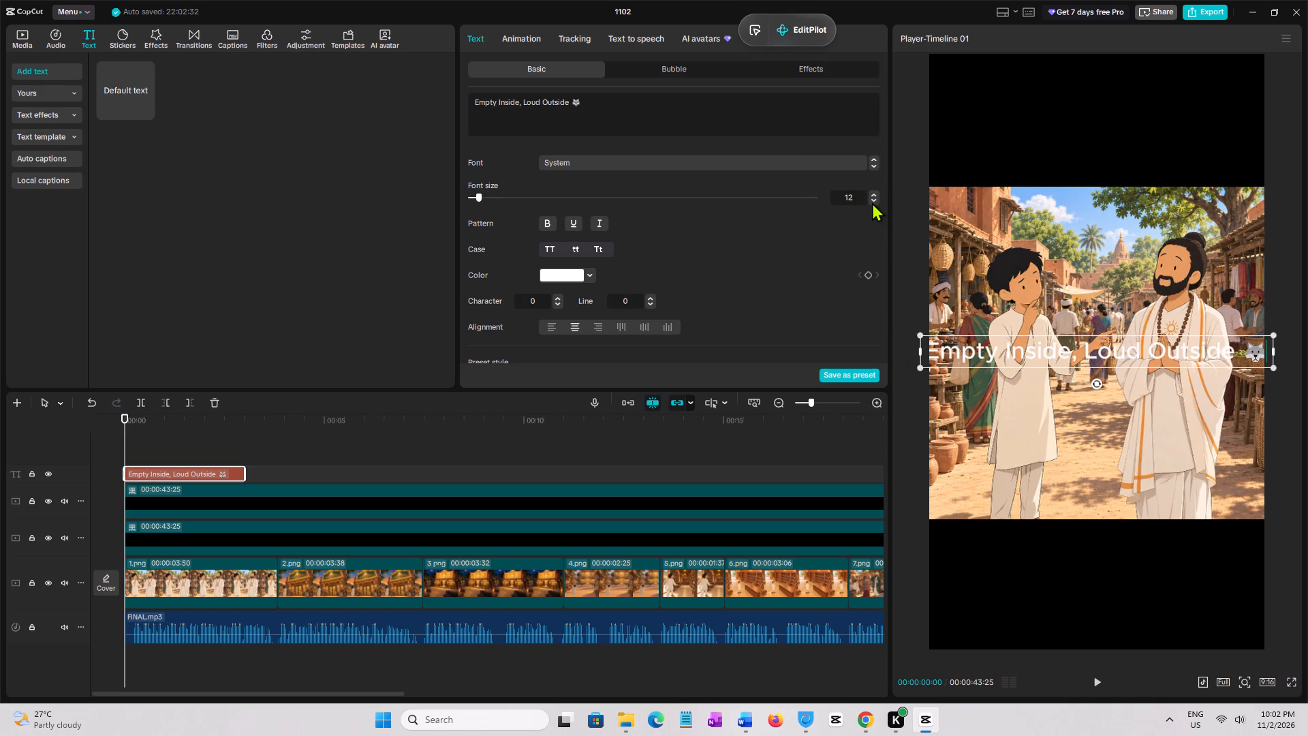
pyautogui.click(1073, 365)
pyautogui.click(1068, 354)
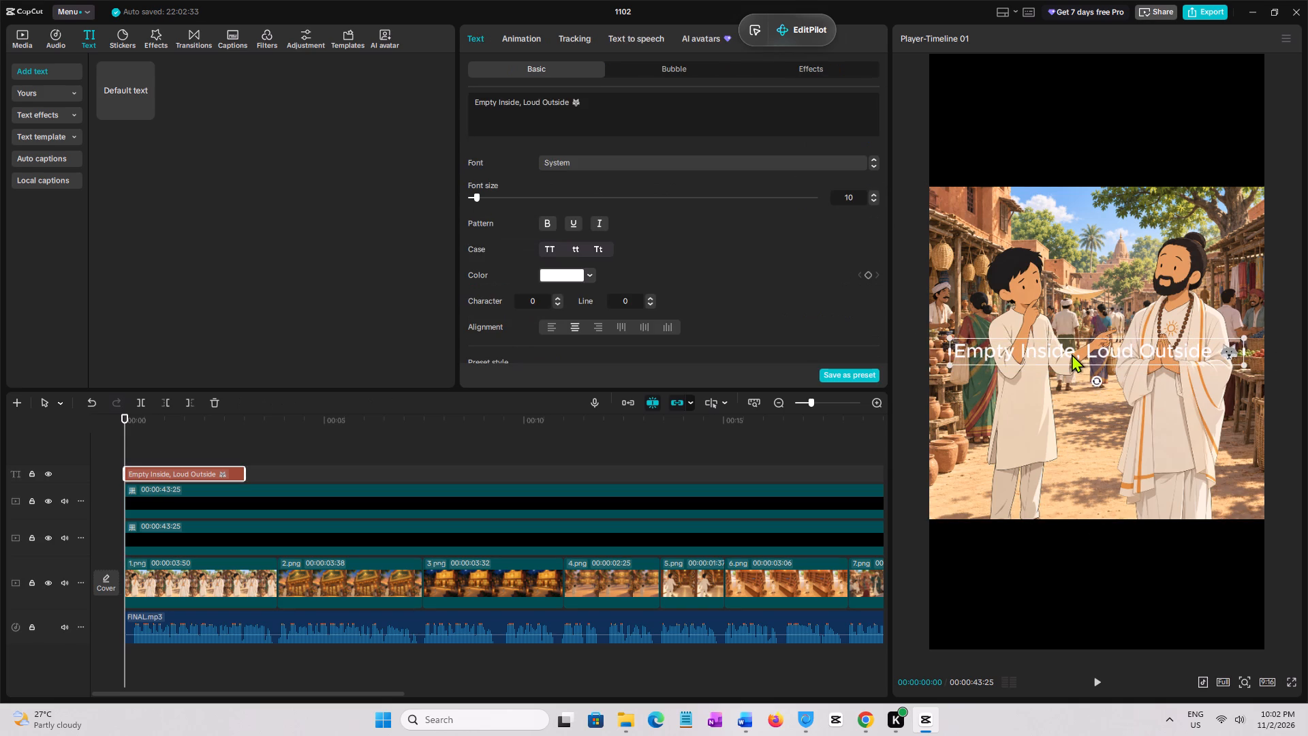
pyautogui.moveTo(1072, 354); pyautogui.dragTo(1072, 170)
pyautogui.click(744, 162)
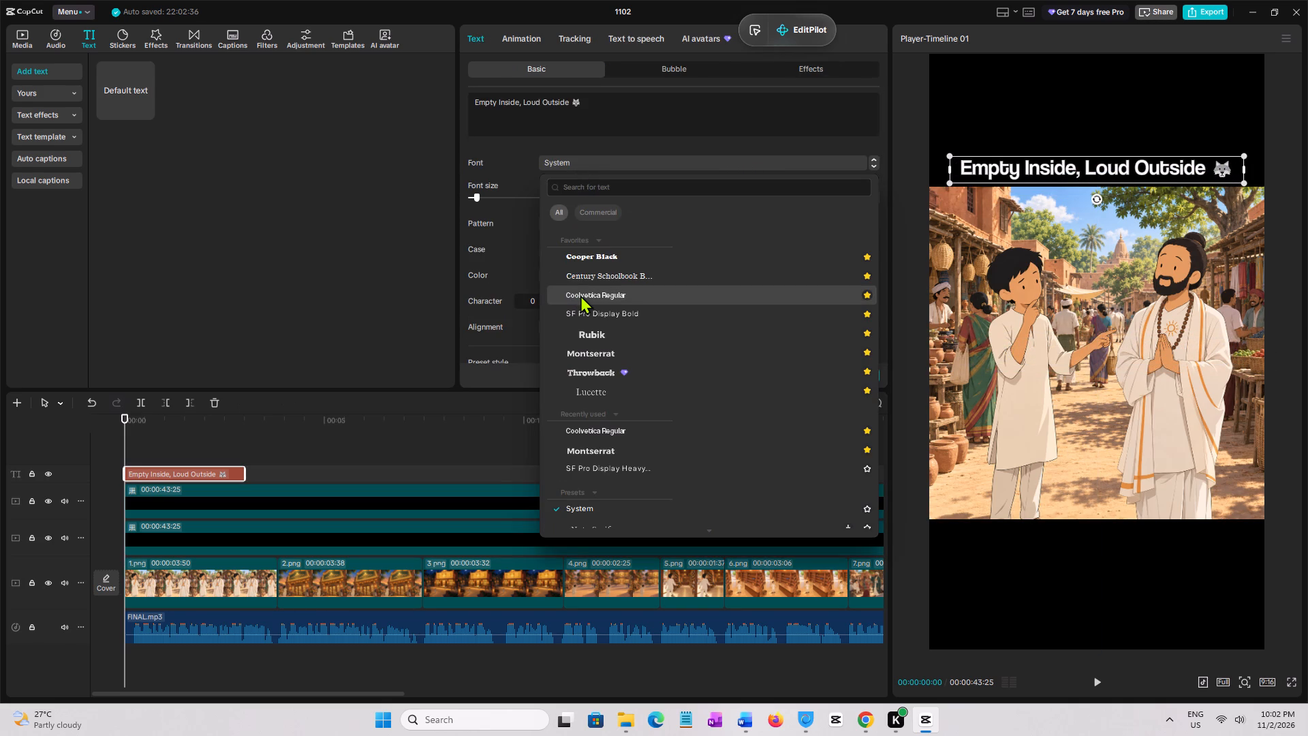
pyautogui.click(580, 295)
# Scale the headline down to just over half the frame's width and place it near the centre, just above the picture's top edge.
pyautogui.click(1074, 117)
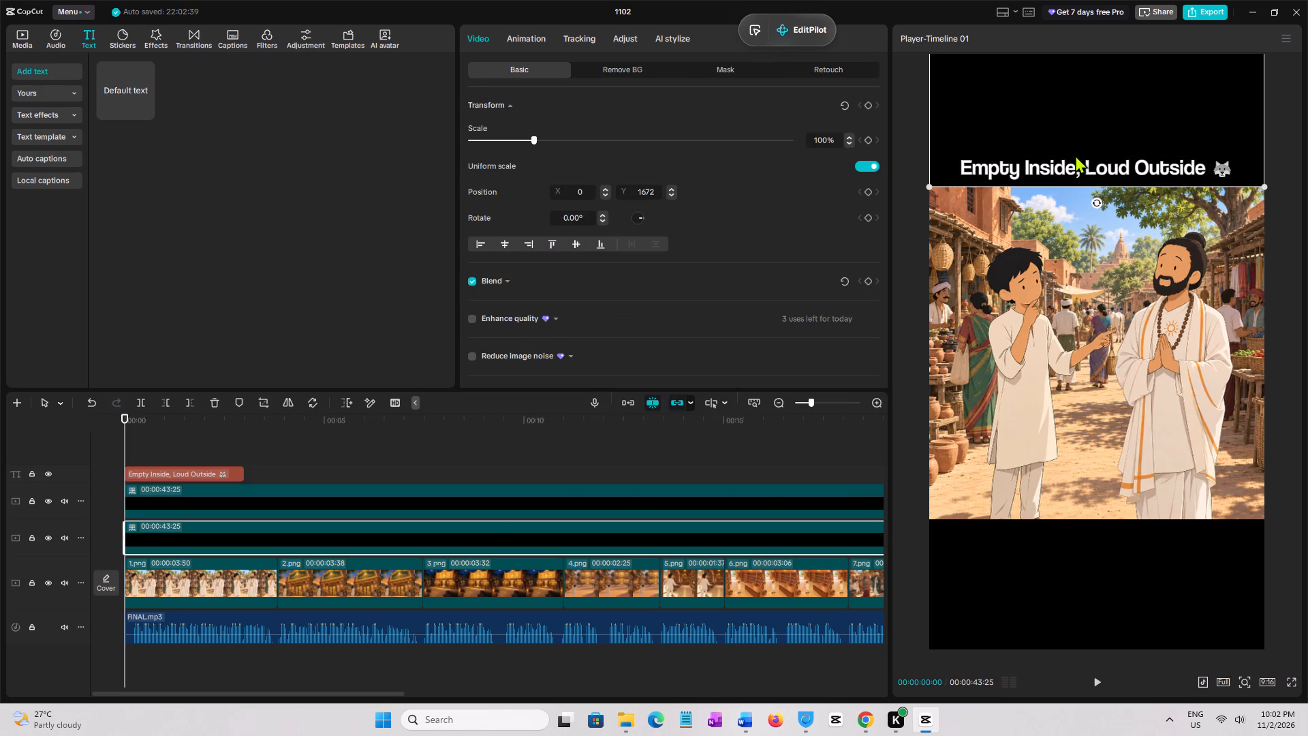
pyautogui.click(1076, 165)
pyautogui.moveTo(1236, 158); pyautogui.dragTo(1171, 187)
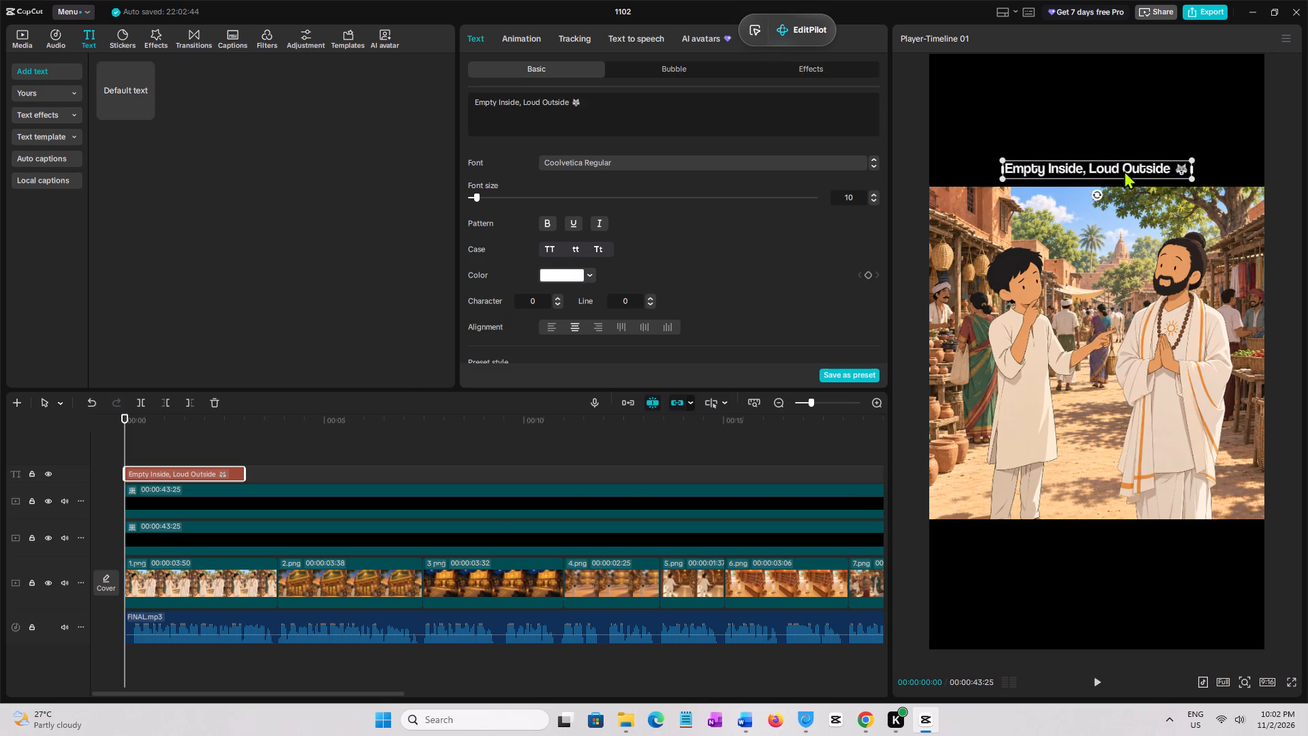
pyautogui.moveTo(1111, 166); pyautogui.dragTo(1116, 174)
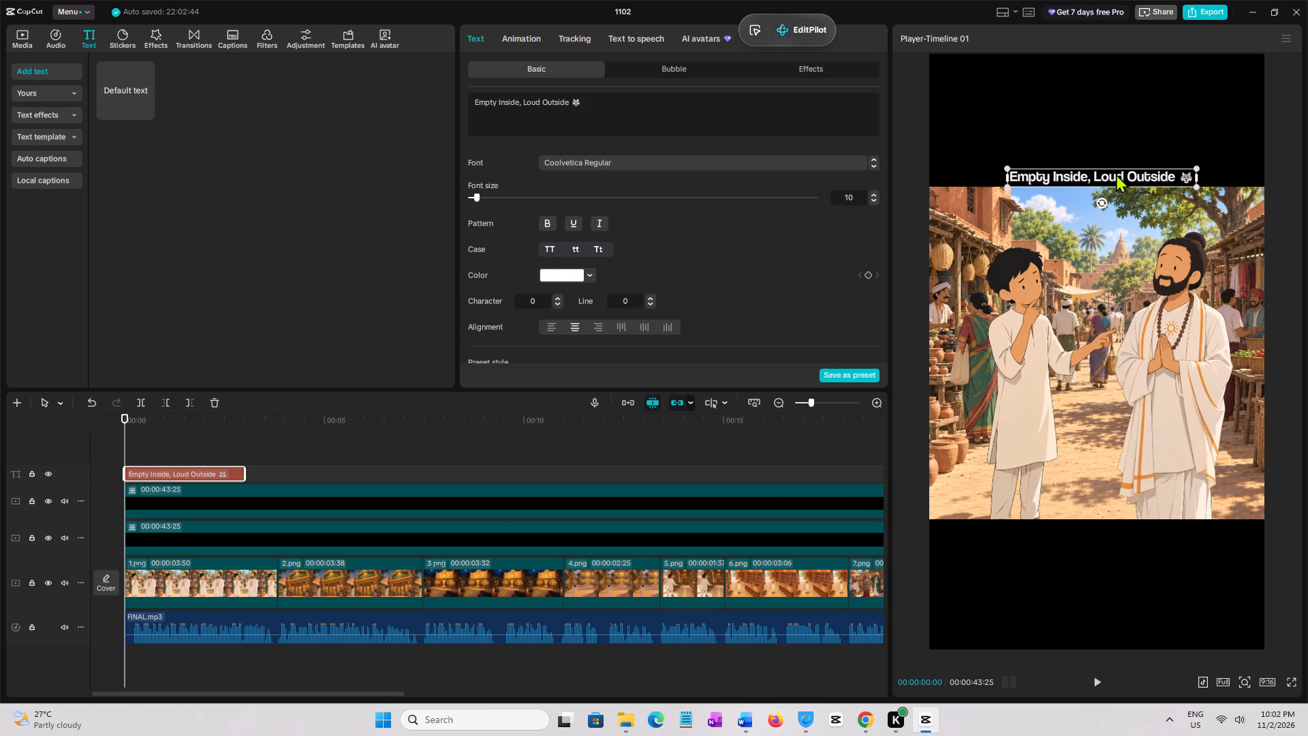
pyautogui.moveTo(1116, 174); pyautogui.dragTo(1113, 174)
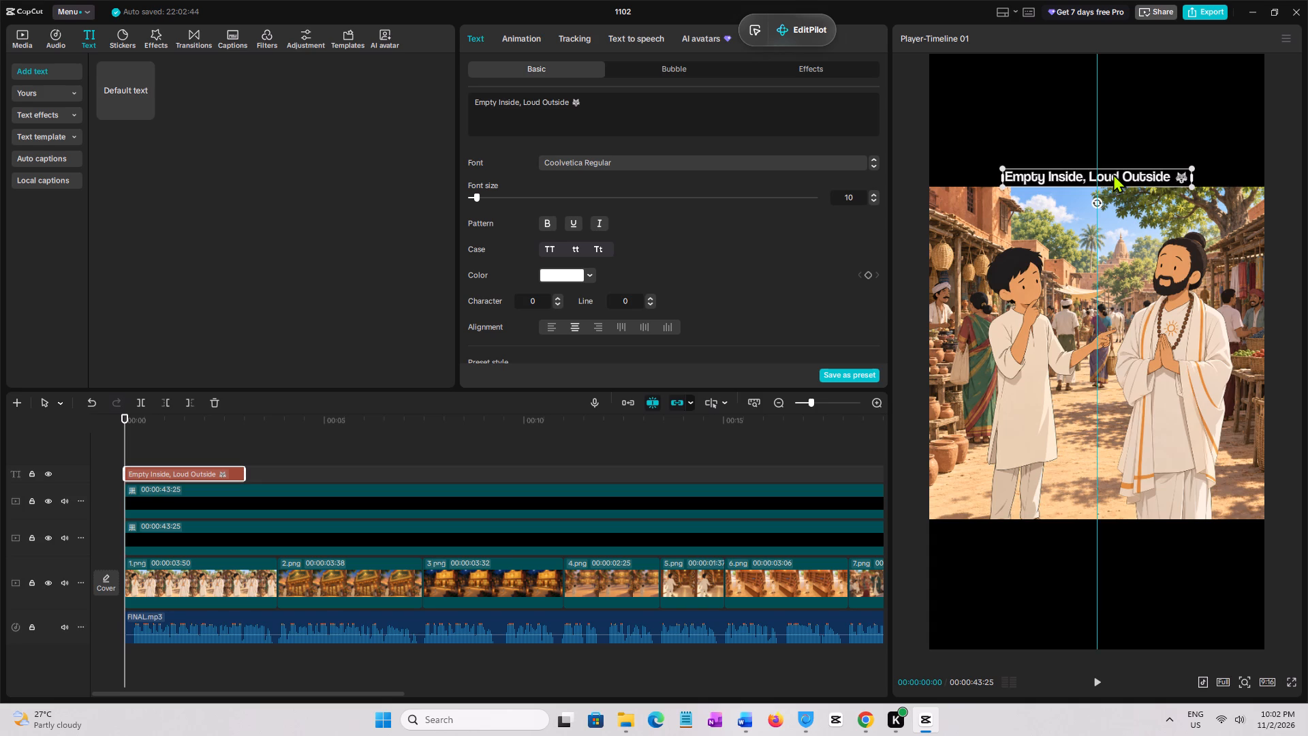
pyautogui.moveTo(1113, 174); pyautogui.dragTo(1117, 174)
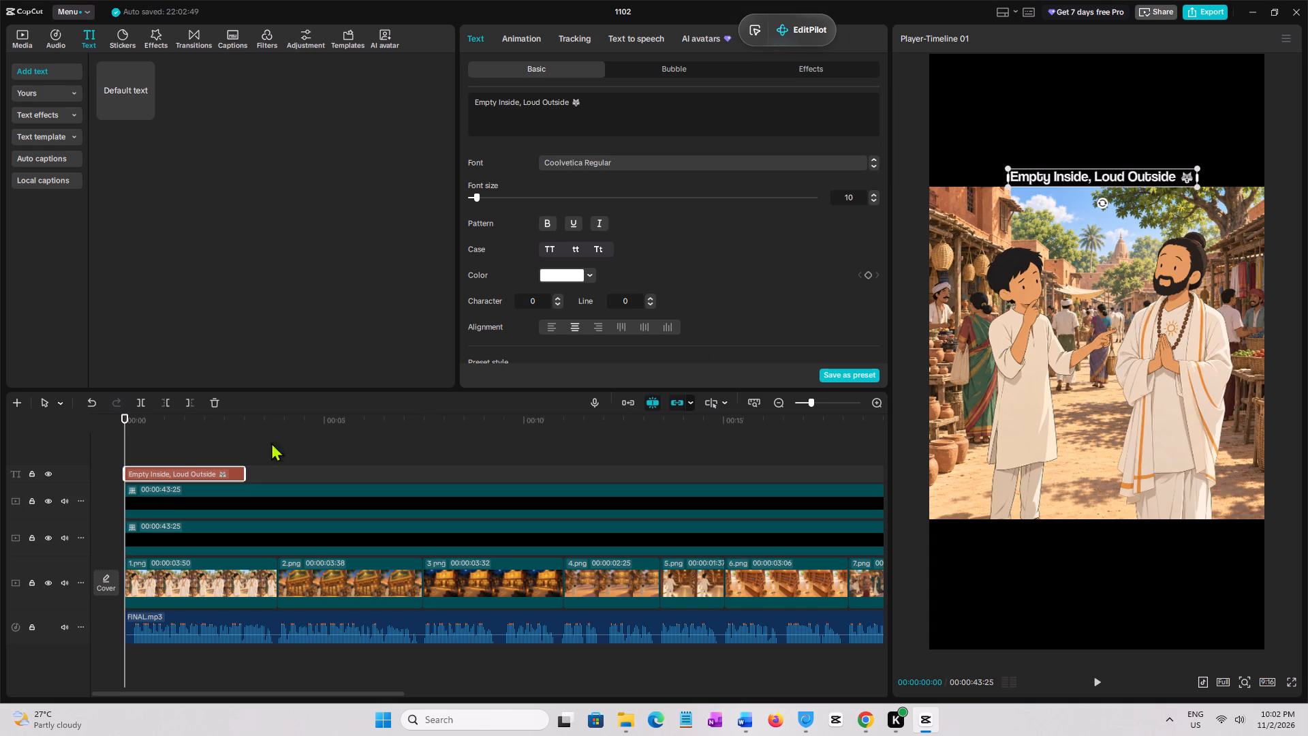
# Extend the headline clip to the end of the video at 00:00:43:25 and briefly play the result.
pyautogui.click(157, 452)
pyautogui.click(211, 478)
pyautogui.keyDown('ctrl'); pyautogui.scroll(-2, 422, 529); pyautogui.keyUp('ctrl')
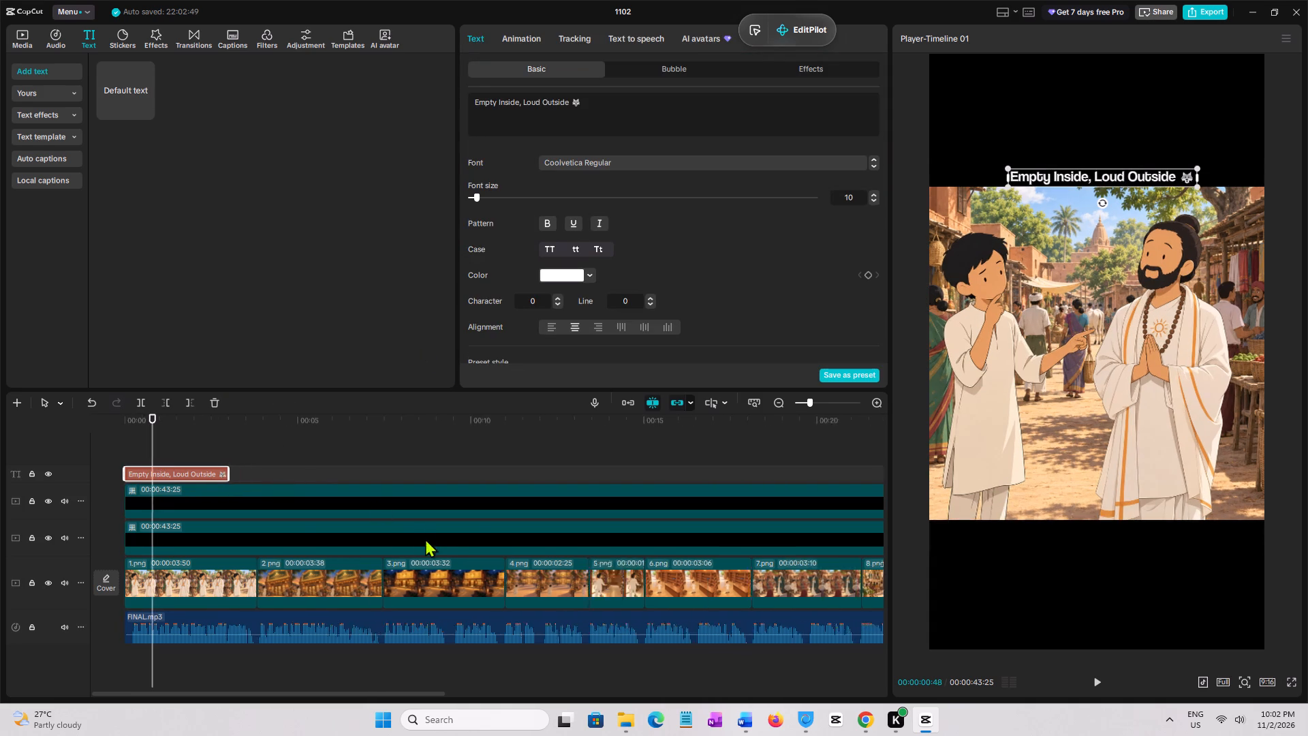
pyautogui.keyDown('ctrl'); pyautogui.scroll(-10, 425, 538); pyautogui.keyUp('ctrl')
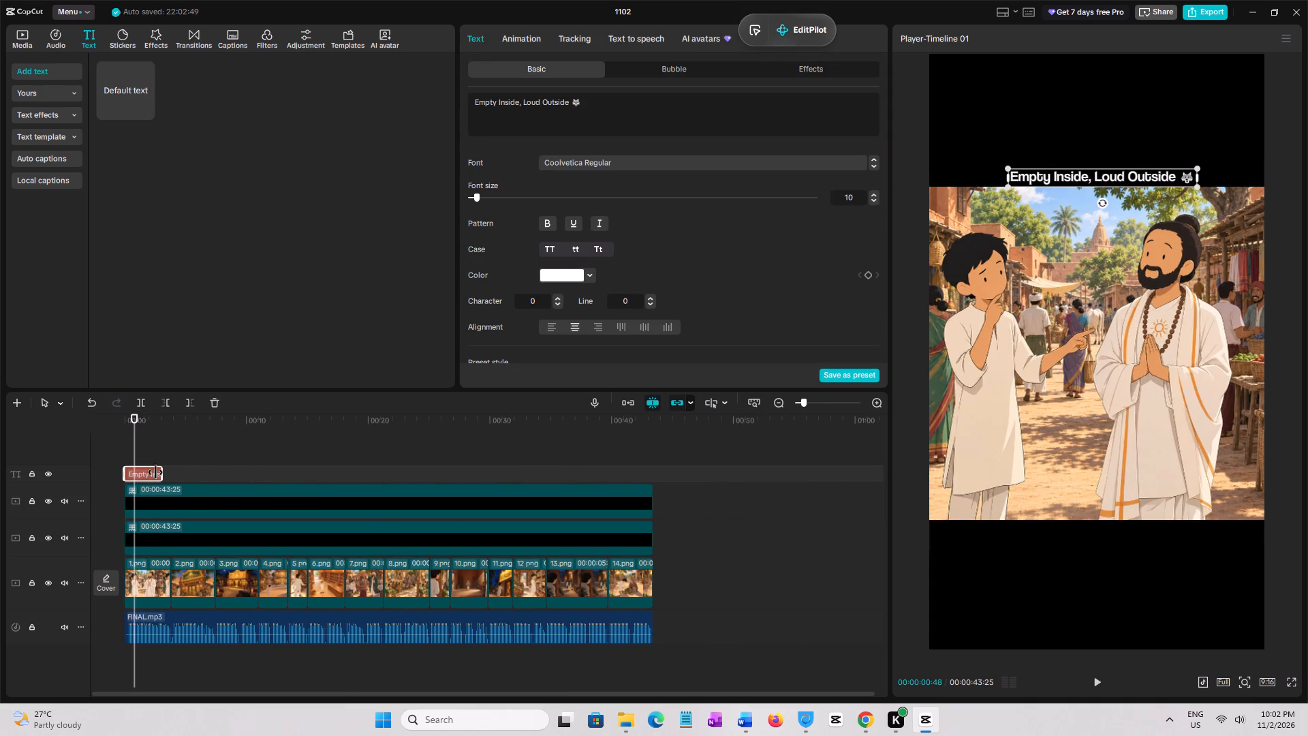
pyautogui.keyDown('ctrl'); pyautogui.moveTo(161, 473); pyautogui.dragTo(647, 494); pyautogui.keyUp('ctrl')
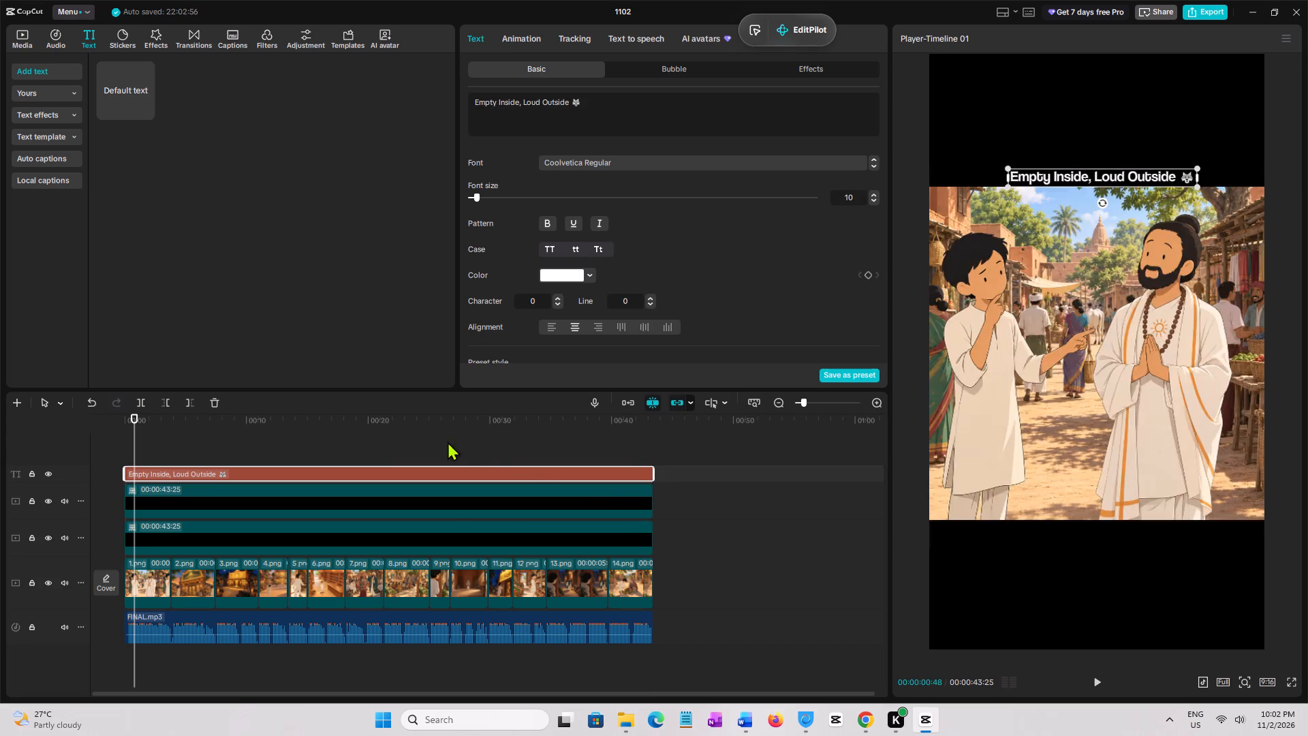
pyautogui.click(448, 442)
pyautogui.moveTo(448, 442); pyautogui.dragTo(0, 419)
pyautogui.press('space')
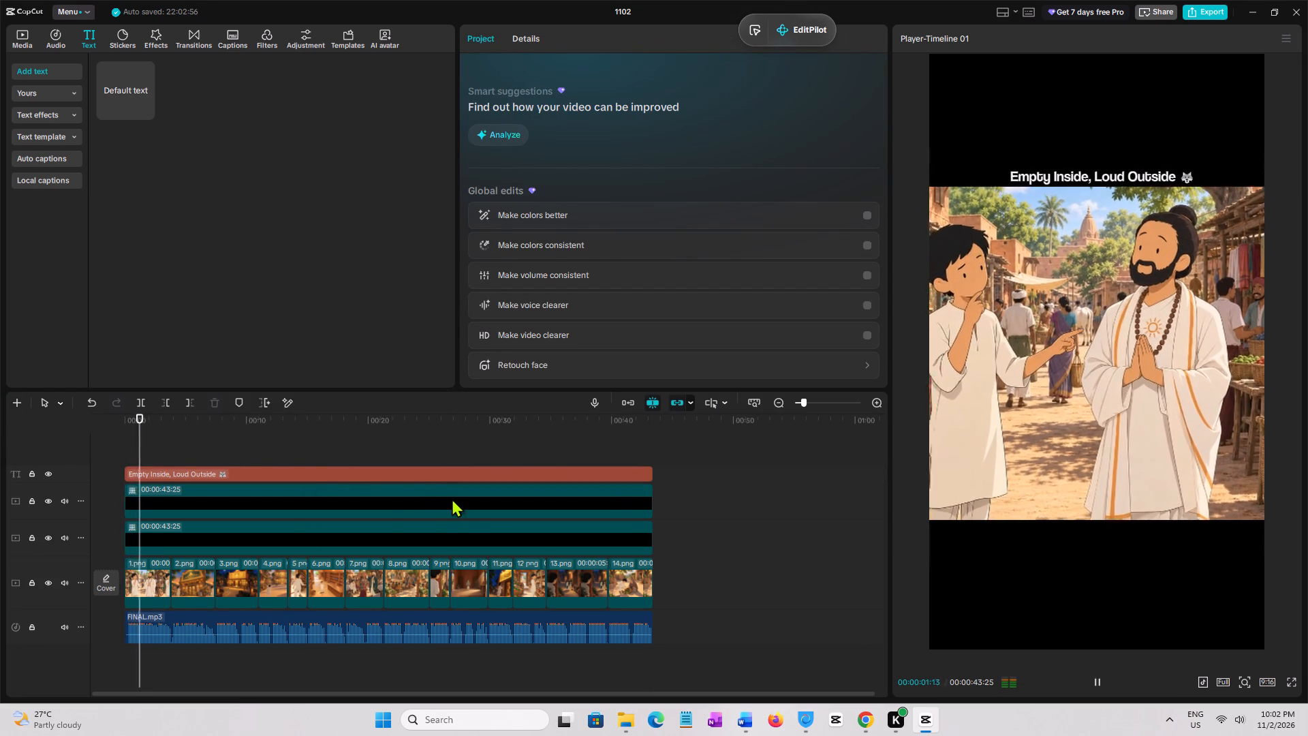
pyautogui.press('space')
# Apply the yellow preset style to the words "Loud Outside" in the headline and recolour them red, FF0000.
pyautogui.click(1033, 177)
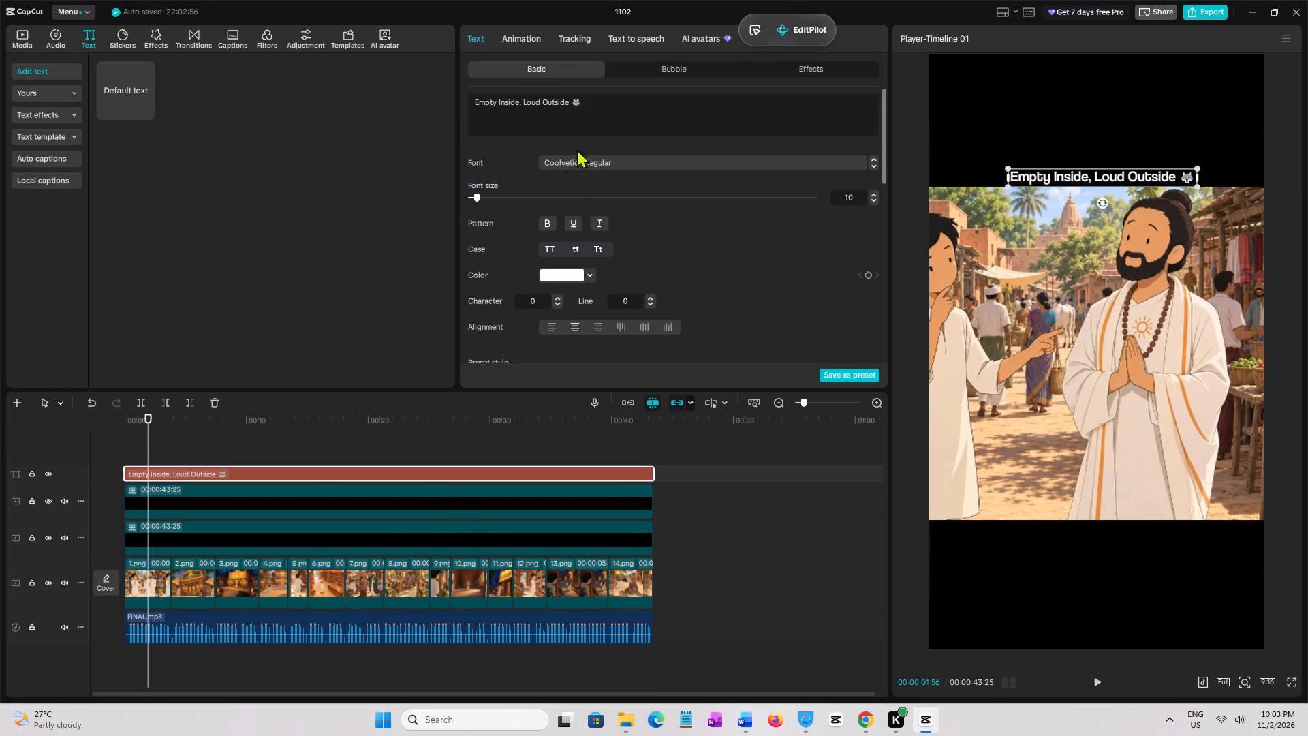
pyautogui.moveTo(574, 99); pyautogui.dragTo(538, 103)
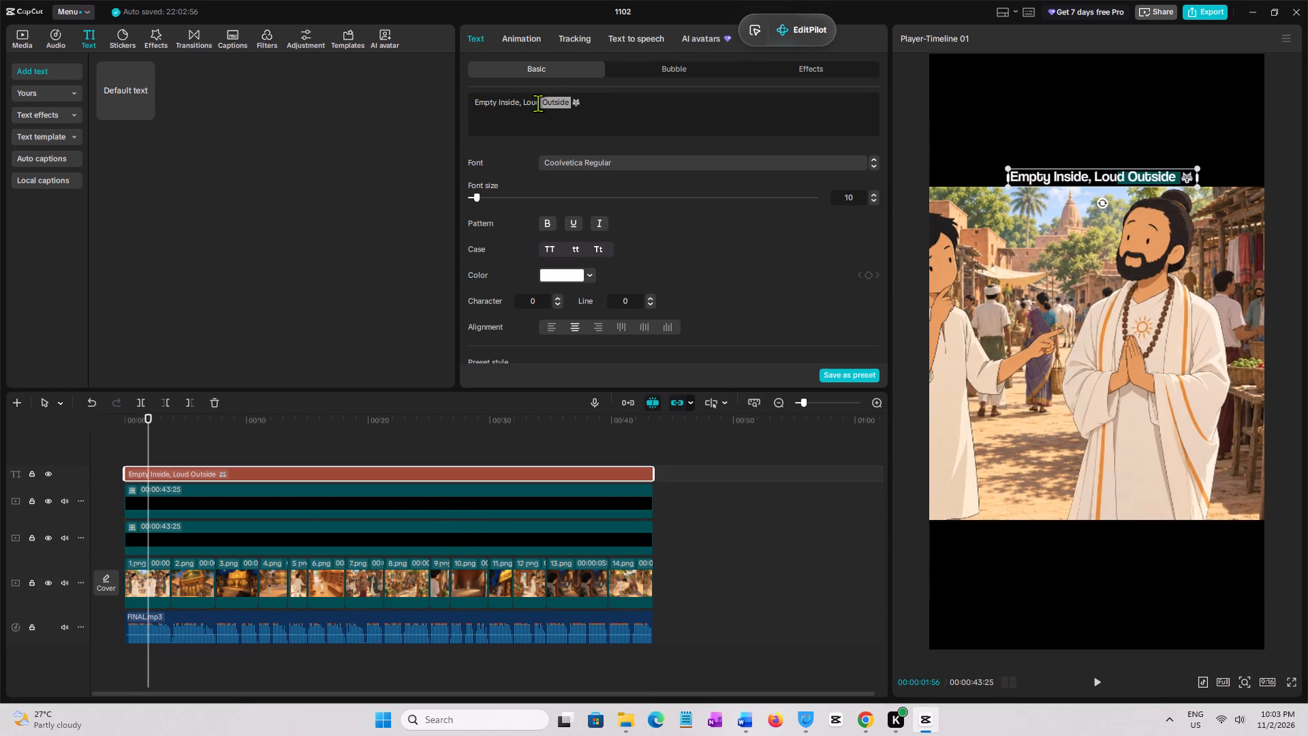
pyautogui.moveTo(538, 103); pyautogui.dragTo(525, 103)
pyautogui.click(562, 103)
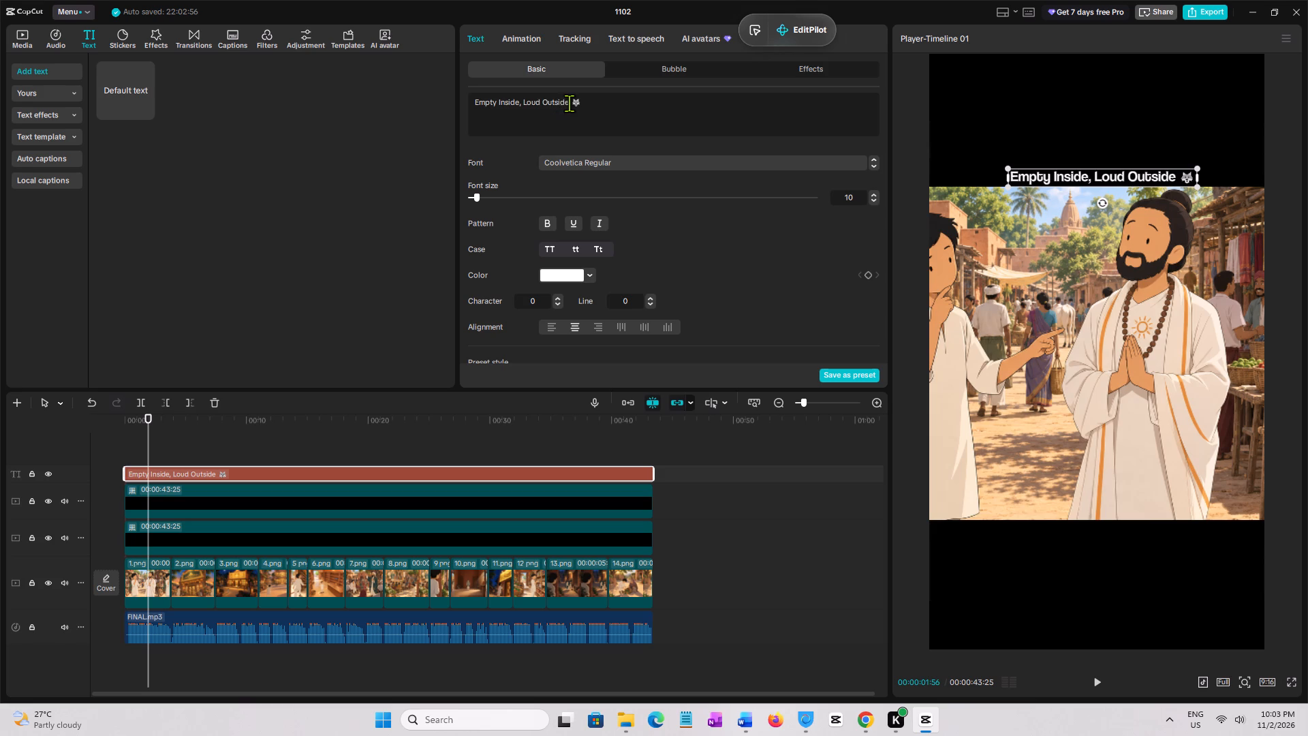
pyautogui.moveTo(569, 103); pyautogui.dragTo(525, 100)
pyautogui.scroll(-1, 683, 228)
pyautogui.click(664, 314)
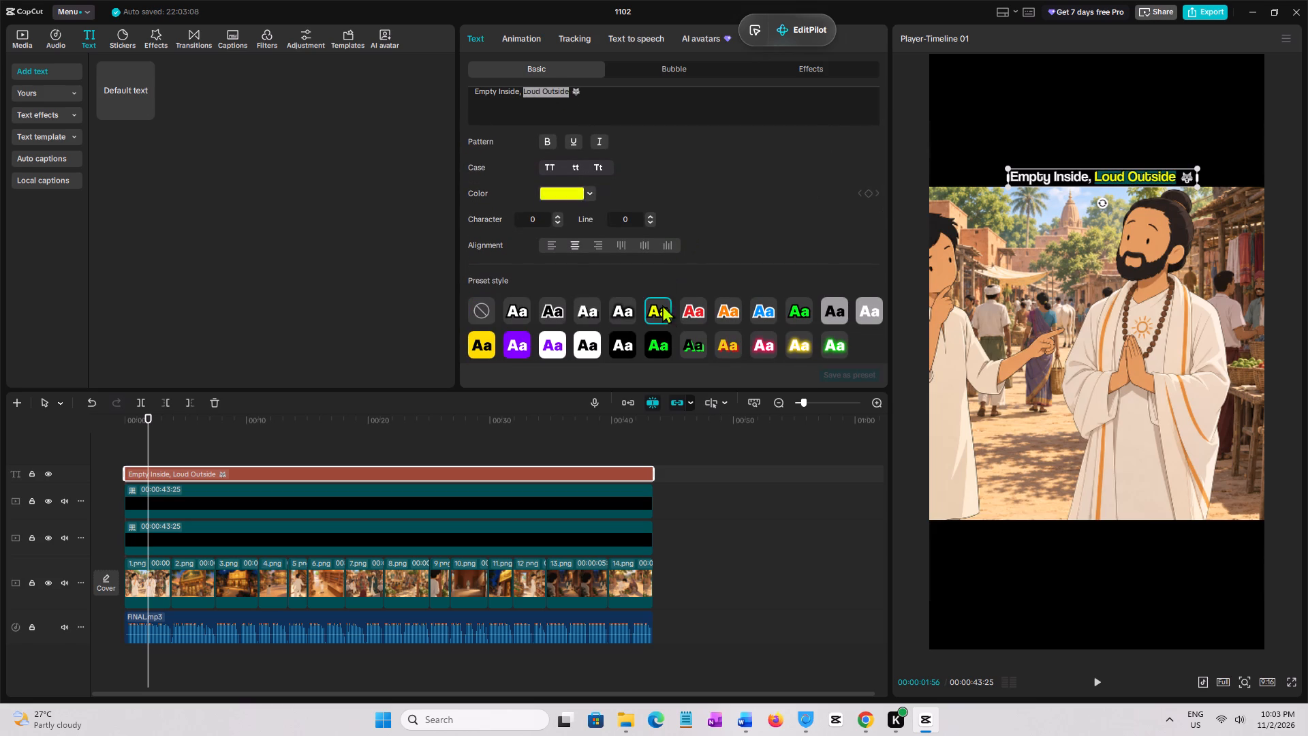
pyautogui.scroll(1, 684, 264)
pyautogui.click(562, 273)
pyautogui.moveTo(551, 388); pyautogui.dragTo(535, 393)
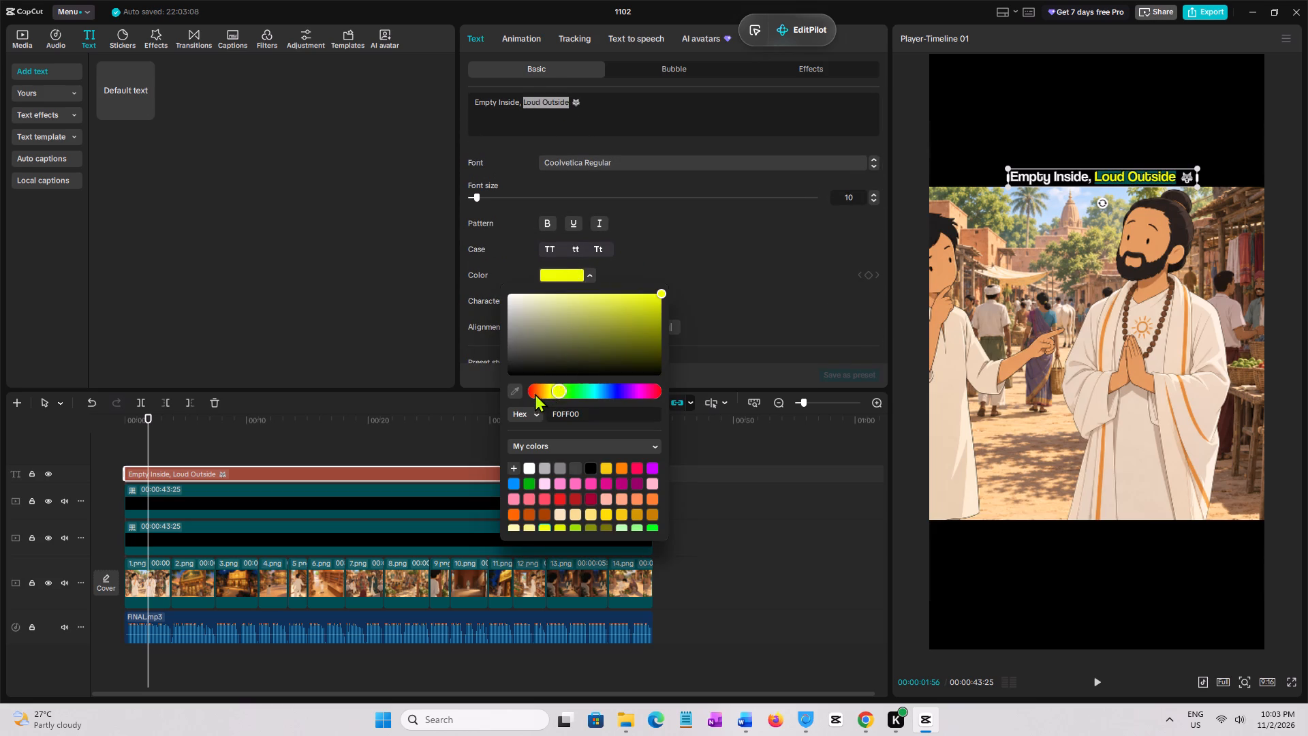
pyautogui.moveTo(535, 393); pyautogui.dragTo(529, 394)
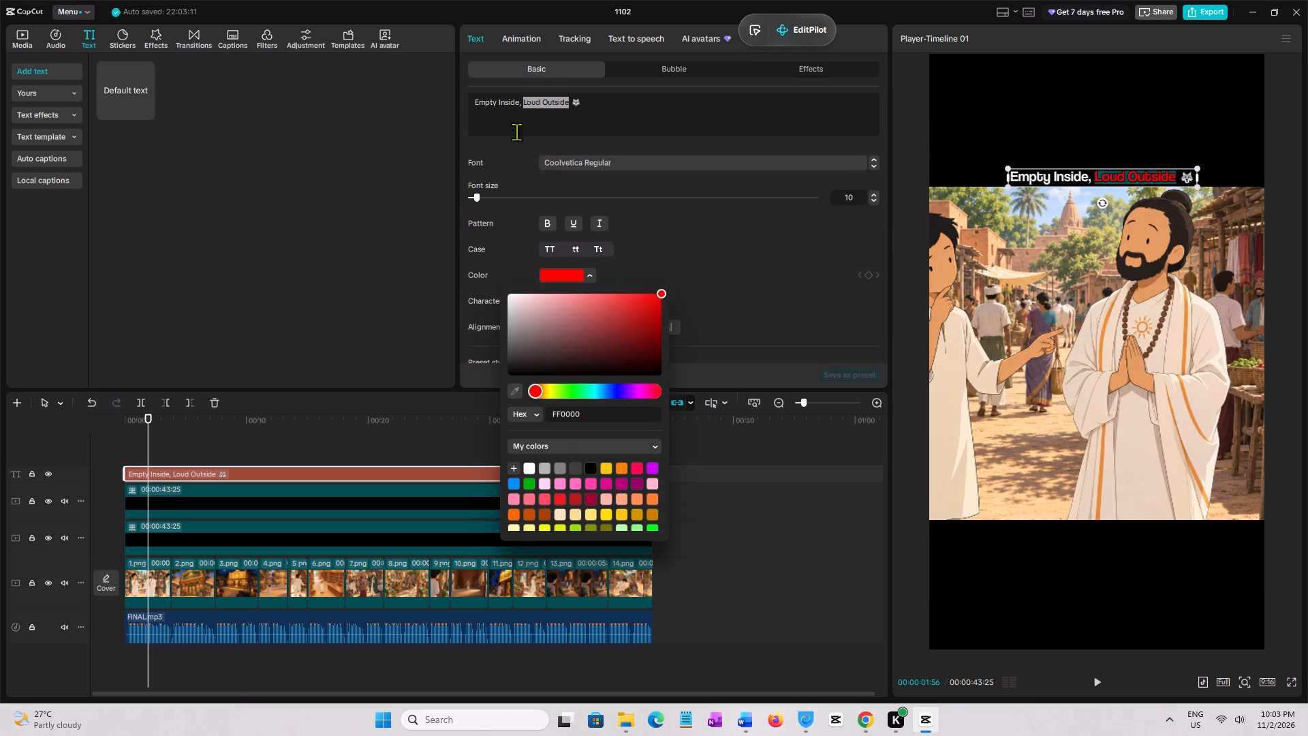
# Apply the yellow preset style to the words "Empty Inside" in the headline.
pyautogui.moveTo(521, 101); pyautogui.dragTo(498, 103)
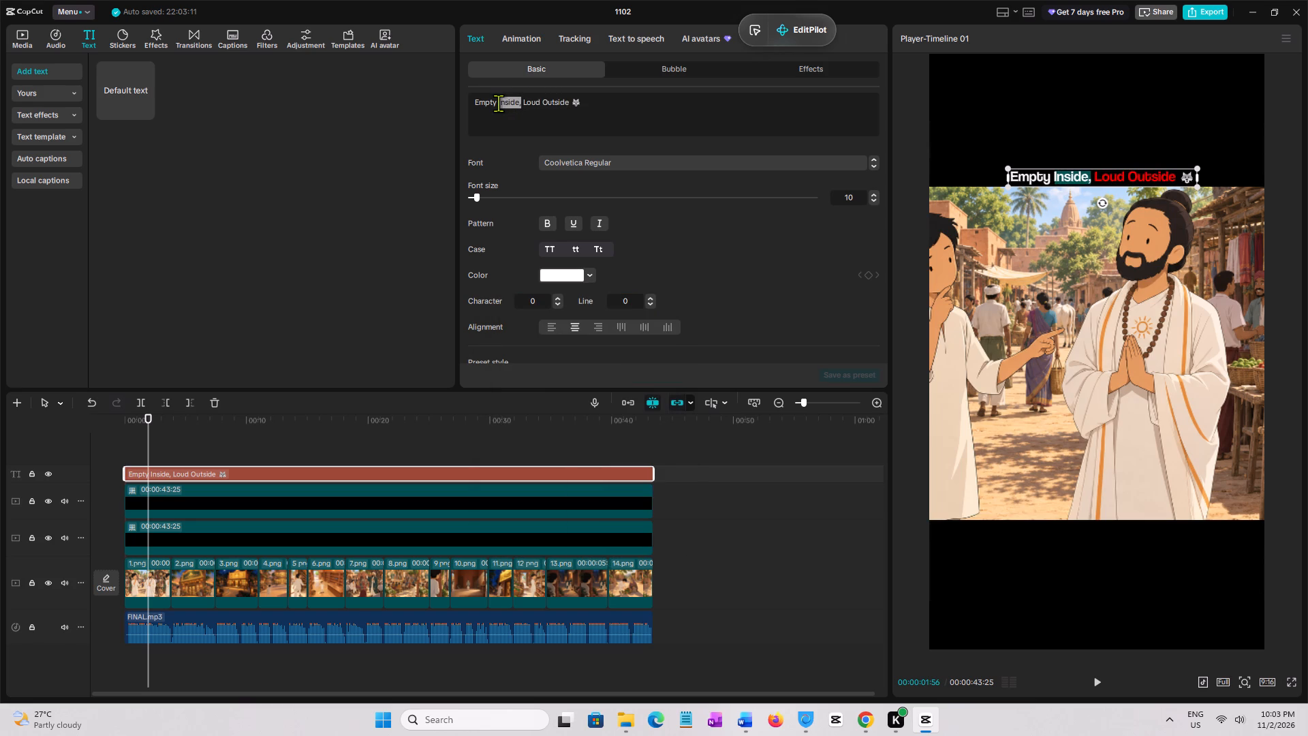
pyautogui.moveTo(498, 103); pyautogui.dragTo(496, 103)
pyautogui.click(544, 132)
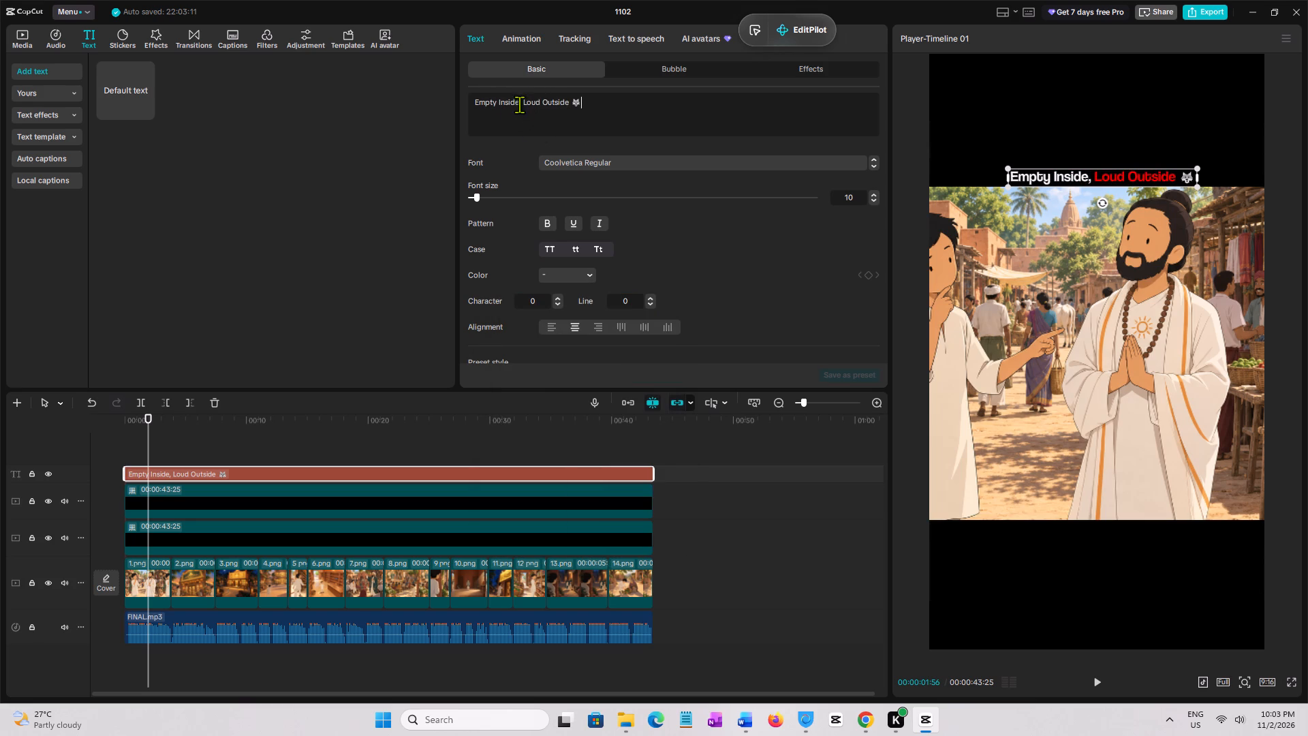
pyautogui.moveTo(519, 103); pyautogui.dragTo(474, 103)
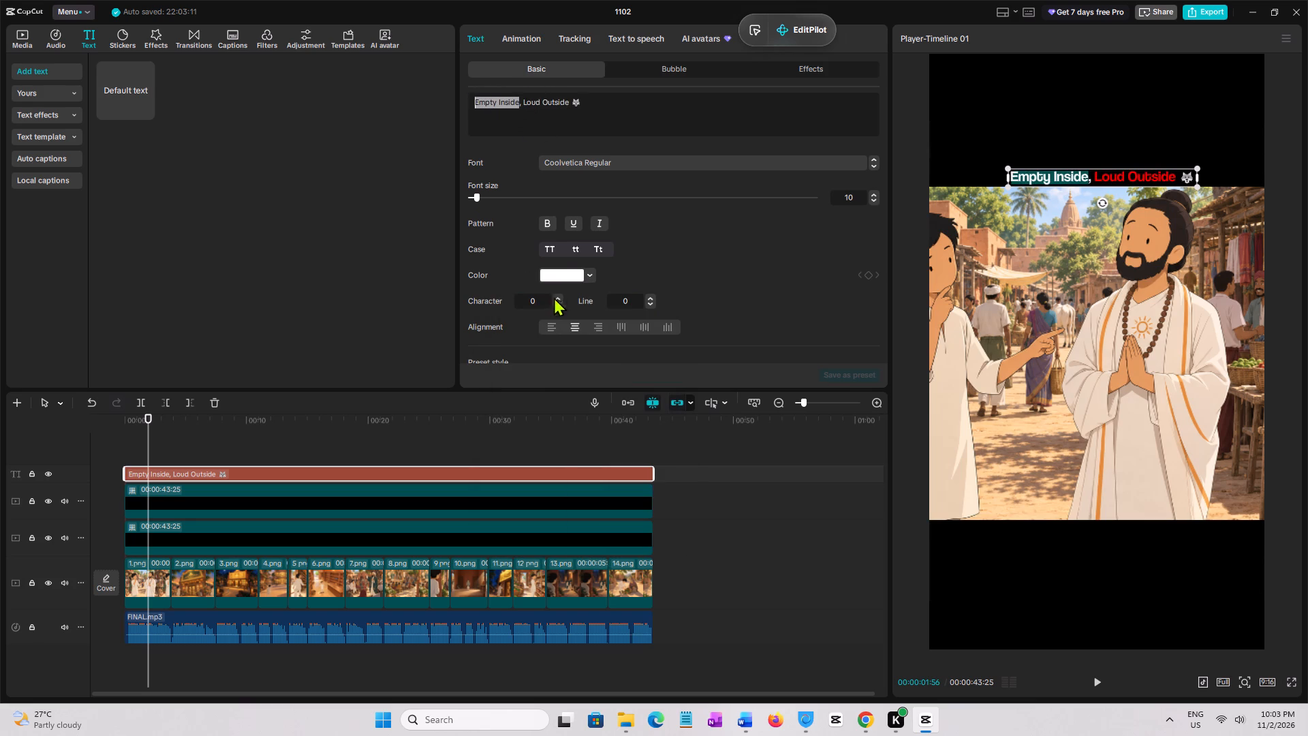
pyautogui.scroll(-2, 610, 273)
pyautogui.click(650, 245)
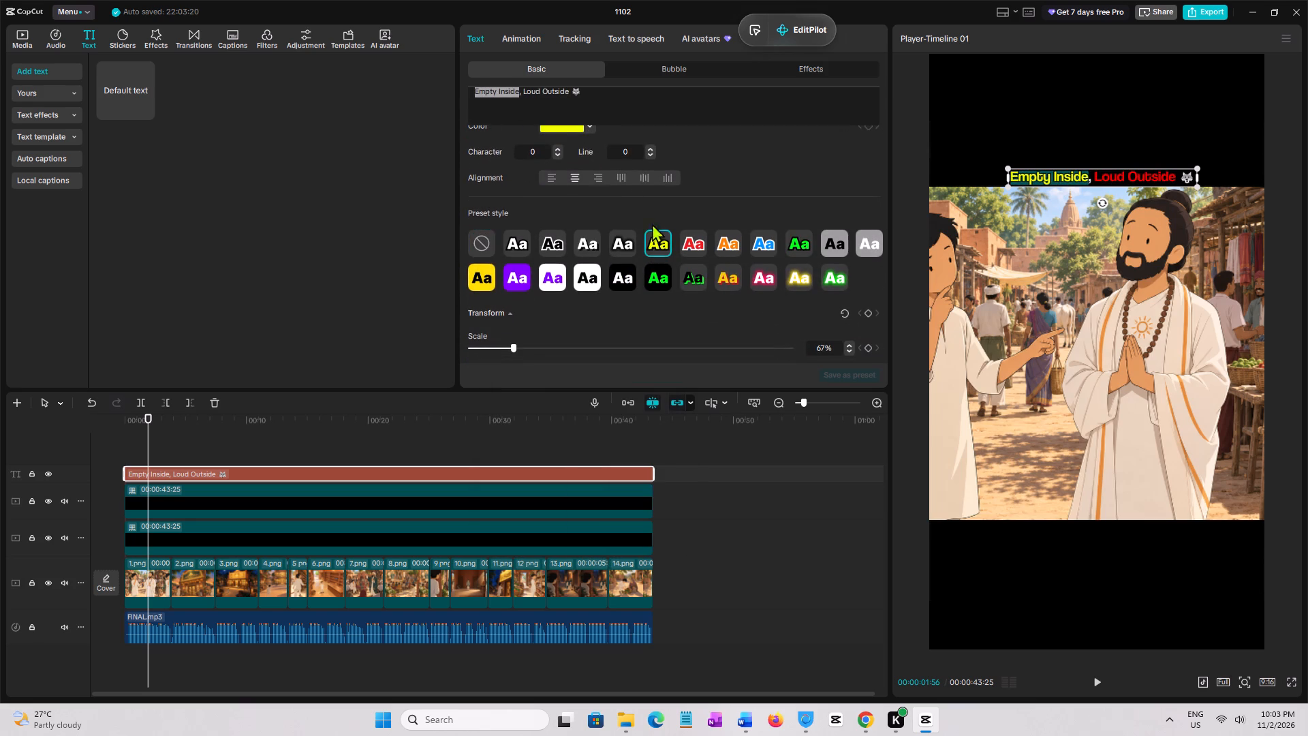
pyautogui.scroll(1, 661, 166)
pyautogui.scroll(1, 555, 141)
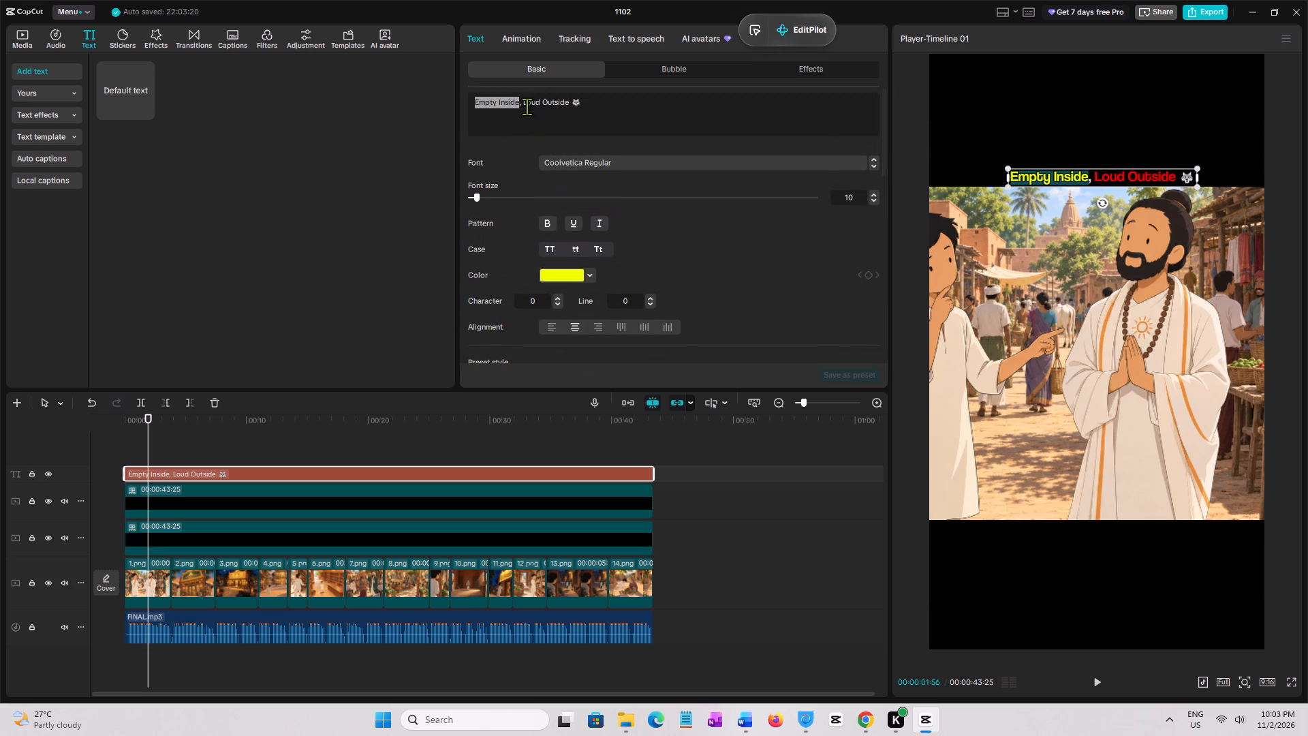
# Remove the comma after "Inside" so the headline reads "Empty Inside Loud Outside", and briefly play the video from the start.
pyautogui.click(523, 105)
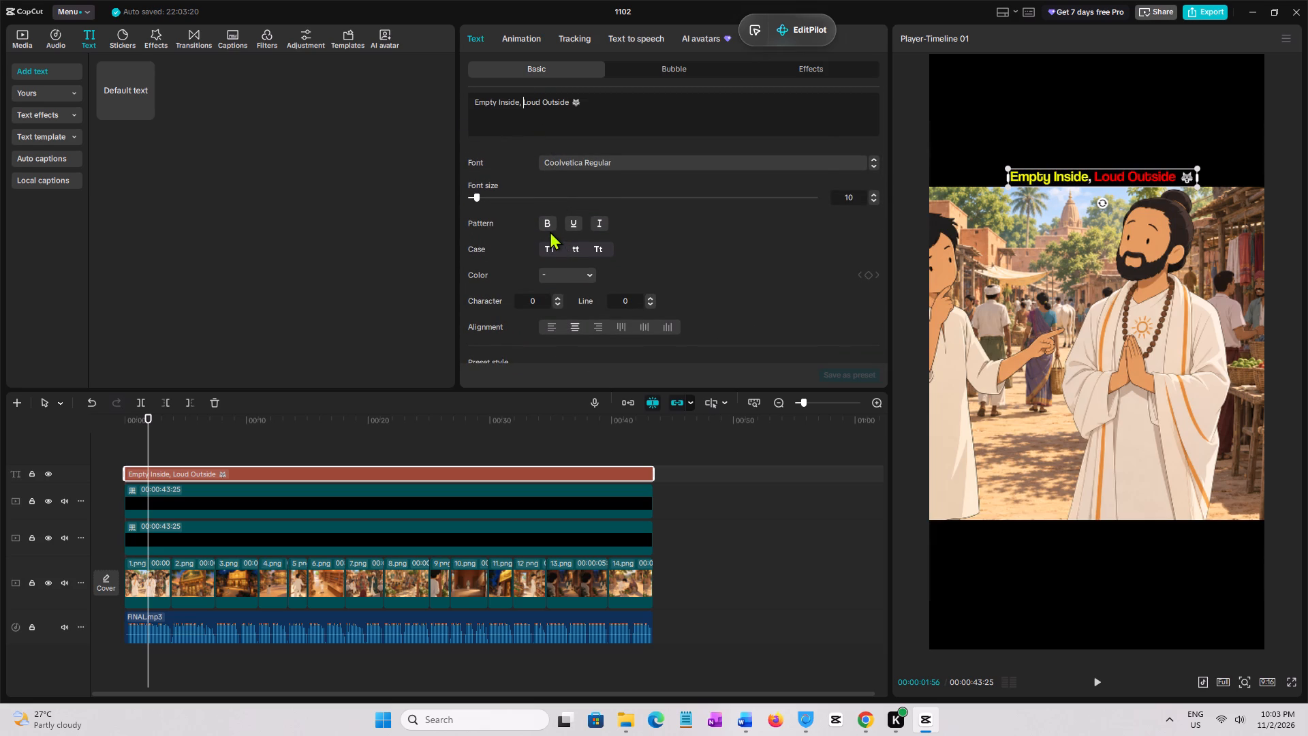
pyautogui.press('BackSpace')
pyautogui.press('BackSpace')
pyautogui.press('space')
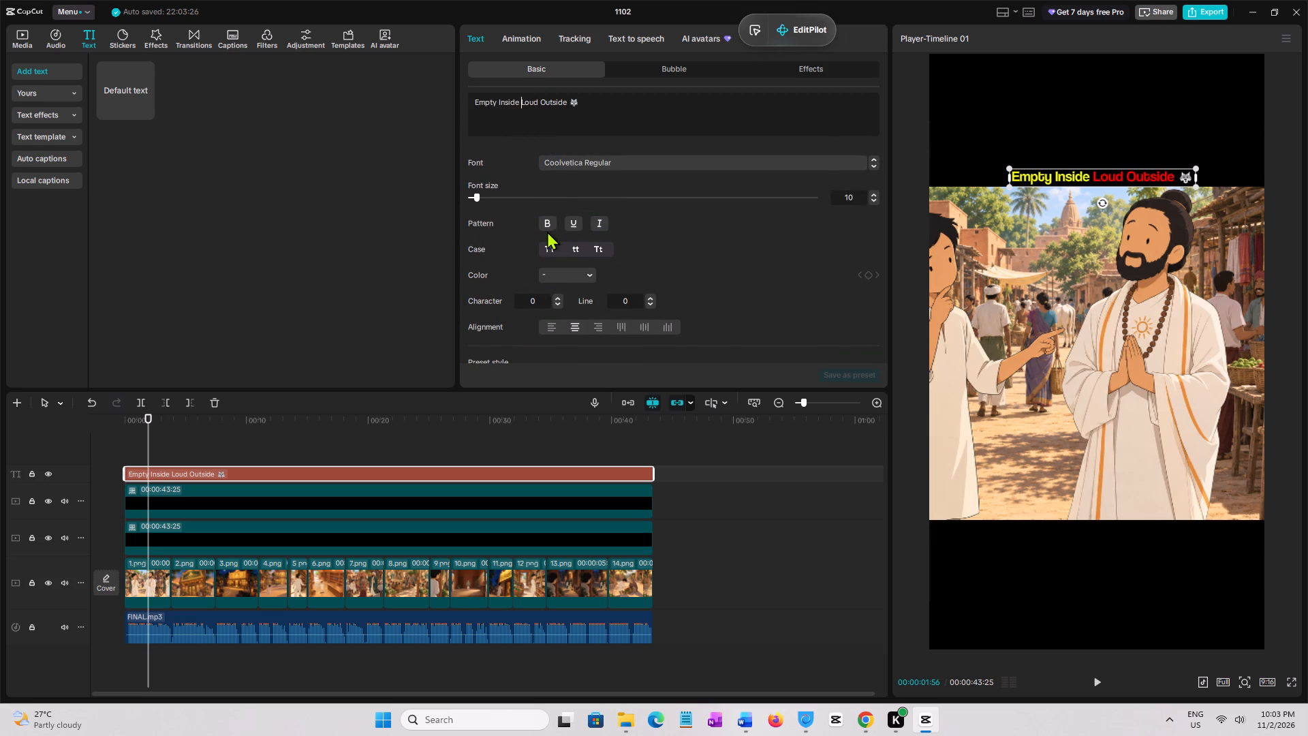
pyautogui.click(139, 442)
pyautogui.moveTo(139, 442); pyautogui.dragTo(51, 440)
pyautogui.press('space')
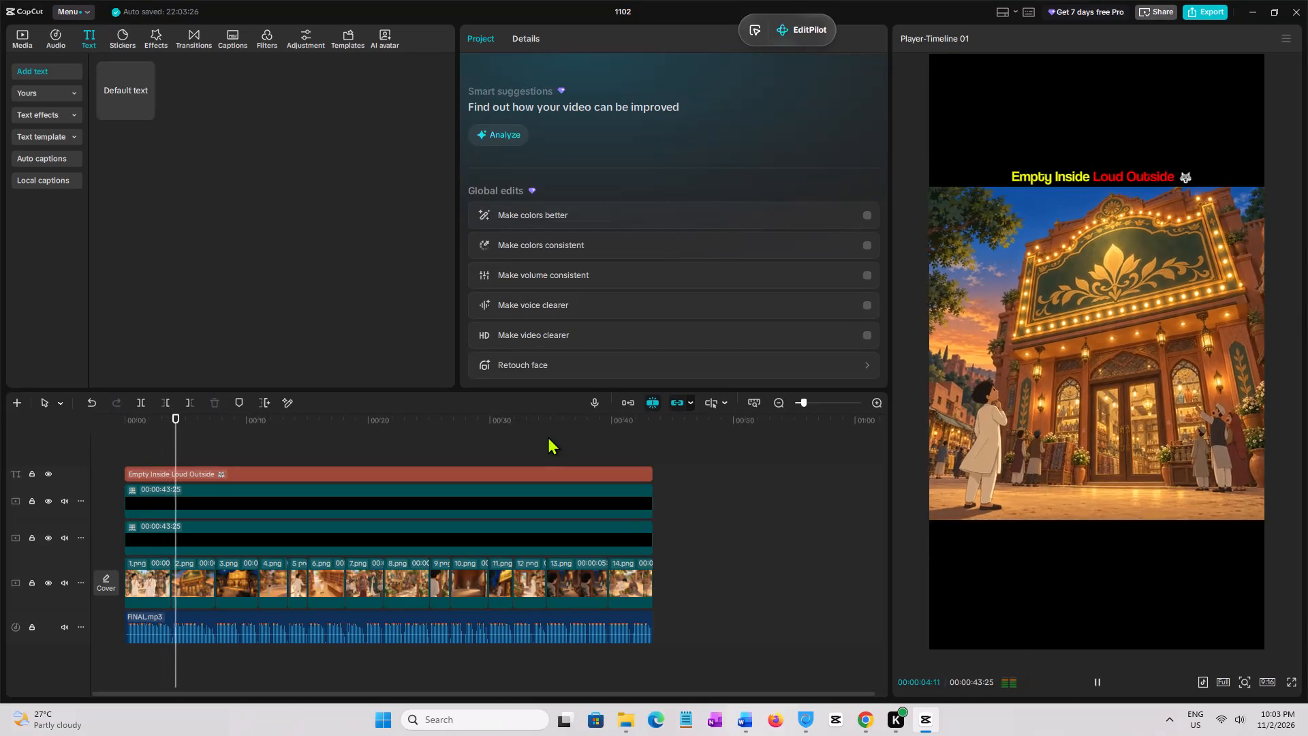
pyautogui.press('space')
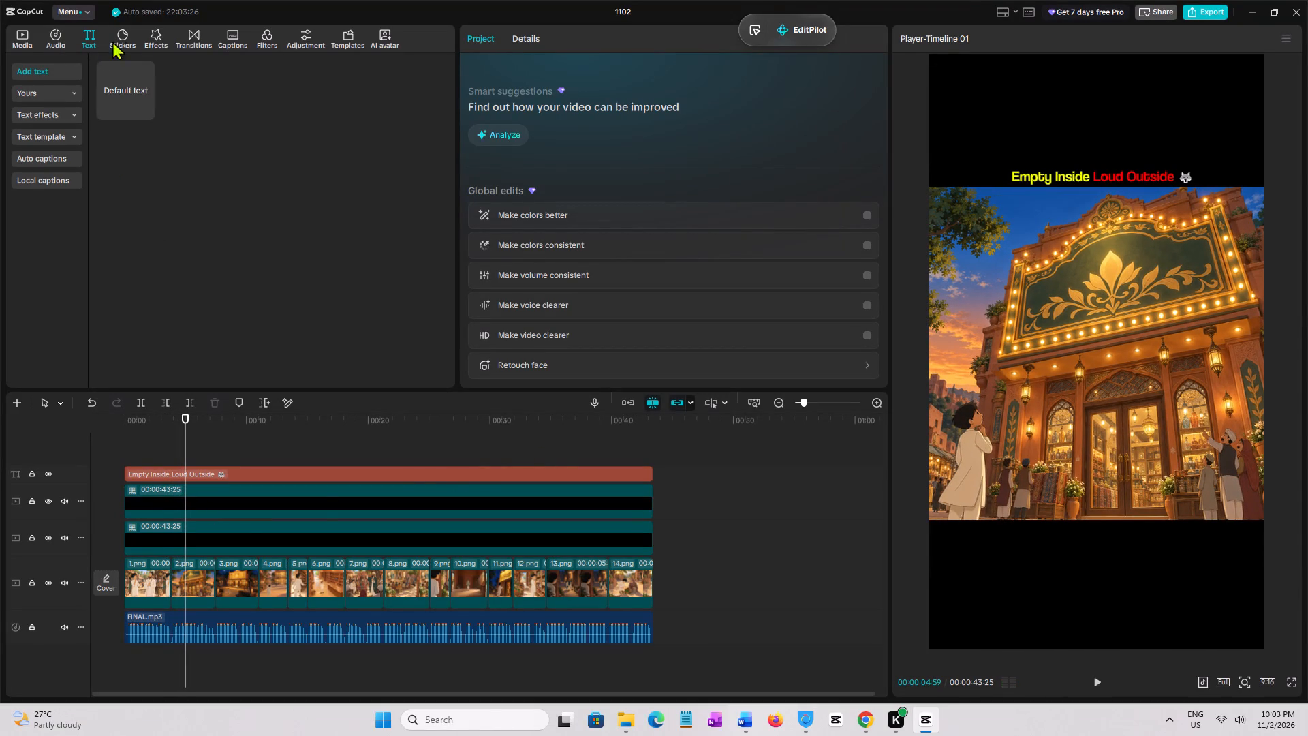
# Preview the favourite effects Faint Sparks, Snow Speck and Spark, add Spark at the timeline start above the headline, and compare it hidden and shown.
pyautogui.click(149, 41)
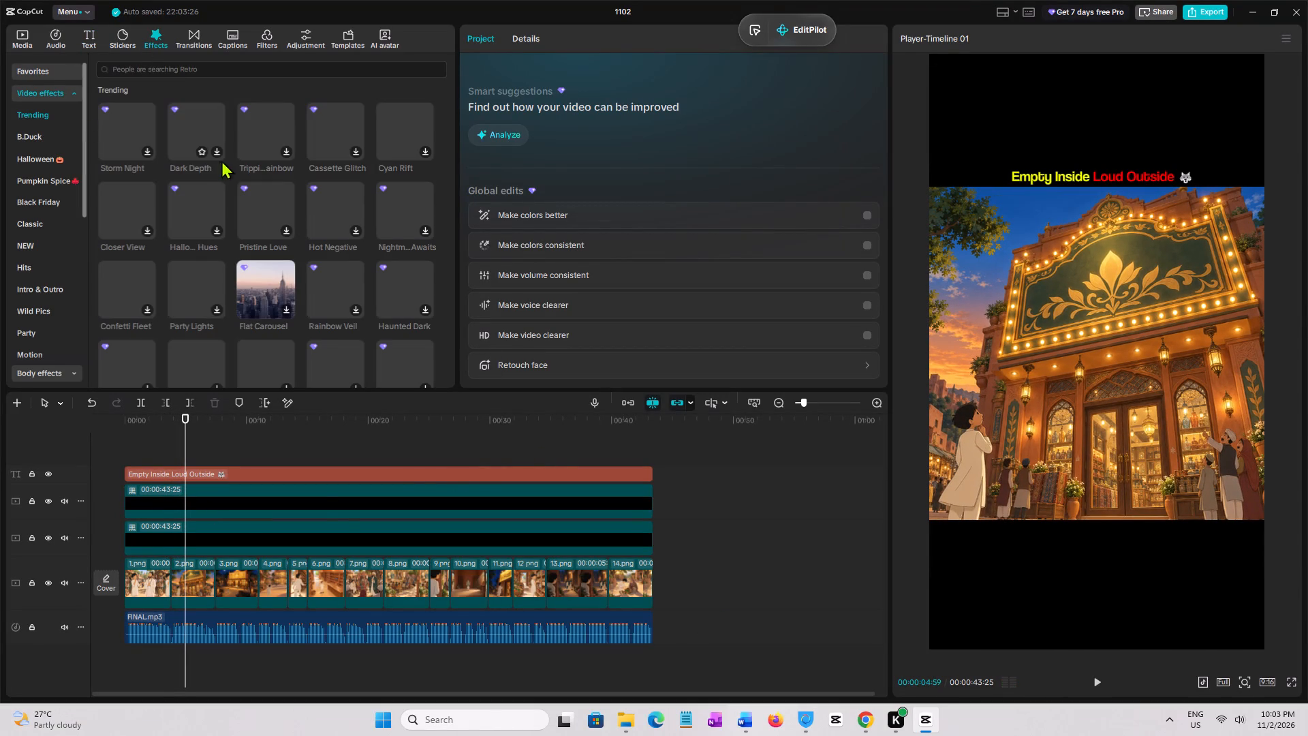
pyautogui.click(46, 76)
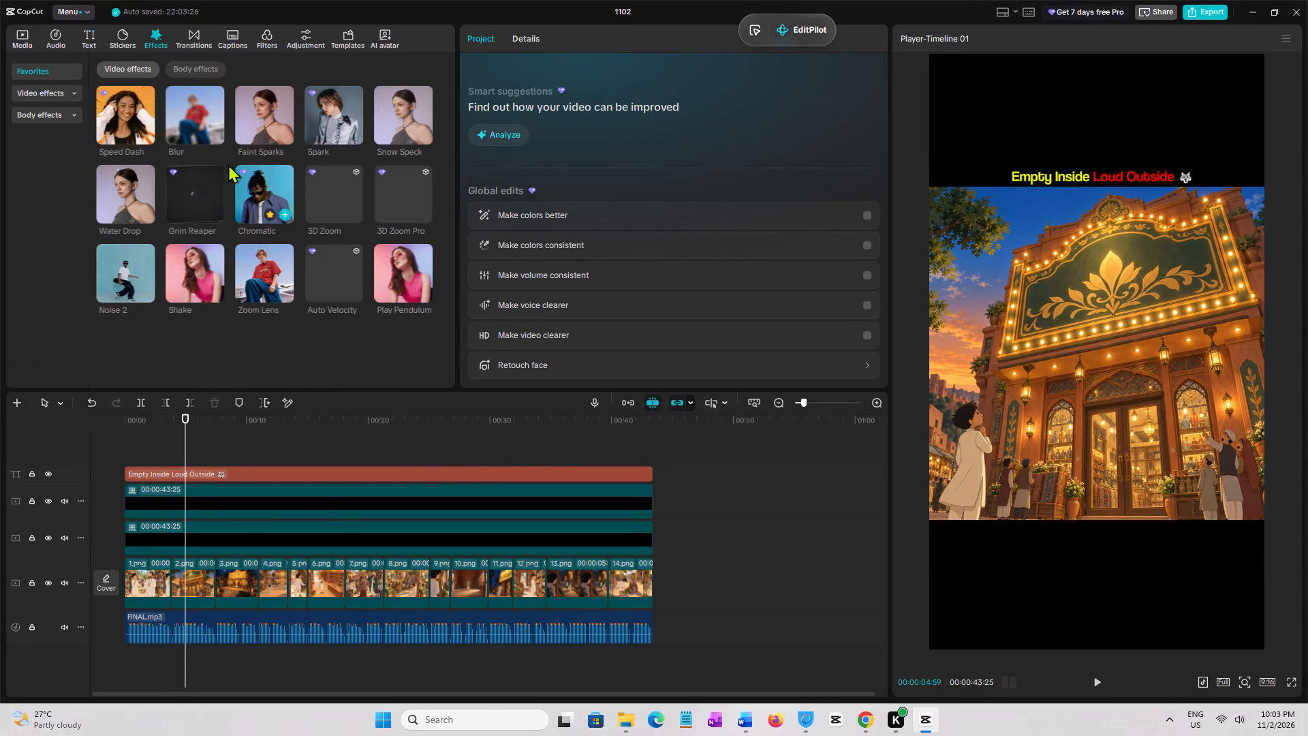
pyautogui.click(265, 106)
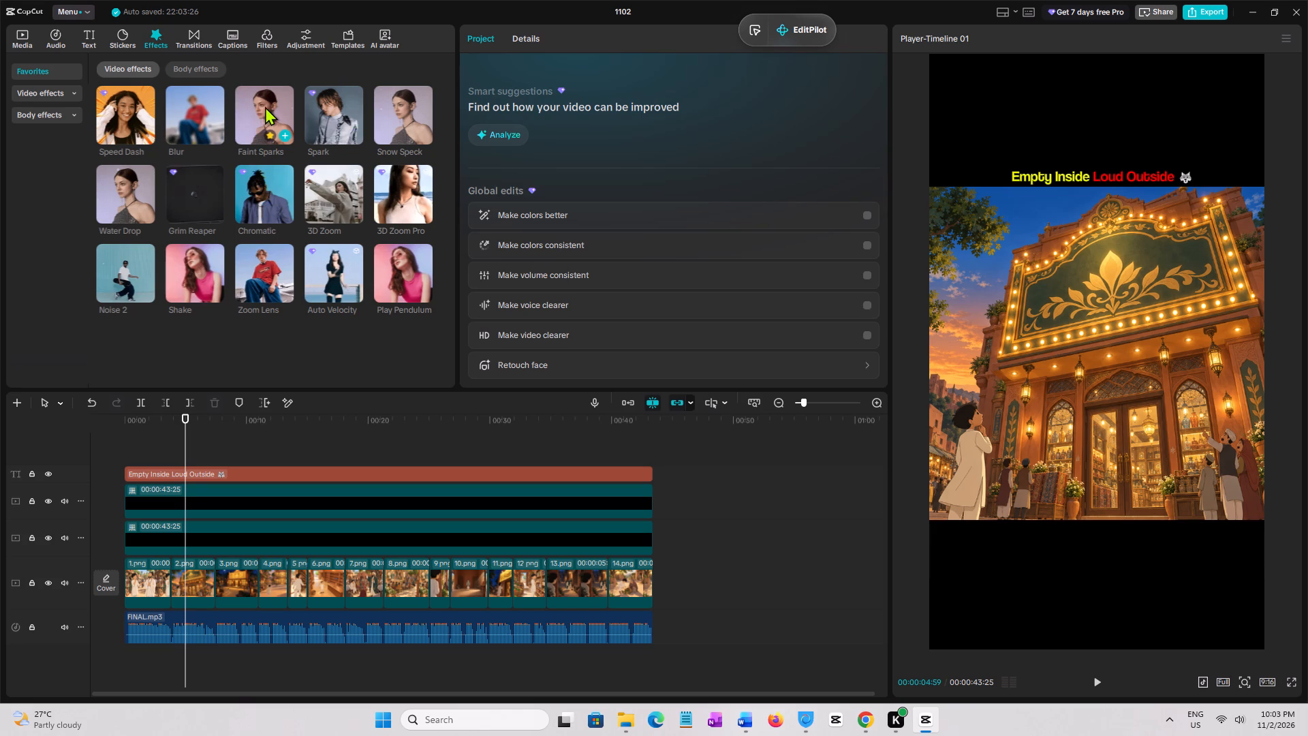
pyautogui.click(136, 455)
pyautogui.moveTo(136, 454); pyautogui.dragTo(61, 453)
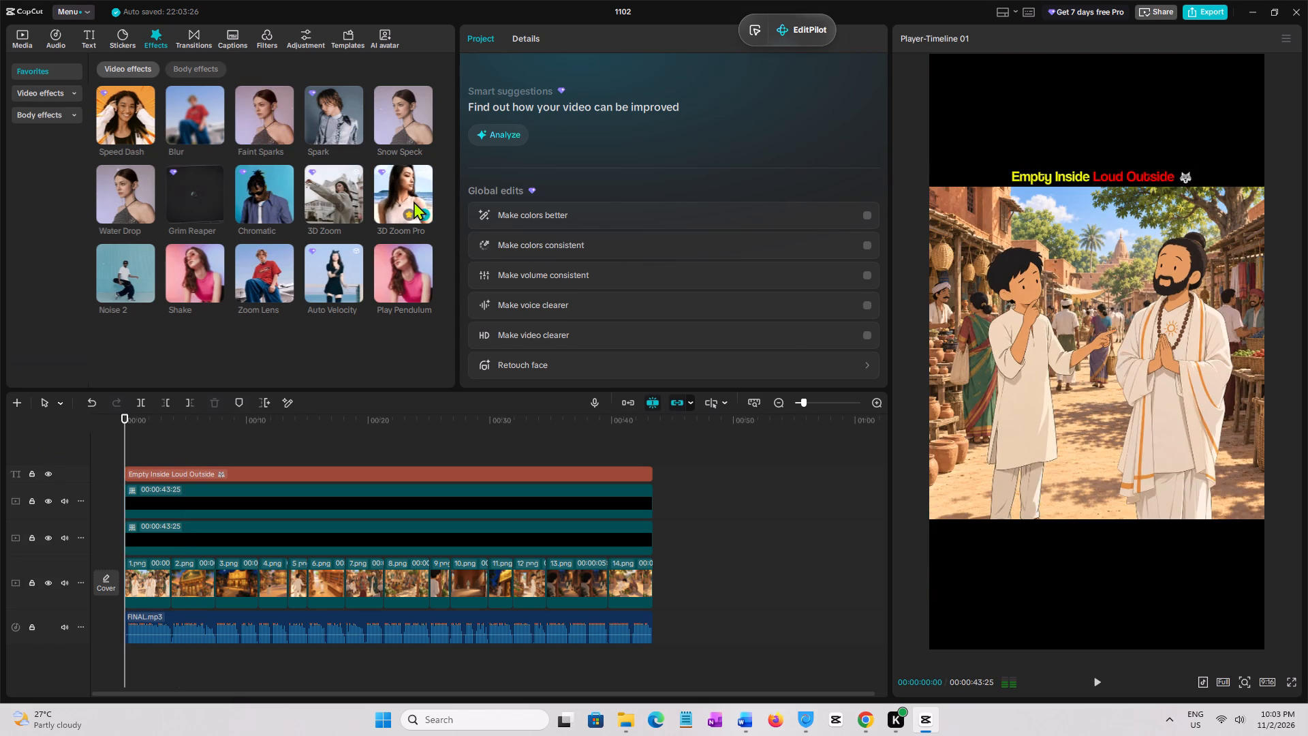
pyautogui.click(399, 111)
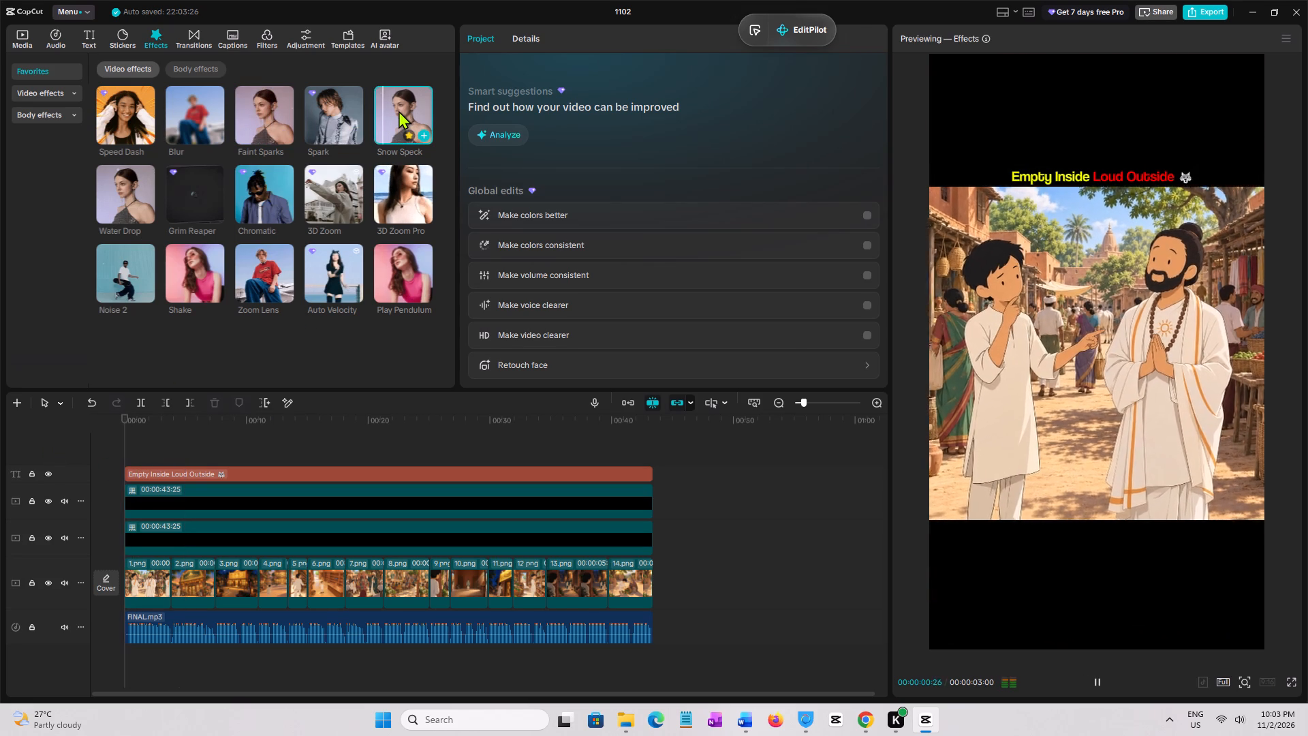
pyautogui.click(339, 121)
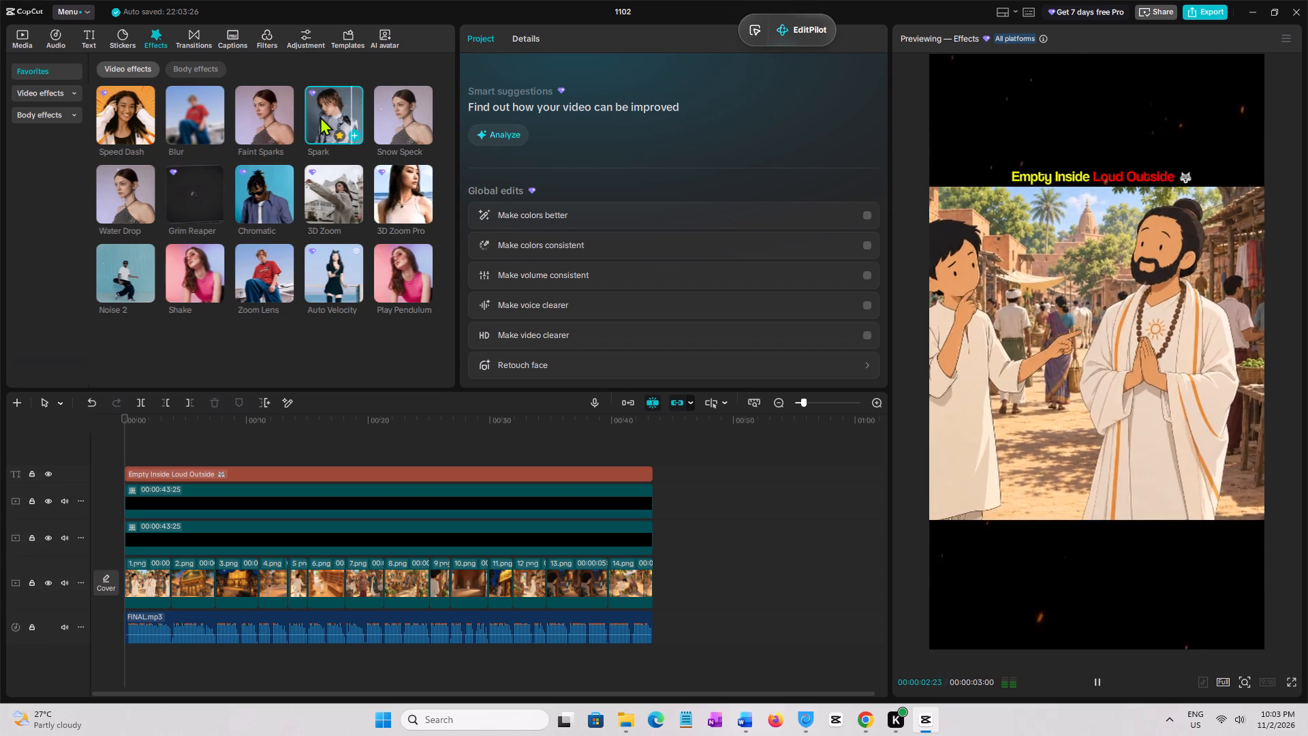
pyautogui.moveTo(320, 117); pyautogui.dragTo(188, 383)
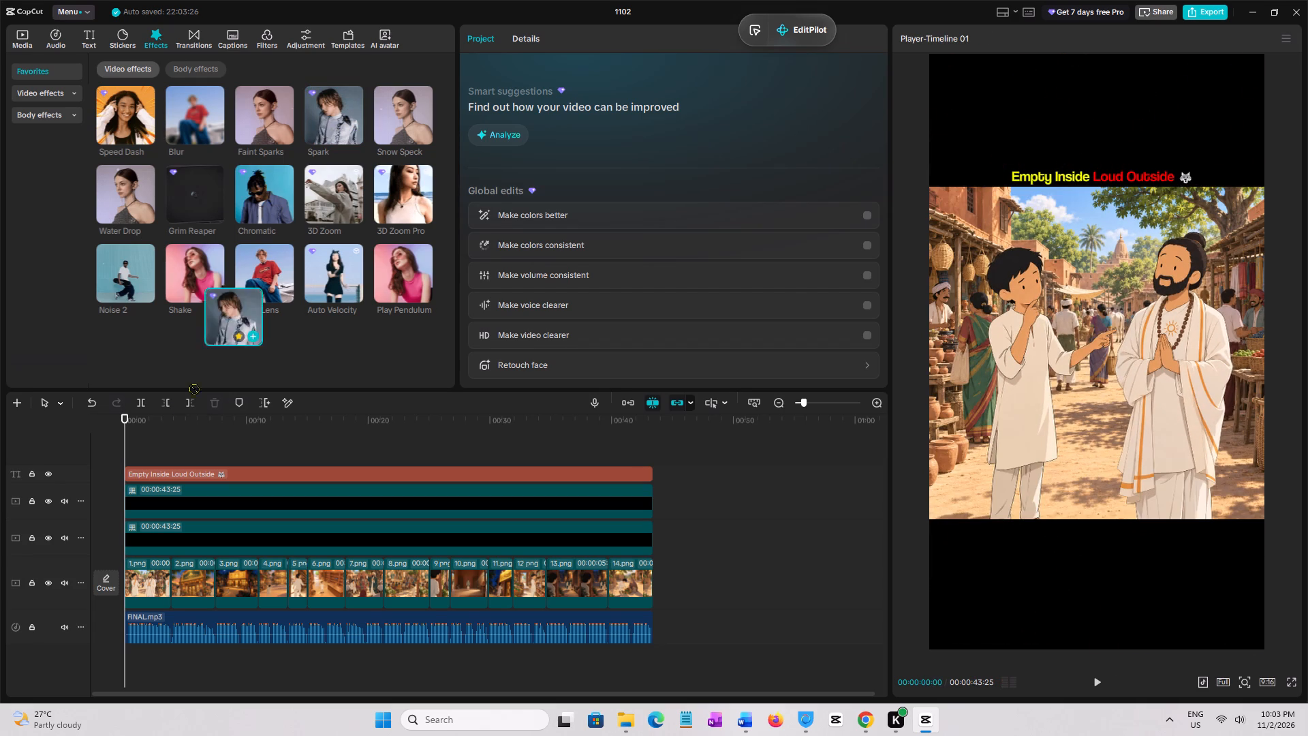
pyautogui.moveTo(188, 383); pyautogui.dragTo(128, 457)
pyautogui.click(138, 448)
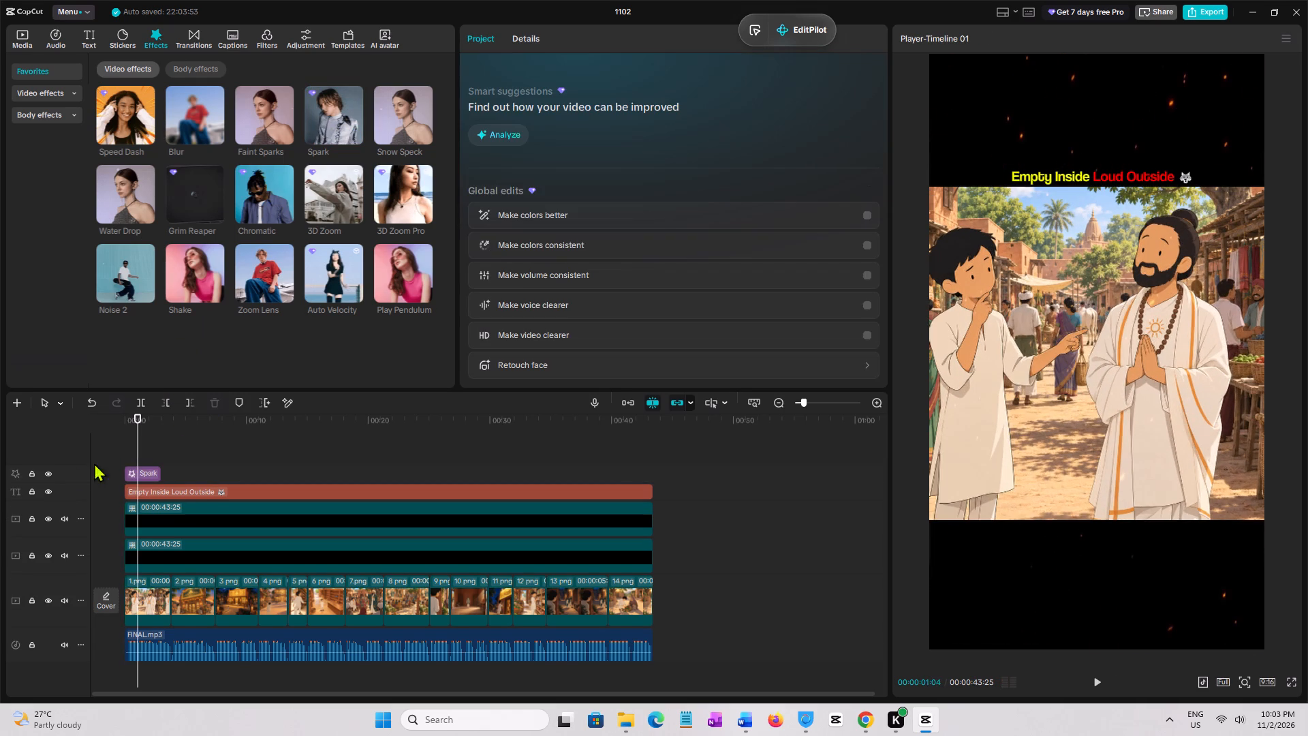
pyautogui.click(48, 471)
pyautogui.click(48, 471)
pyautogui.click(48, 470)
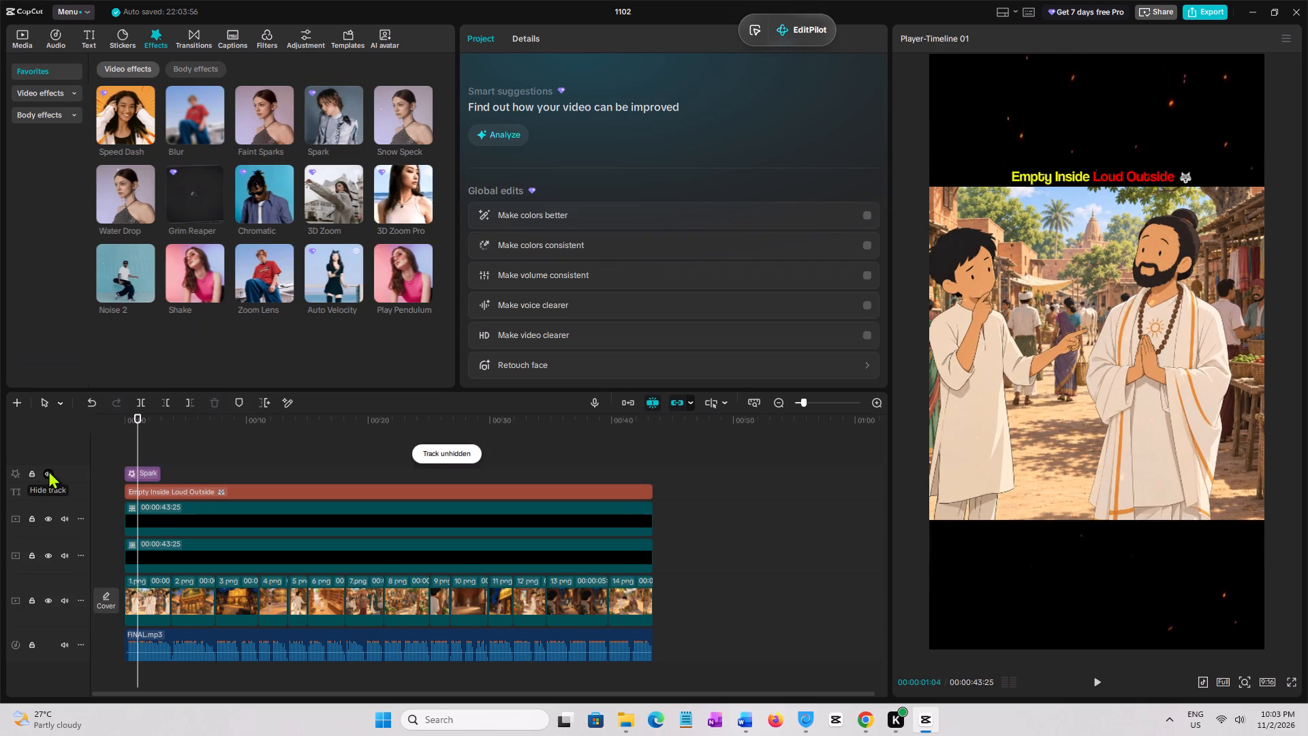
pyautogui.click(47, 469)
# Extend the Spark effect clip to the end of the video at 00:00:43:25.
pyautogui.click(150, 478)
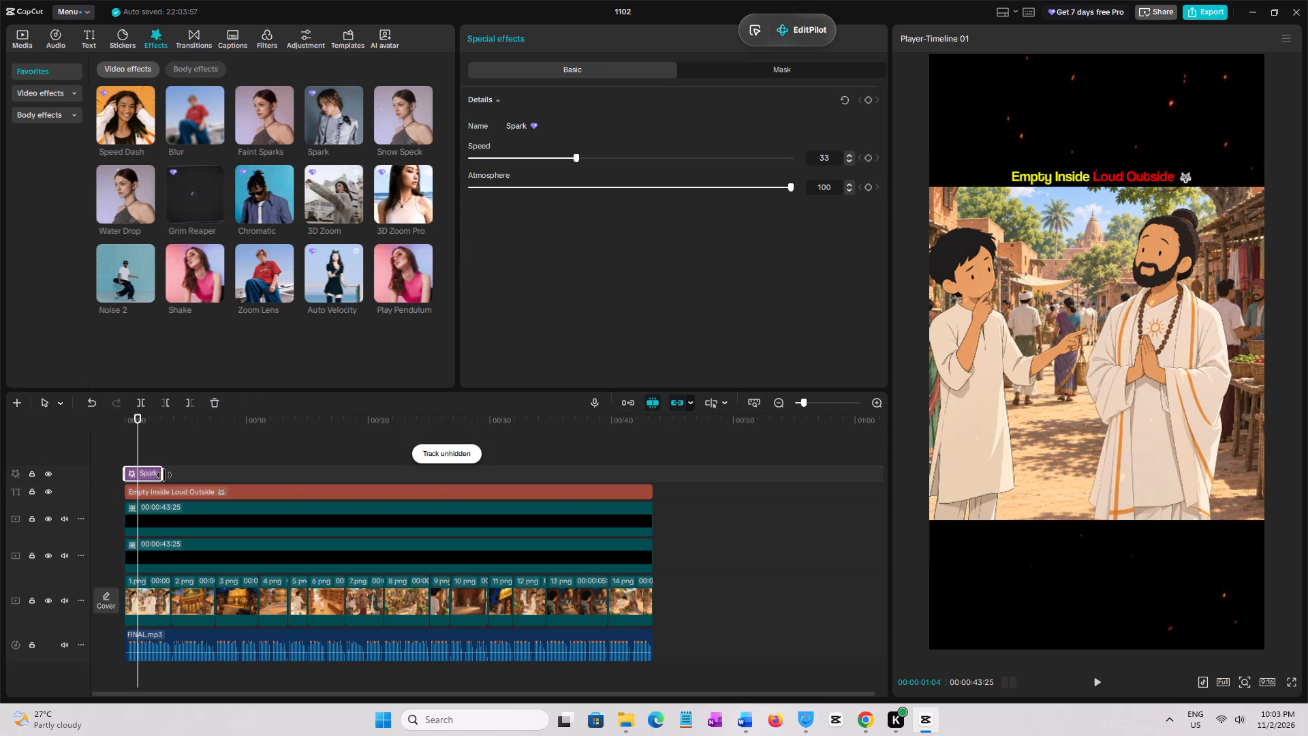
pyautogui.moveTo(164, 475); pyautogui.dragTo(653, 495)
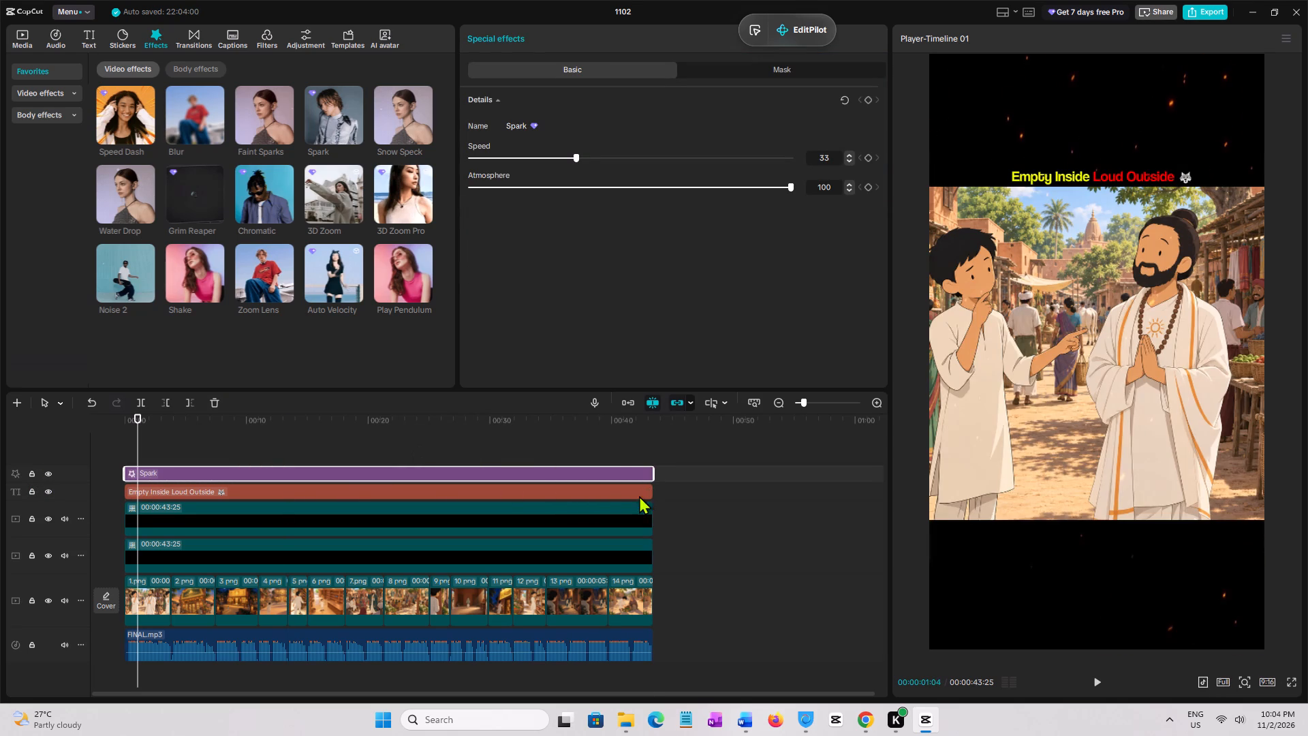
# Set the Spark effect's Atmosphere to 60 and briefly play the result.
pyautogui.moveTo(705, 189); pyautogui.dragTo(664, 207)
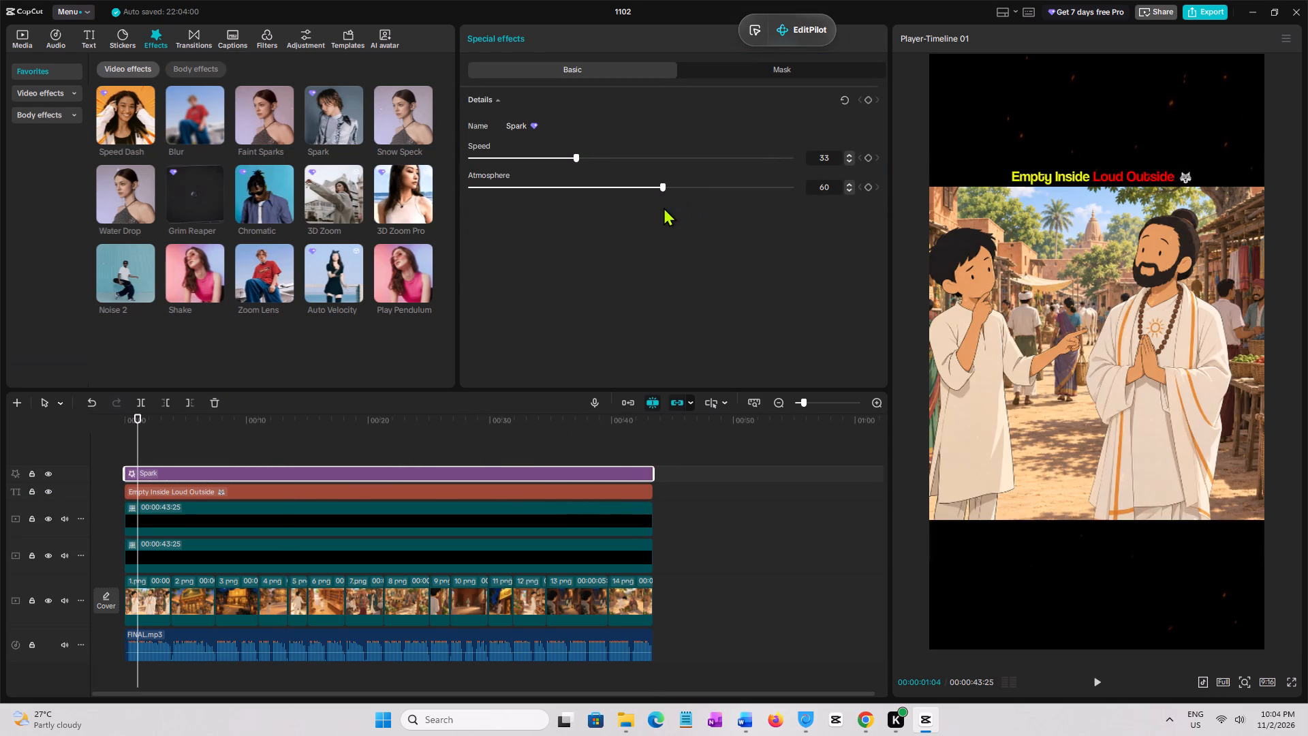
pyautogui.moveTo(664, 207); pyautogui.dragTo(662, 207)
pyautogui.press('space')
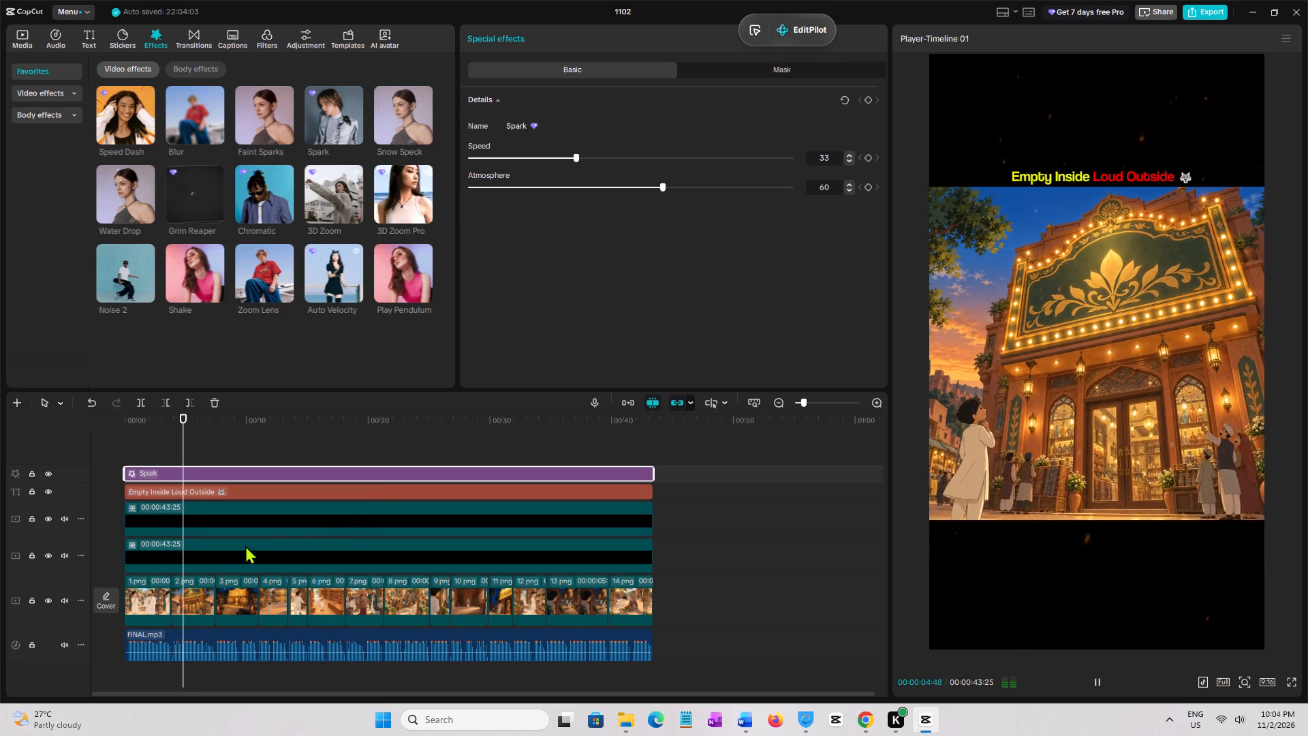
pyautogui.press('space')
# Return to the start of the video and show the variable speed animation graph for the 1.png clip.
pyautogui.keyDown('ctrl'); pyautogui.scroll(5, 176, 587); pyautogui.keyUp('ctrl')
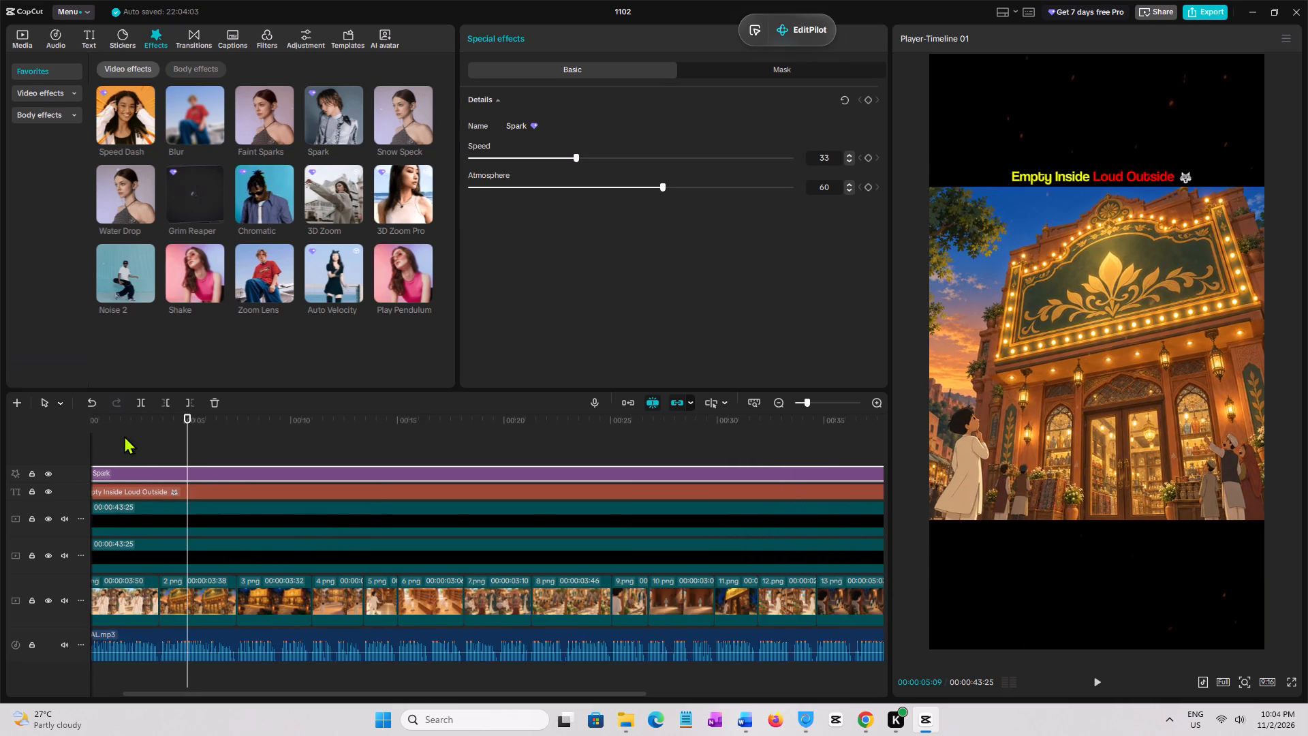
pyautogui.keyDown('ctrl'); pyautogui.click(124, 435); pyautogui.keyUp('ctrl')
pyautogui.moveTo(123, 435); pyautogui.dragTo(0, 456)
pyautogui.keyDown('ctrl'); pyautogui.scroll(5, 198, 607); pyautogui.keyUp('ctrl')
pyautogui.keyDown('ctrl'); pyautogui.click(188, 605); pyautogui.keyUp('ctrl')
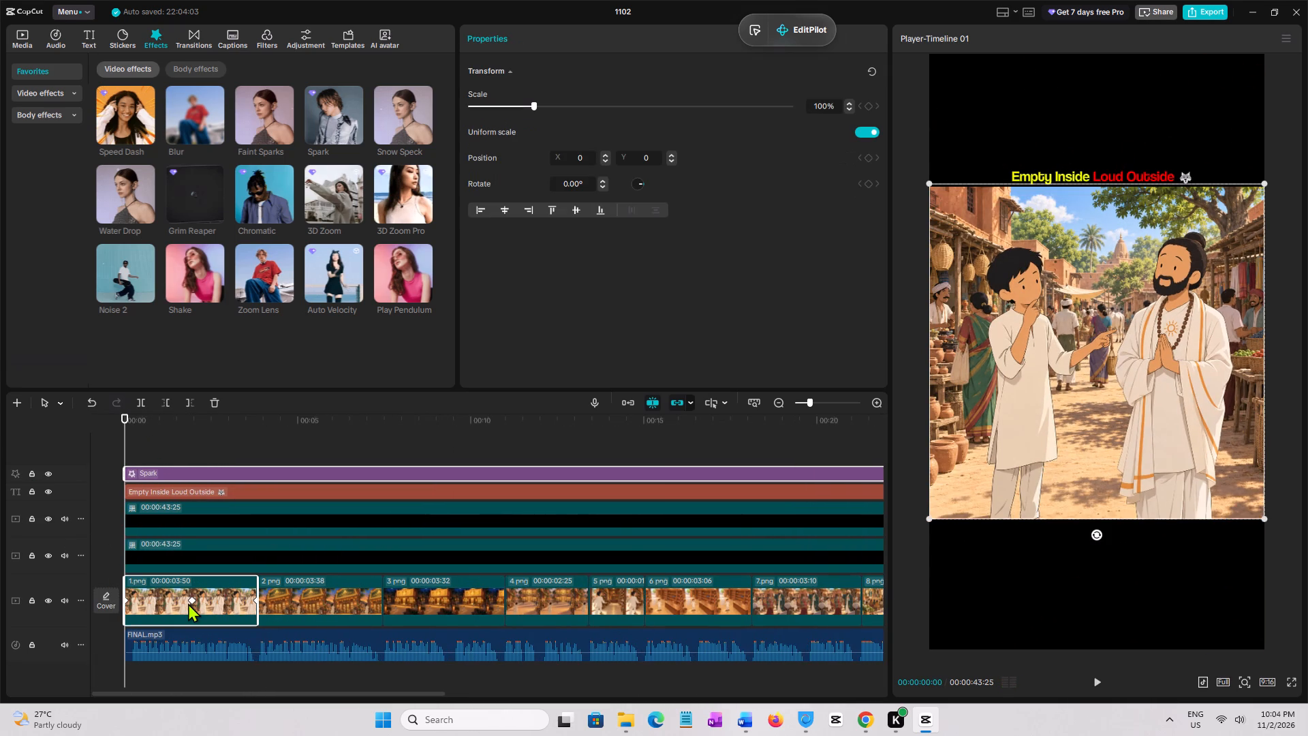
pyautogui.click(161, 604)
pyautogui.rightClick(161, 604)
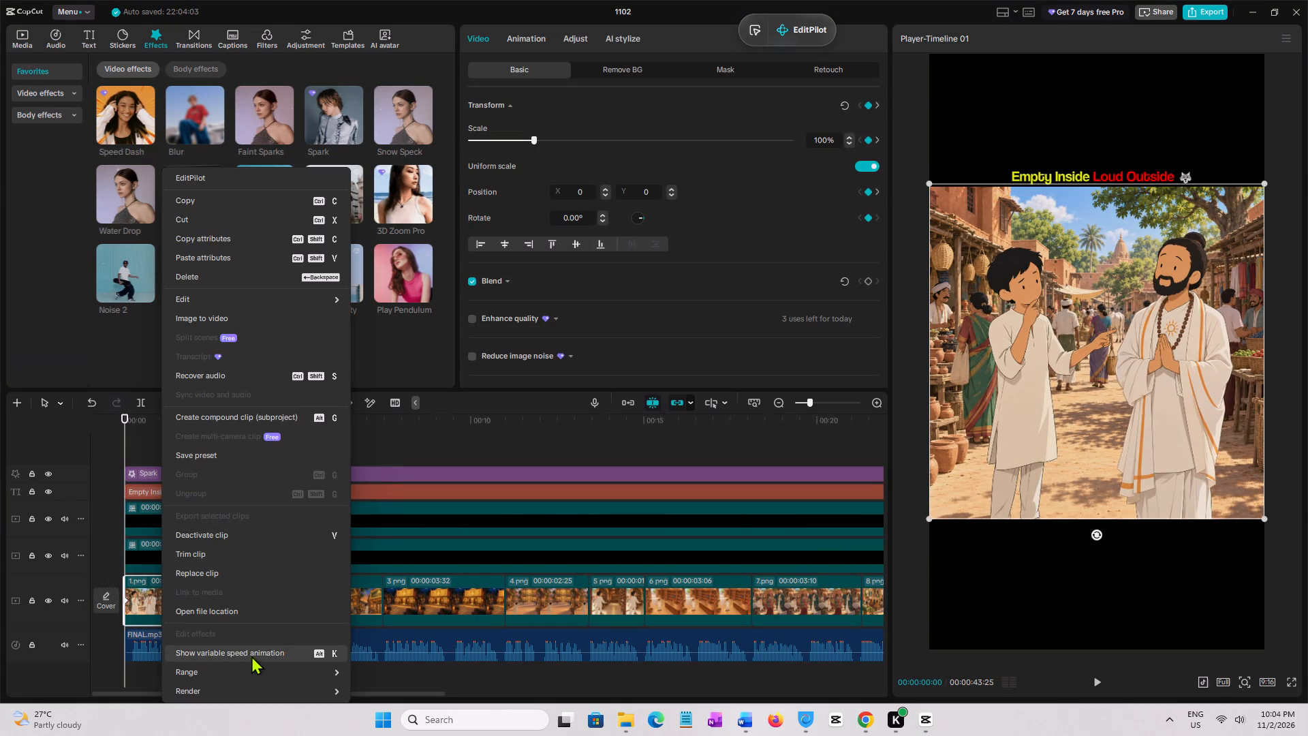
pyautogui.click(251, 657)
# Apply the Cubic Out preset curve to the first segment of 1.png's scale graph, after trying Quad Out.
pyautogui.click(206, 491)
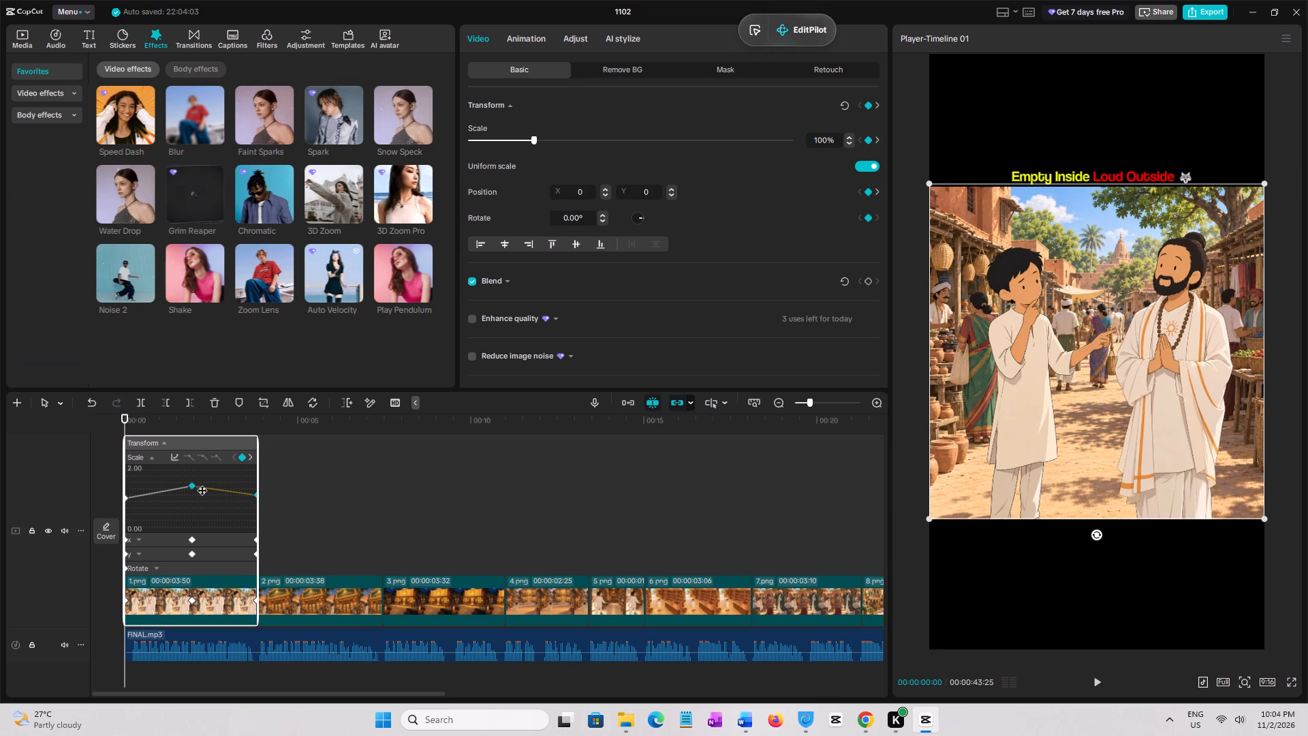
pyautogui.click(225, 519)
pyautogui.moveTo(238, 515); pyautogui.dragTo(134, 481)
pyautogui.click(177, 457)
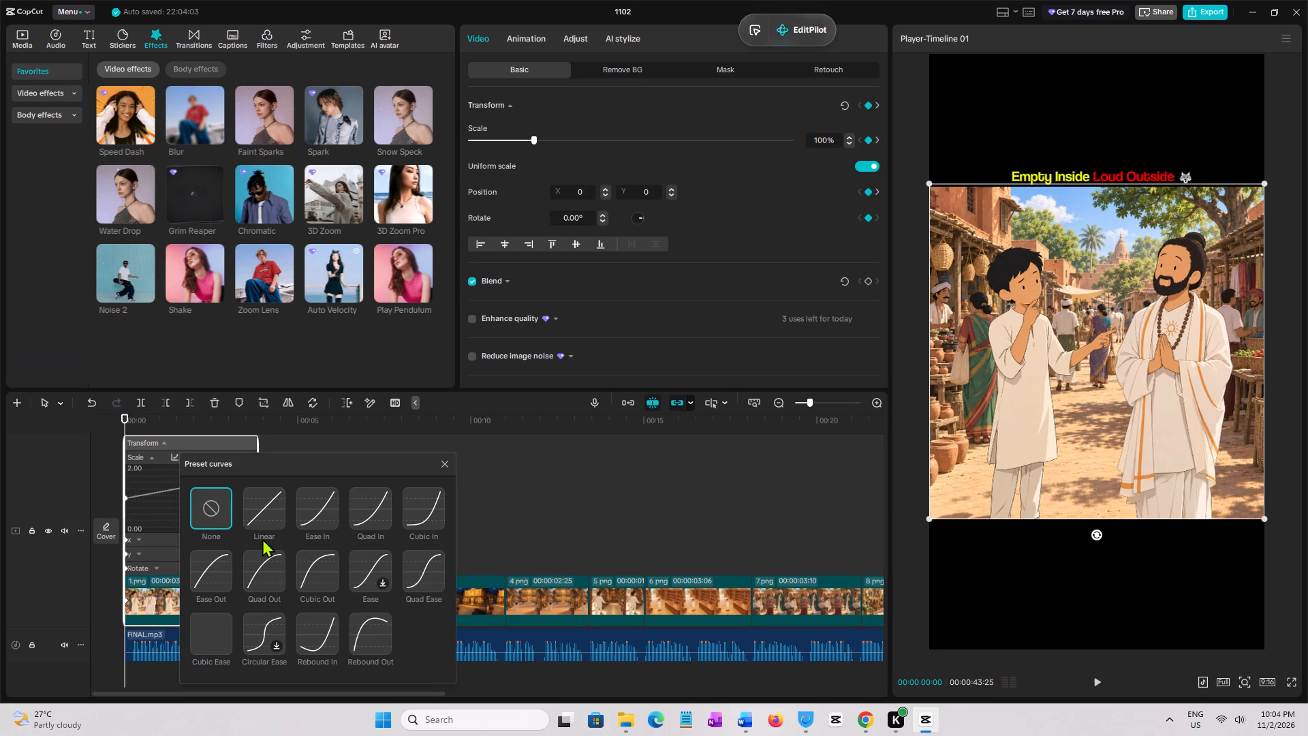
pyautogui.click(269, 568)
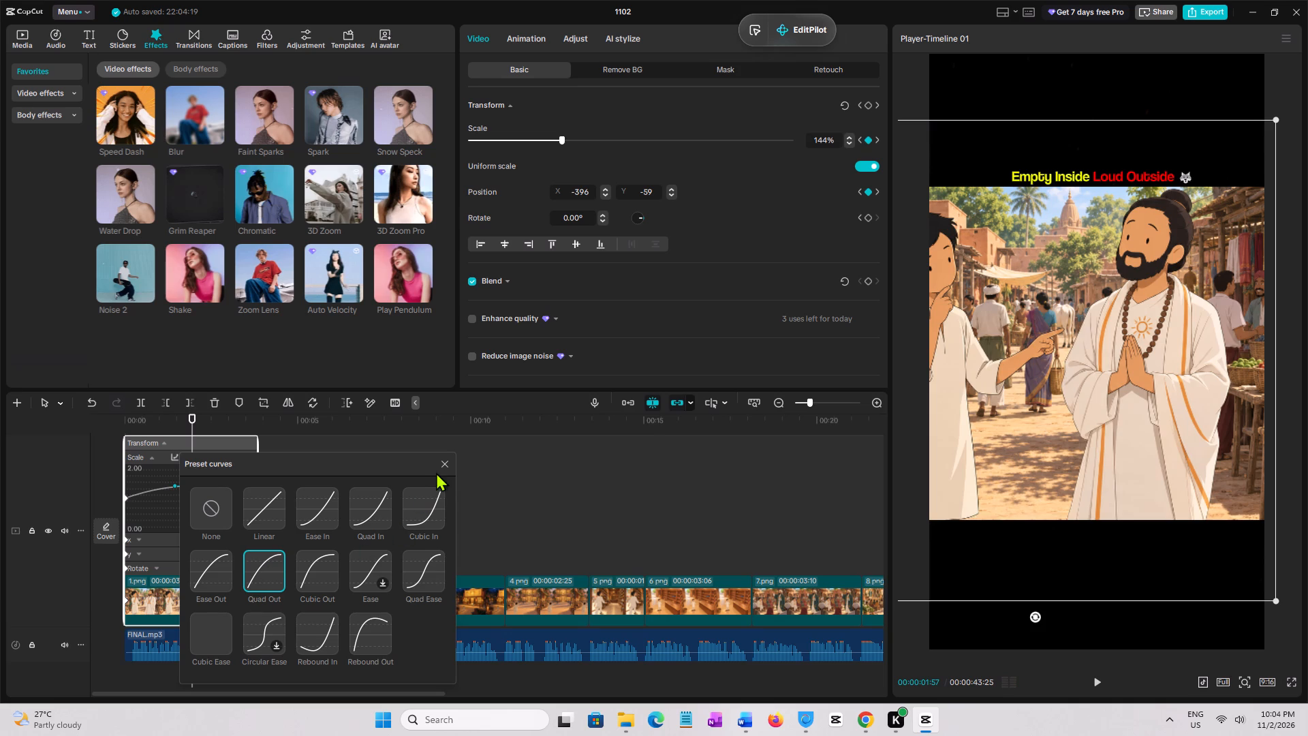
pyautogui.click(310, 576)
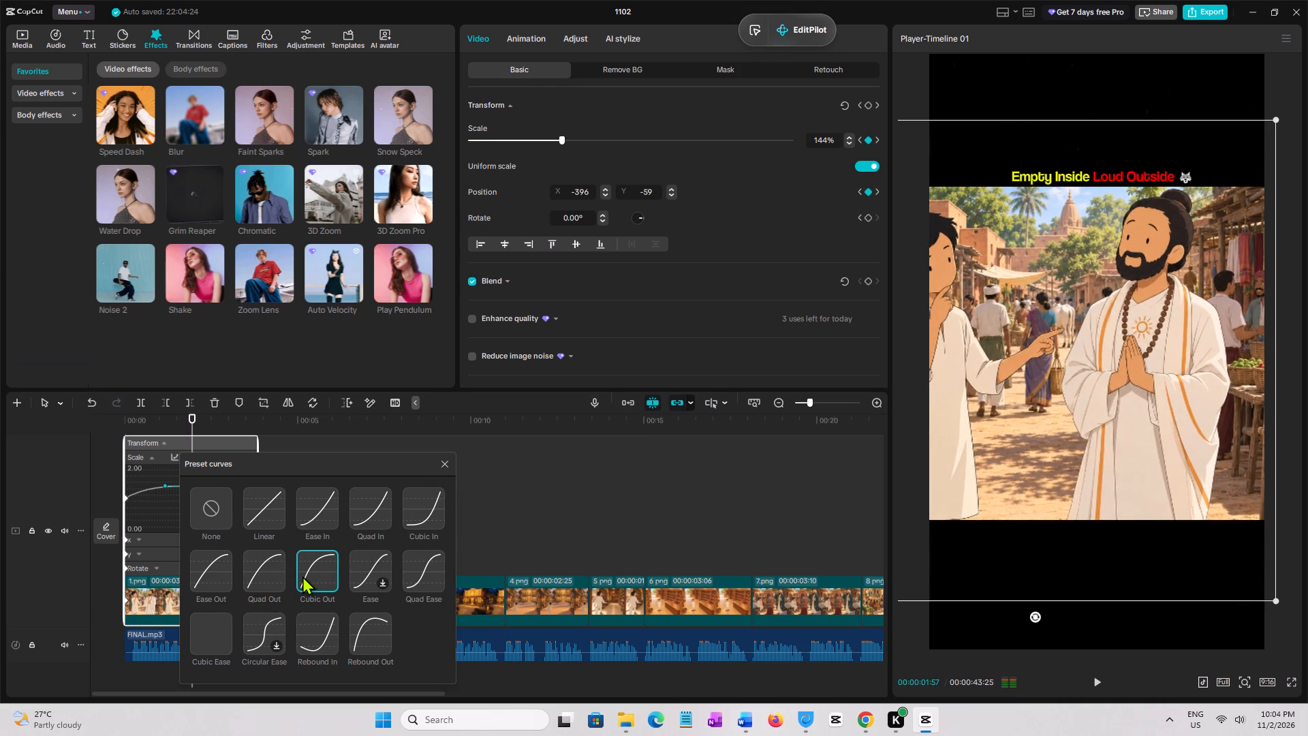
pyautogui.click(444, 464)
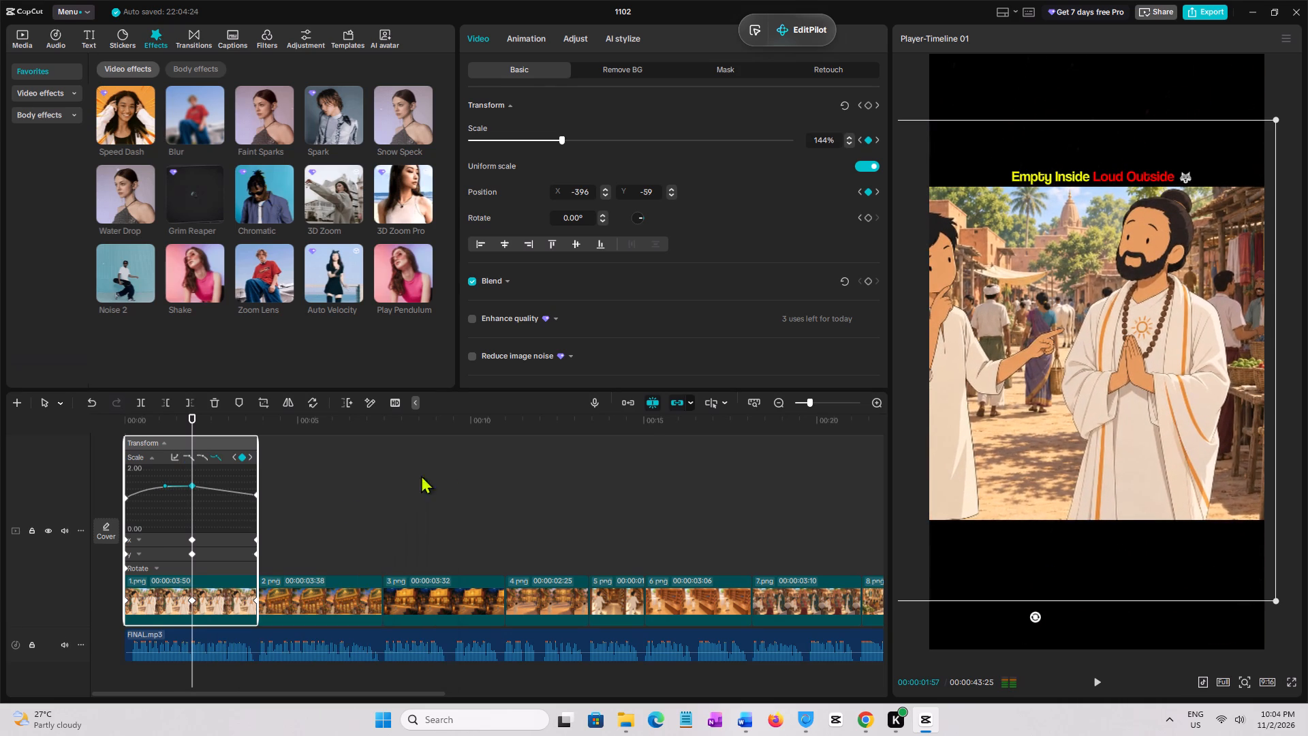
# Apply the Quad Out preset curve to the second segment of 1.png's scale graph.
pyautogui.click(217, 493)
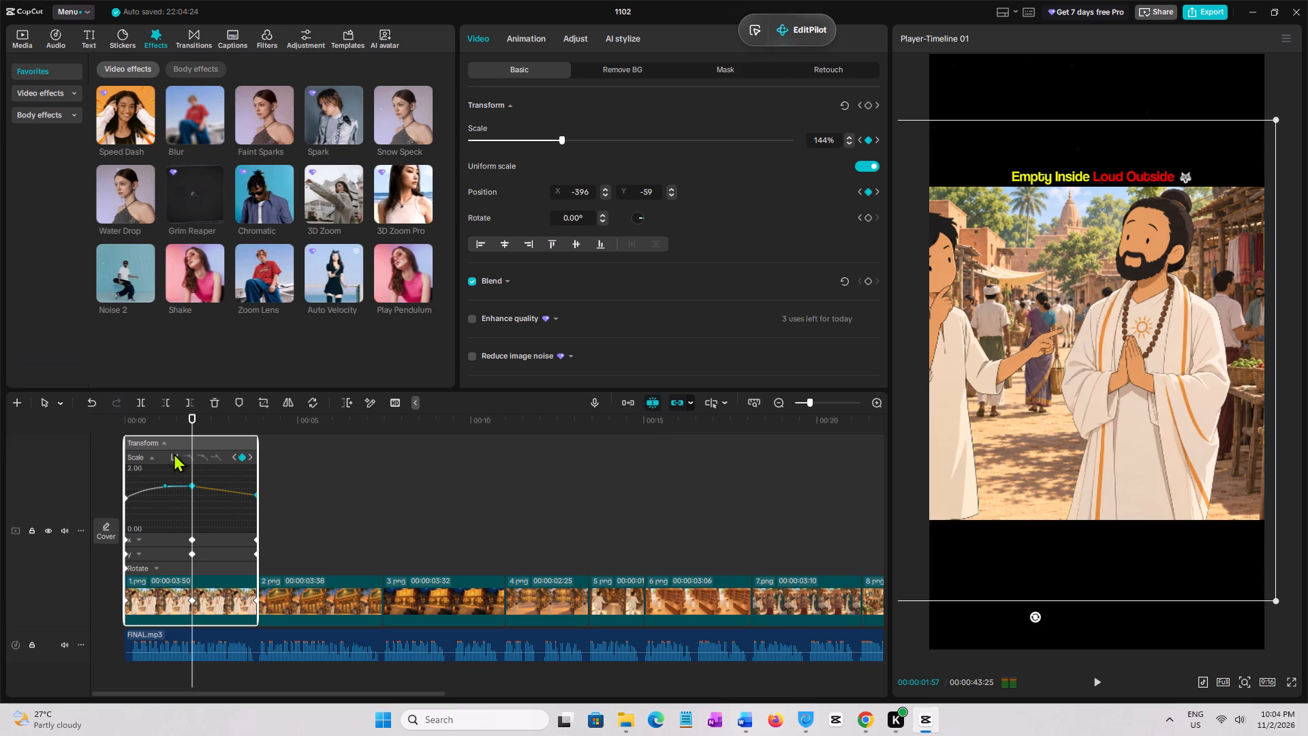
pyautogui.click(174, 455)
pyautogui.click(258, 574)
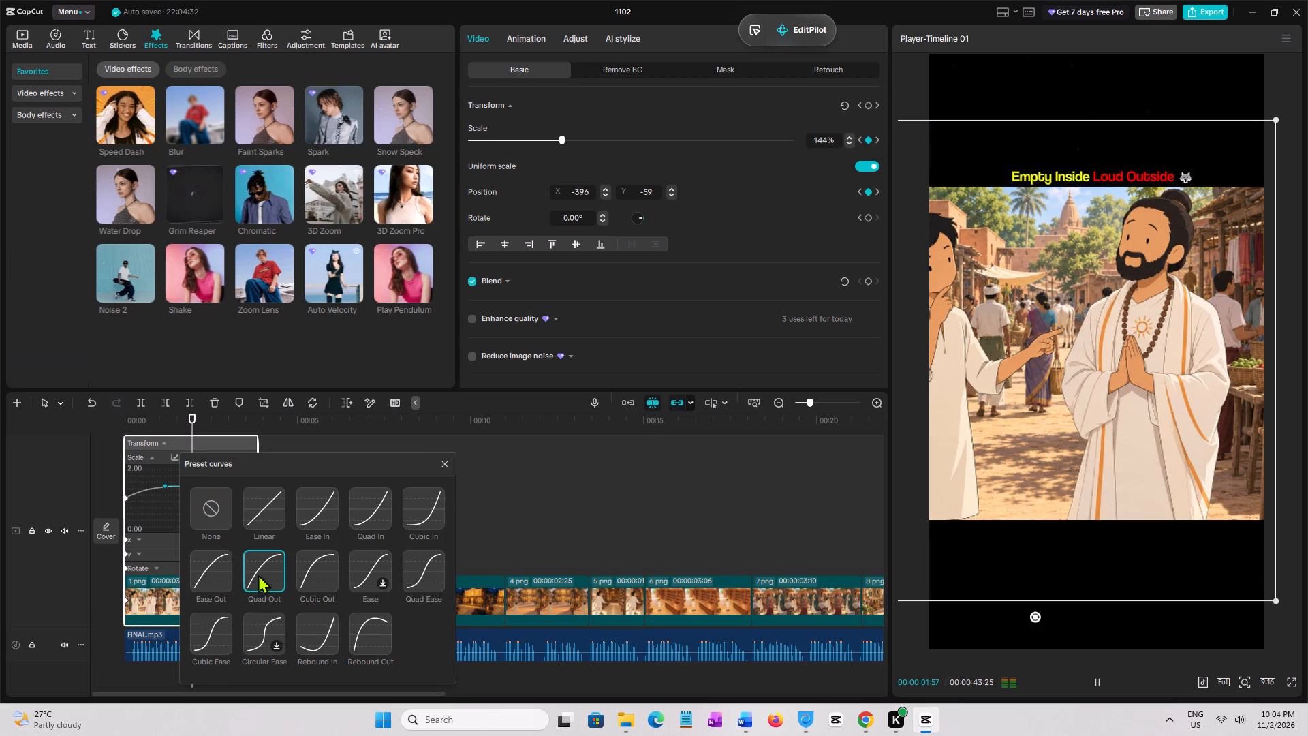
pyautogui.click(442, 470)
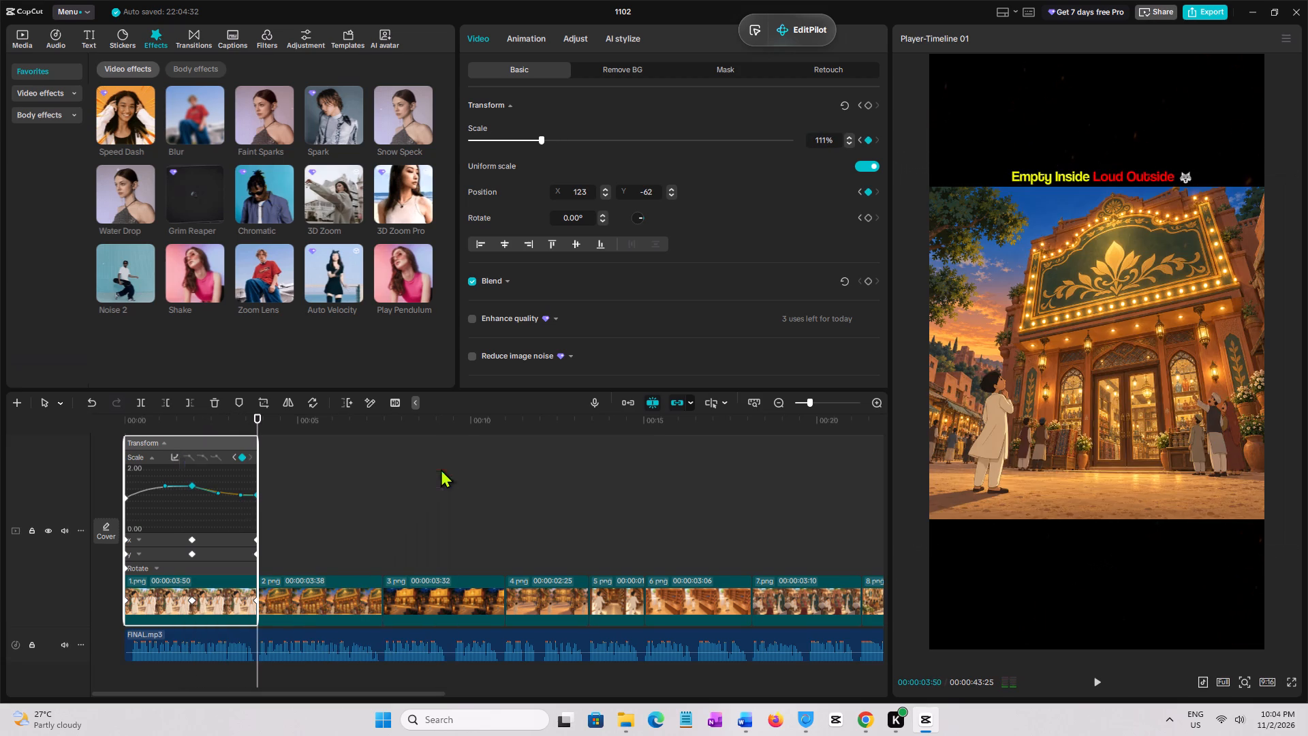
# Hide the variable speed animation graph of the 1.png clip.
pyautogui.click(140, 495)
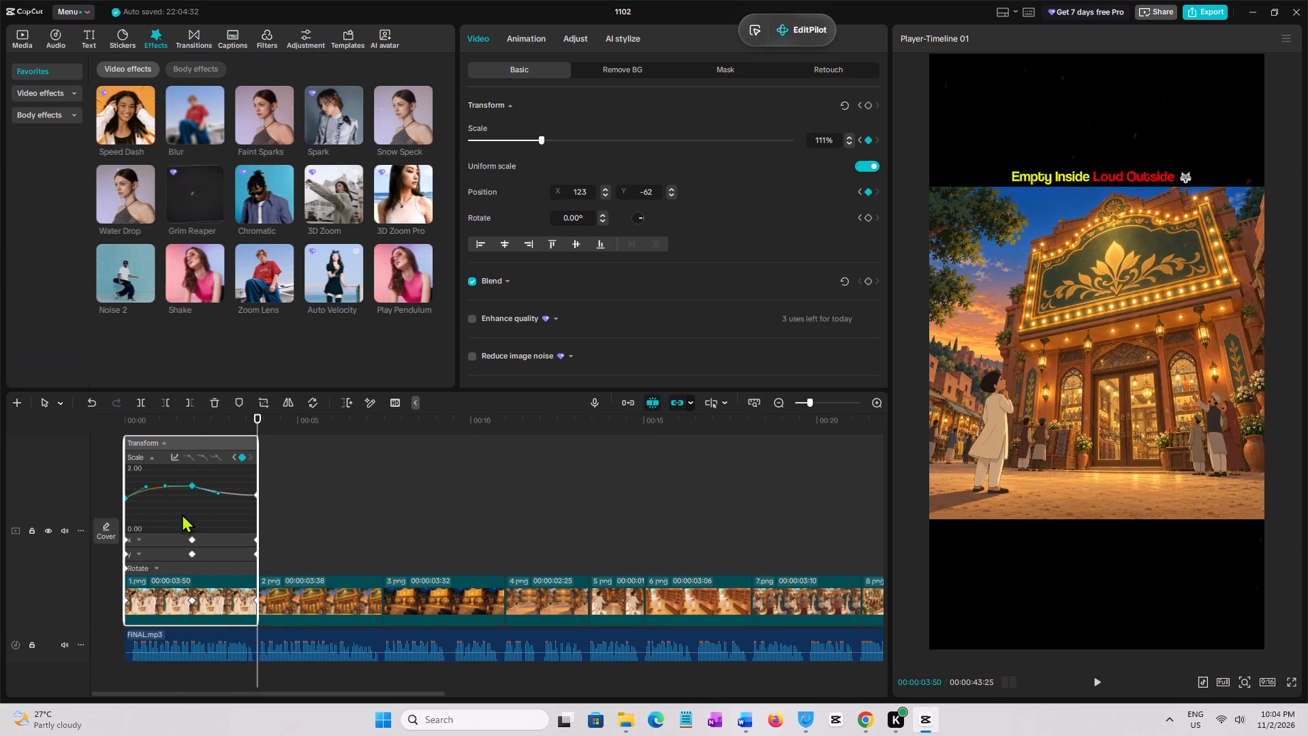
pyautogui.rightClick(183, 516)
pyautogui.click(254, 621)
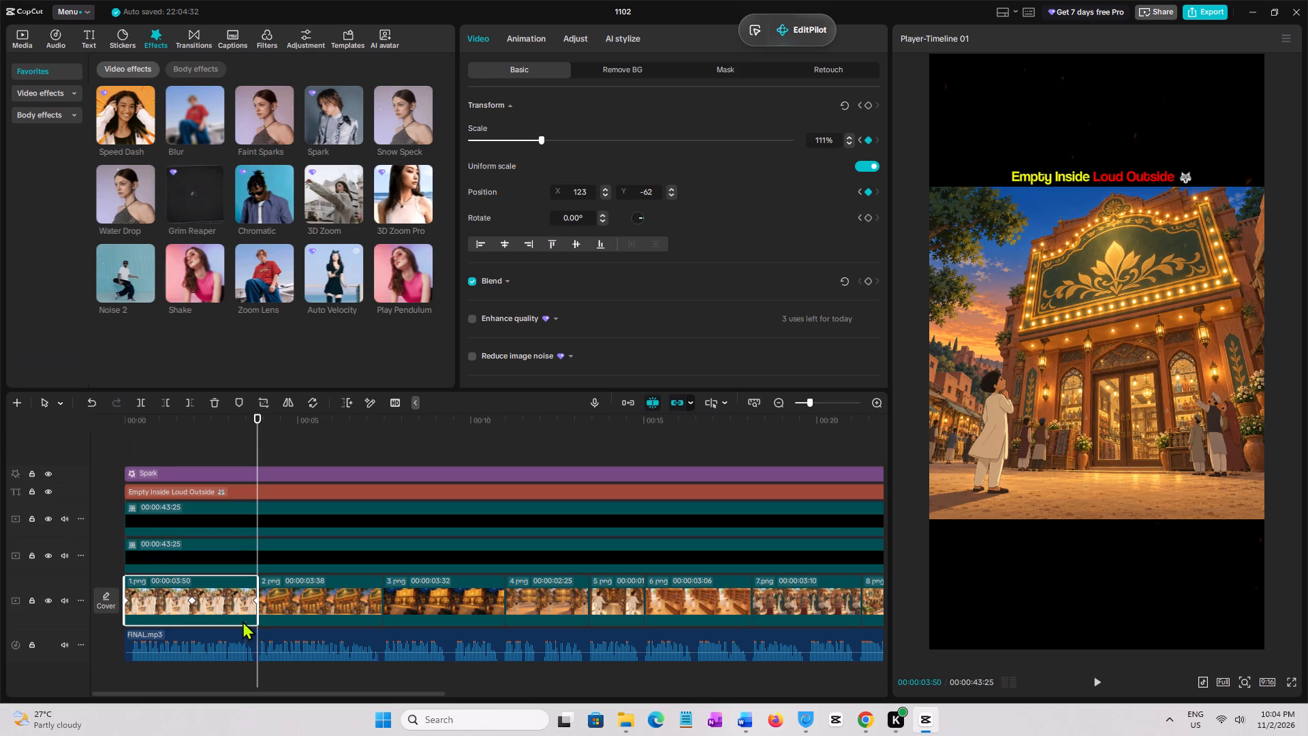
# Play the video from the start to review the smoothed motion of 1.png and its change into 2.png.
pyautogui.click(152, 455)
pyautogui.moveTo(152, 455); pyautogui.dragTo(53, 450)
pyautogui.press('space')
pyautogui.press('space')
pyautogui.click(179, 613)
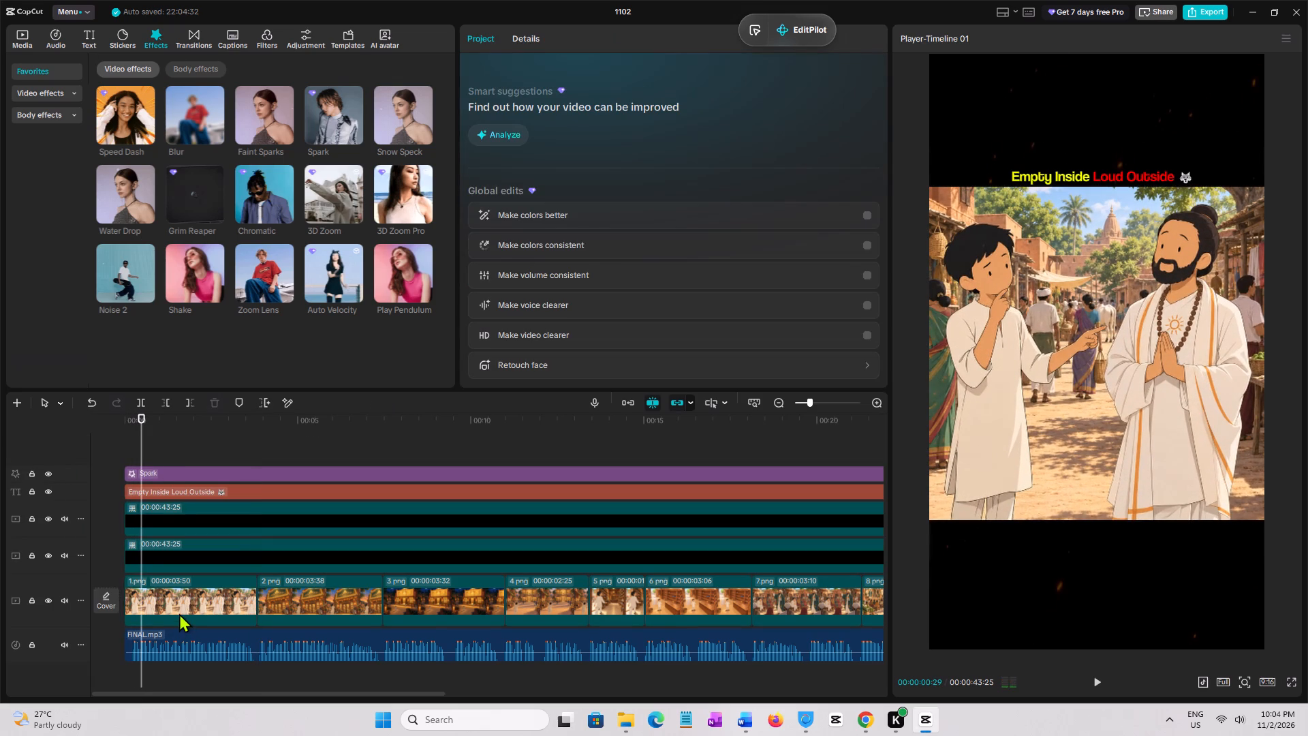
pyautogui.click(149, 446)
pyautogui.moveTo(149, 446); pyautogui.dragTo(74, 450)
pyautogui.press('space')
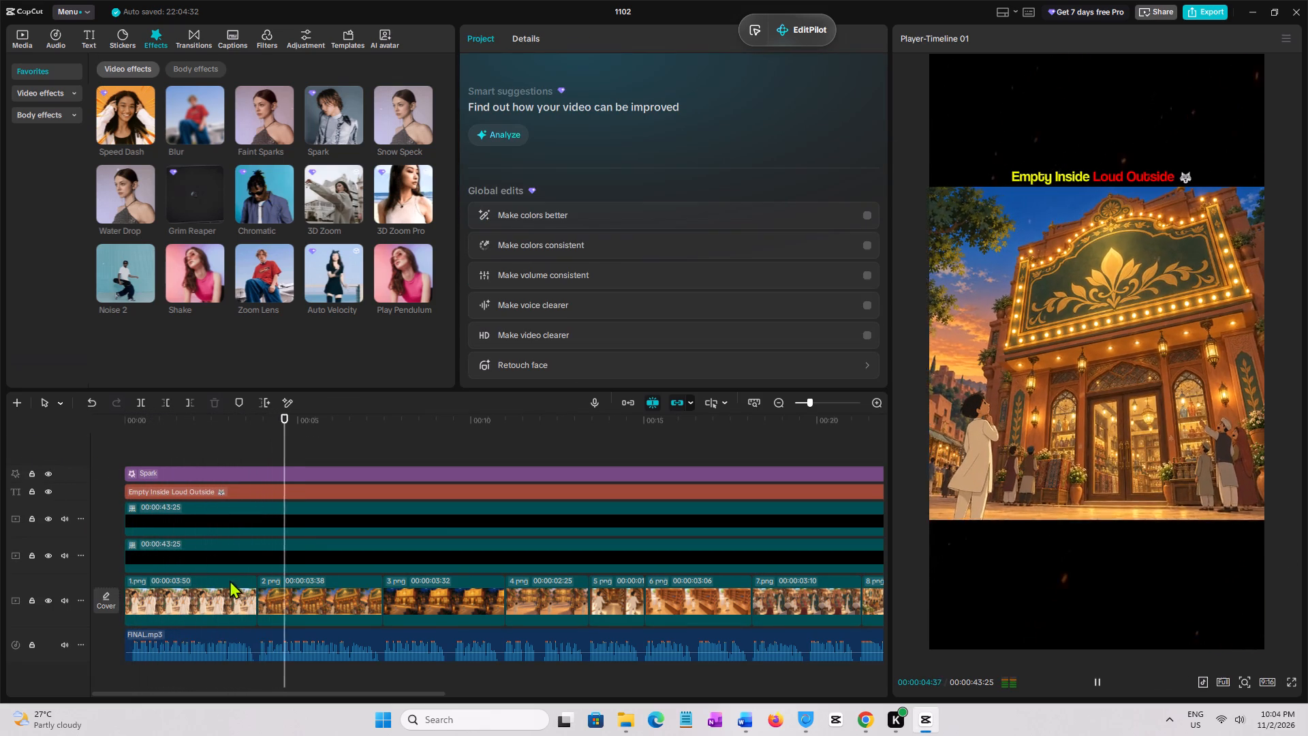
pyautogui.press('space')
# Show 2.png's variable speed animation graph and apply the Cubic Out preset to its first scale segment, after trying Quad Out.
pyautogui.click(315, 596)
pyautogui.rightClick(298, 589)
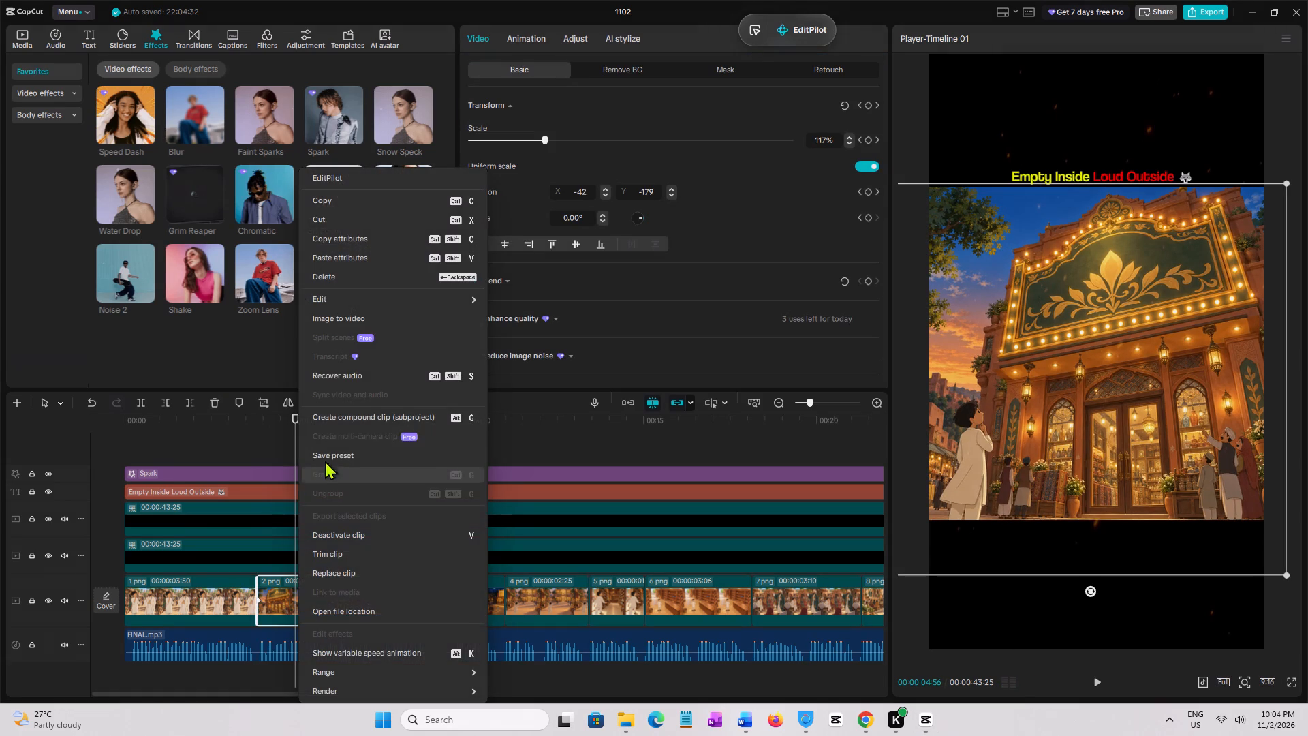
pyautogui.click(382, 660)
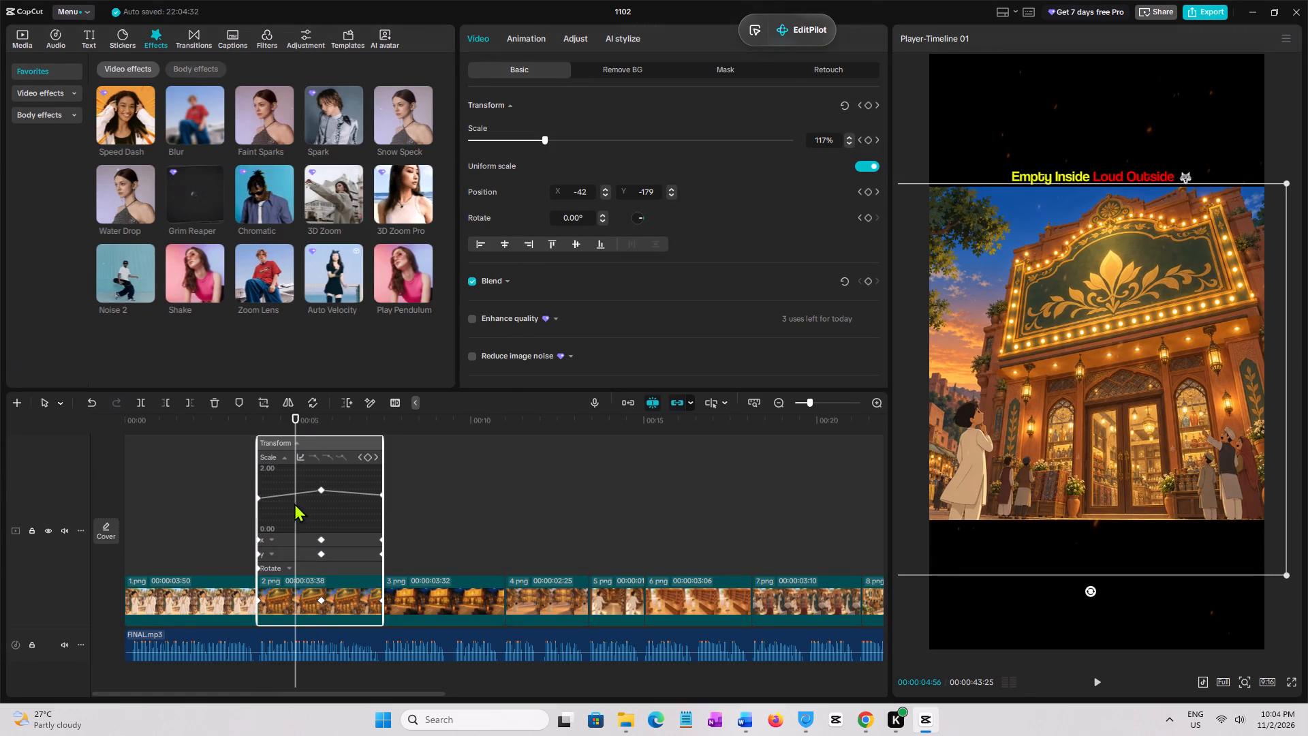
pyautogui.click(288, 495)
pyautogui.click(302, 460)
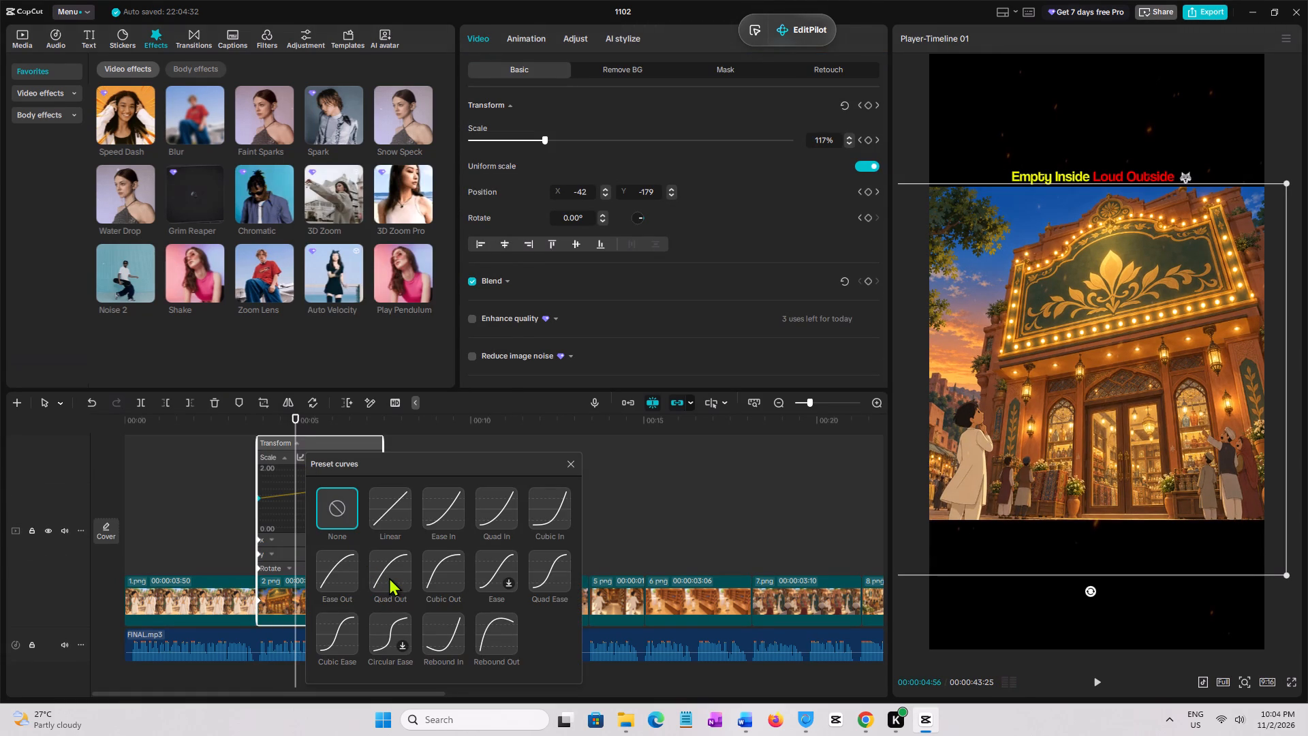
pyautogui.click(389, 577)
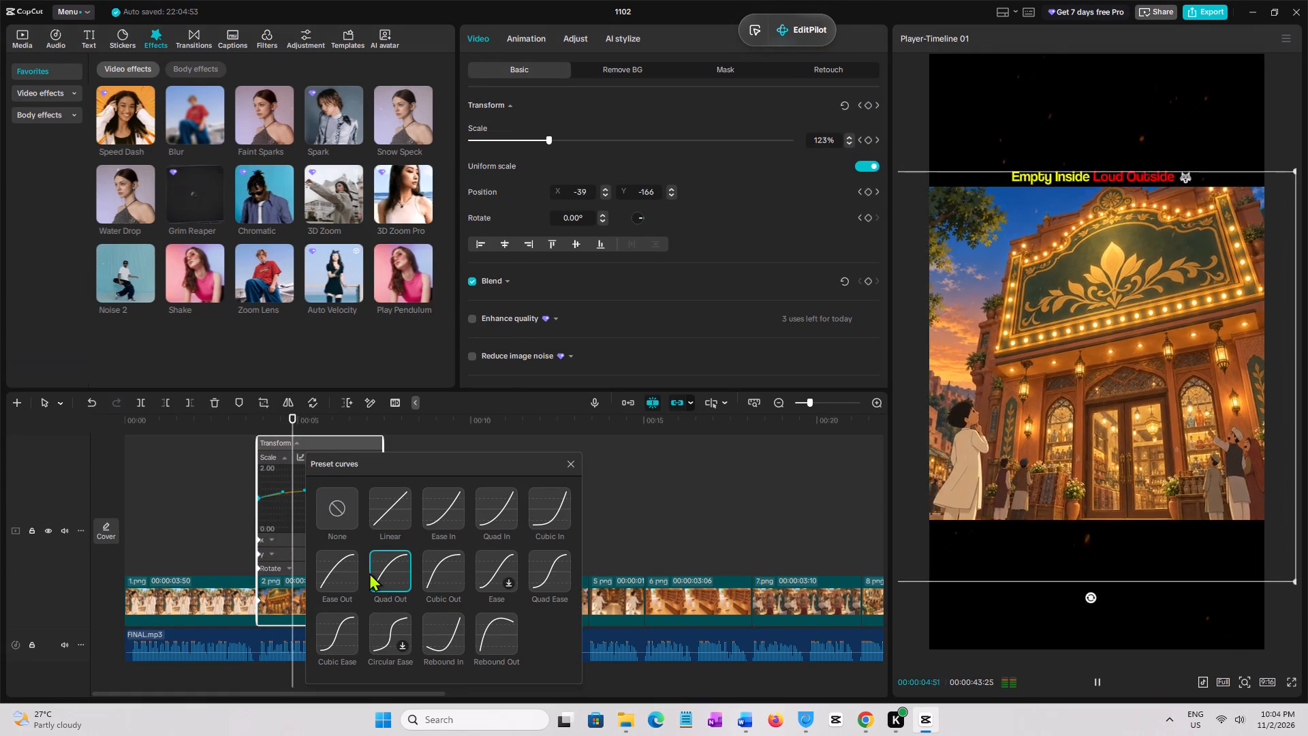
pyautogui.click(443, 578)
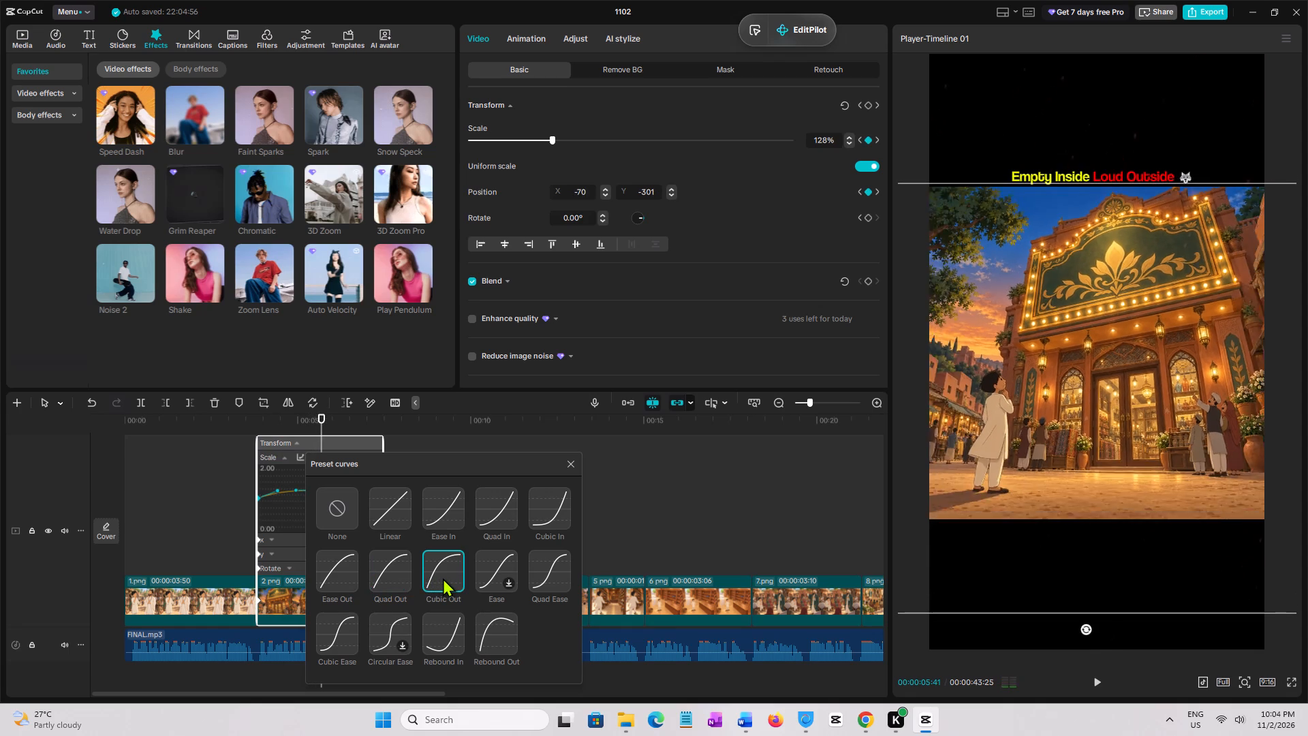
pyautogui.click(281, 510)
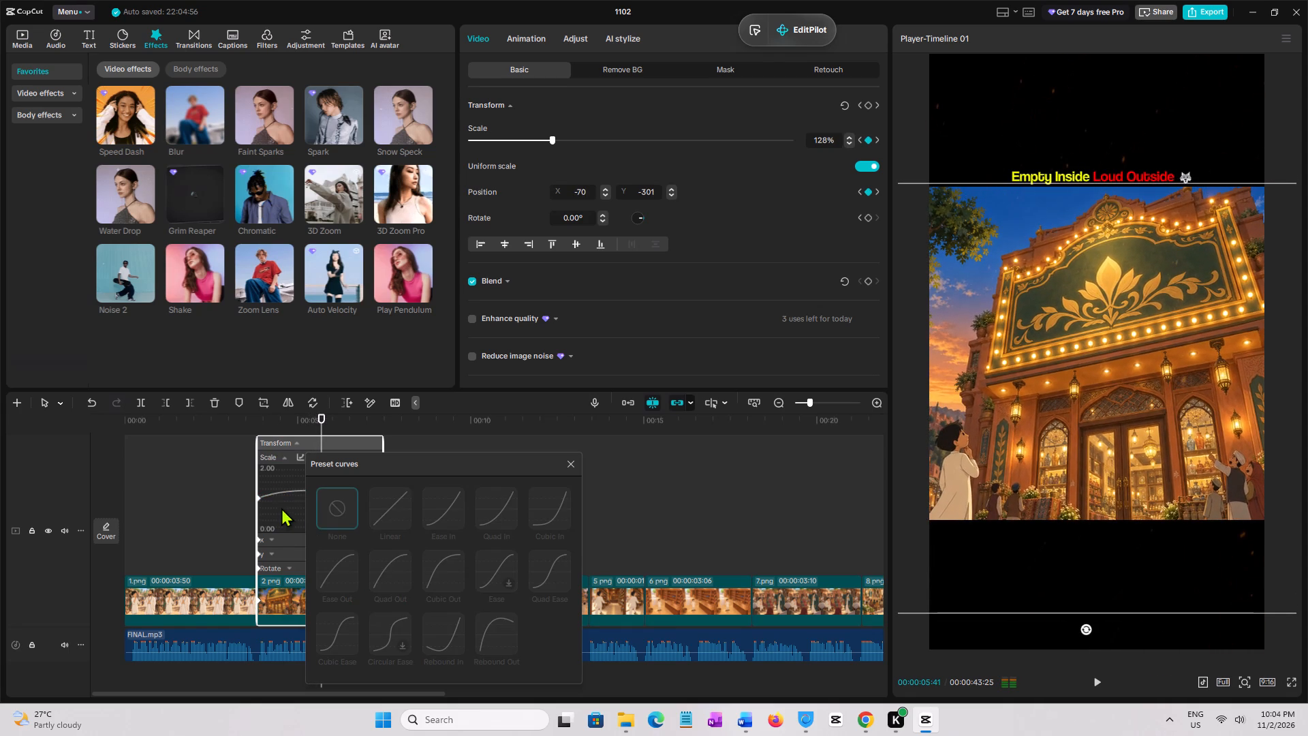
pyautogui.click(296, 504)
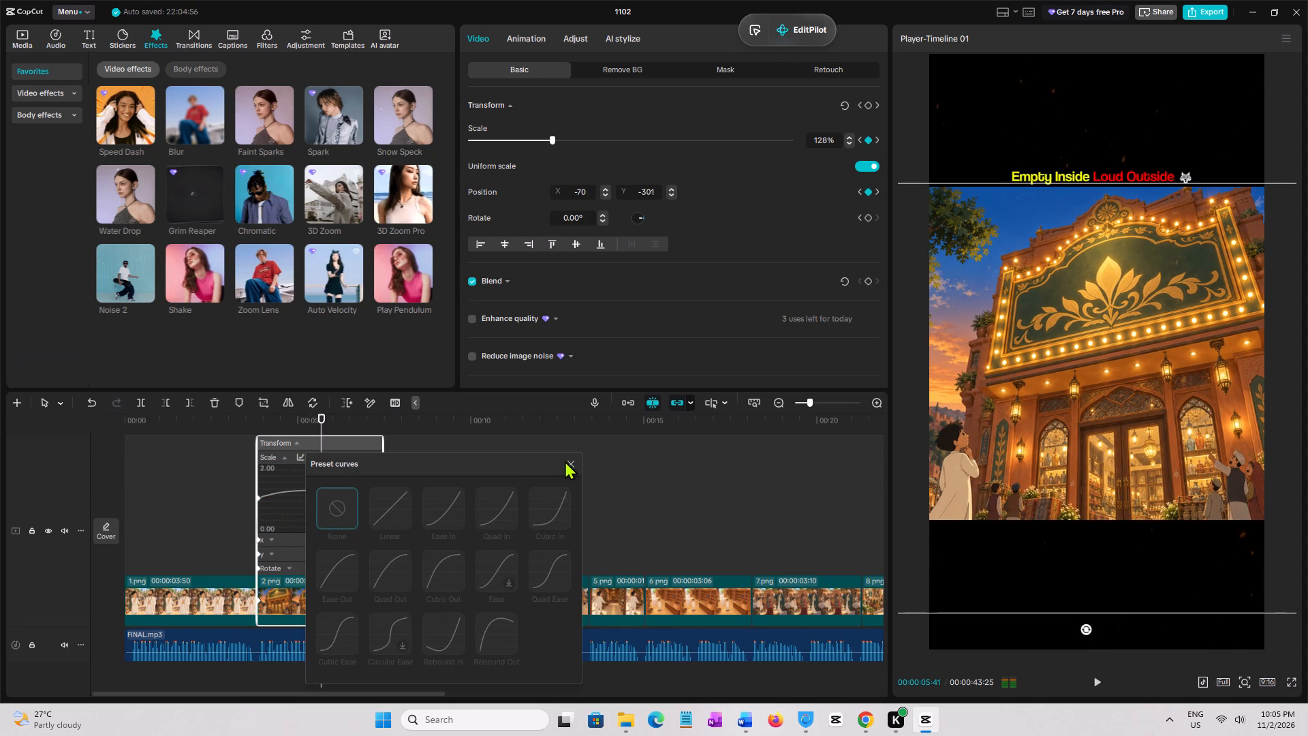
pyautogui.click(566, 461)
pyautogui.click(280, 487)
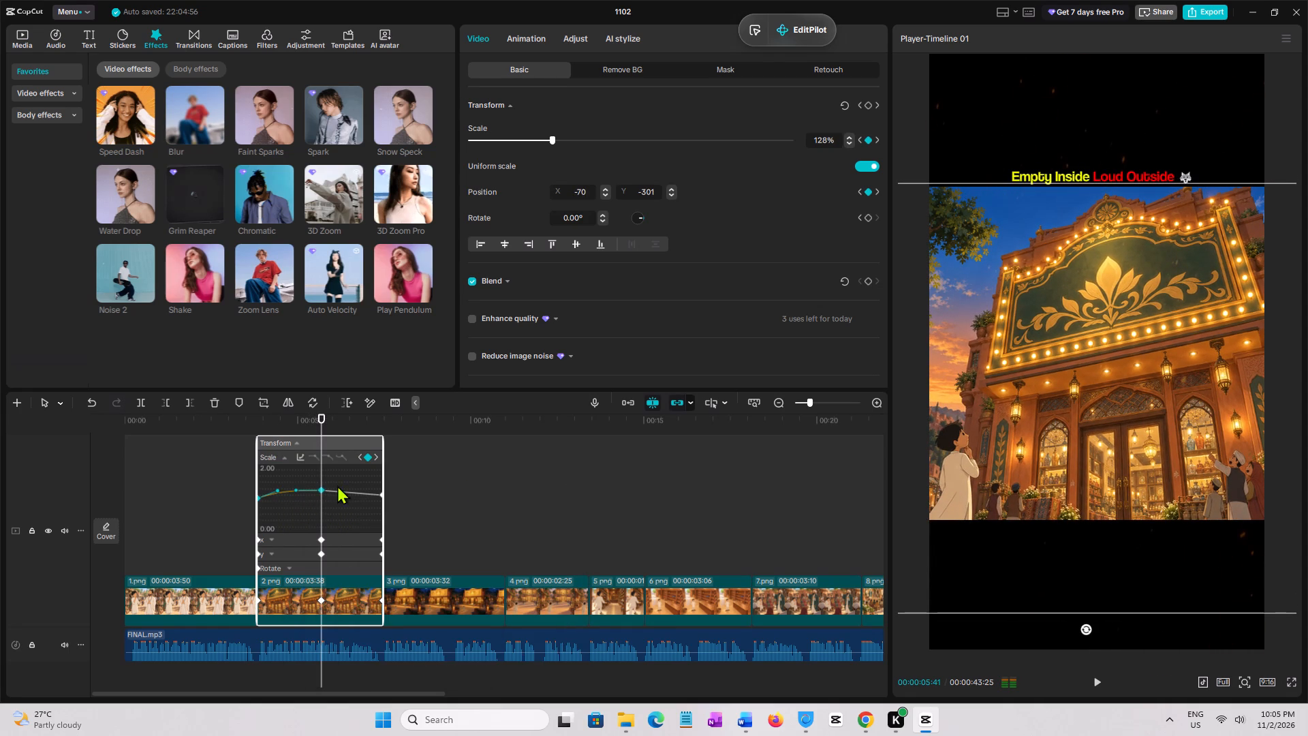
# Apply the Ease In preset curve to the second segment of 2.png's scale graph and hide the graph.
pyautogui.click(348, 496)
pyautogui.click(300, 457)
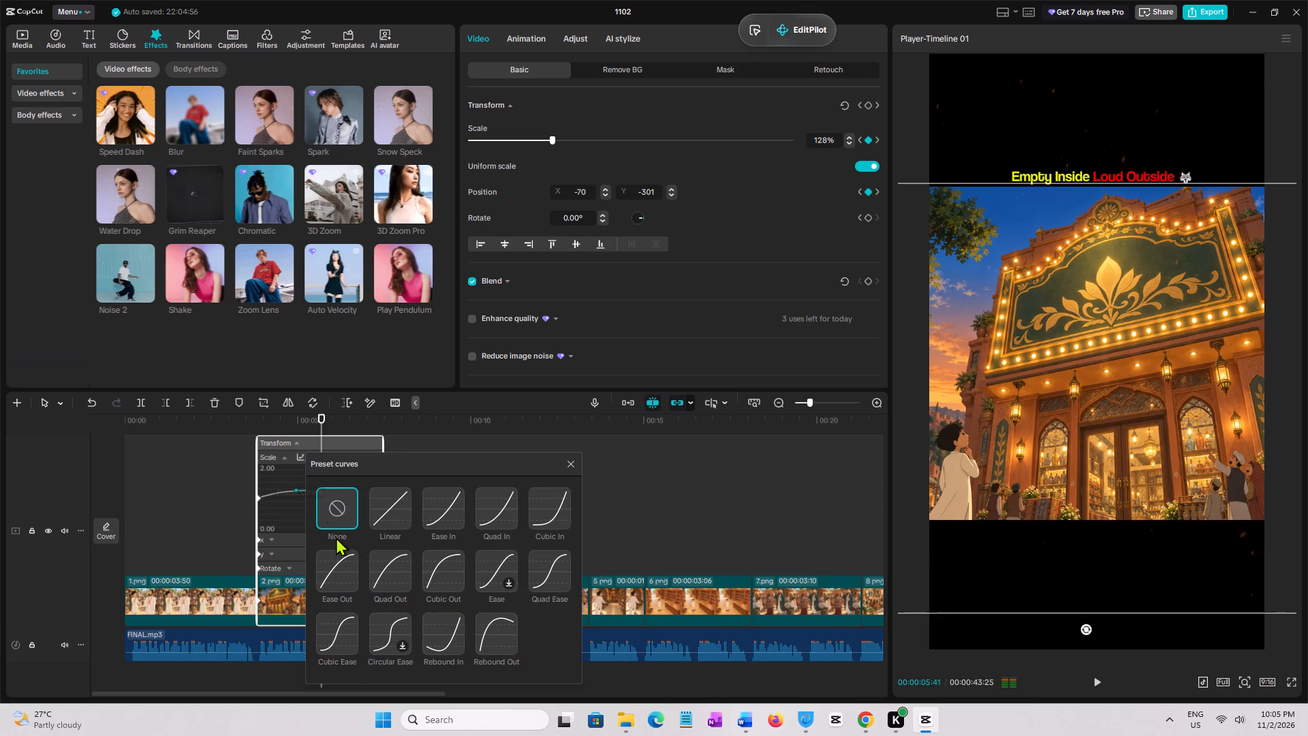
pyautogui.click(433, 513)
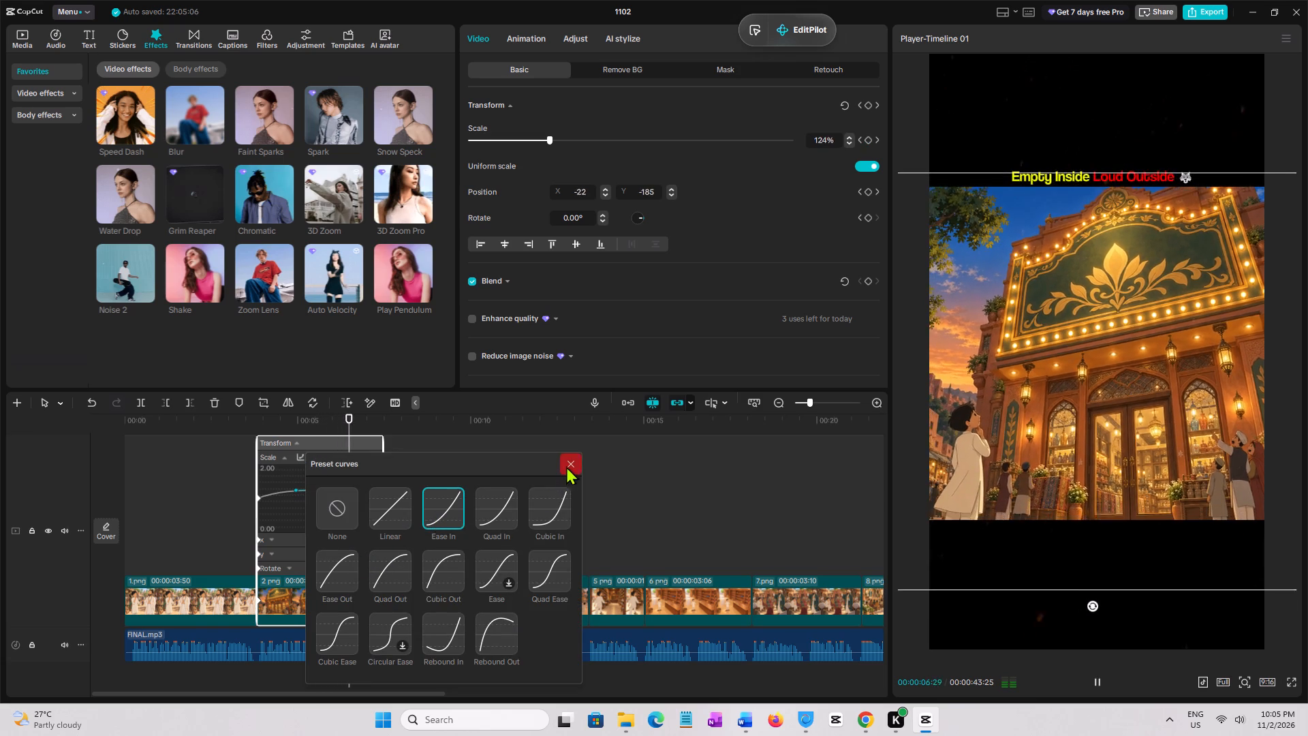
pyautogui.click(567, 464)
pyautogui.rightClick(322, 501)
pyautogui.click(384, 608)
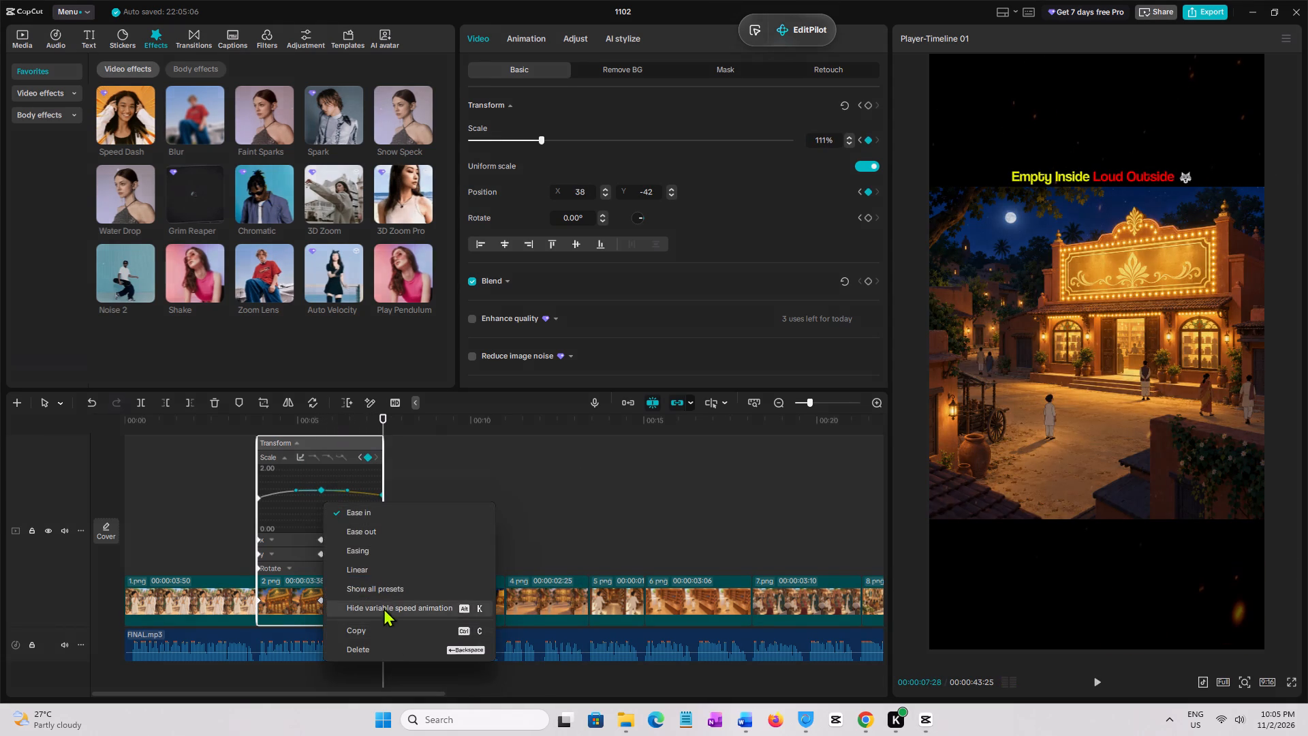
# Play back from just before 2.png into 3.png to check the smoothed motion.
pyautogui.click(267, 459)
pyautogui.click(262, 453)
pyautogui.click(249, 450)
pyautogui.press('space')
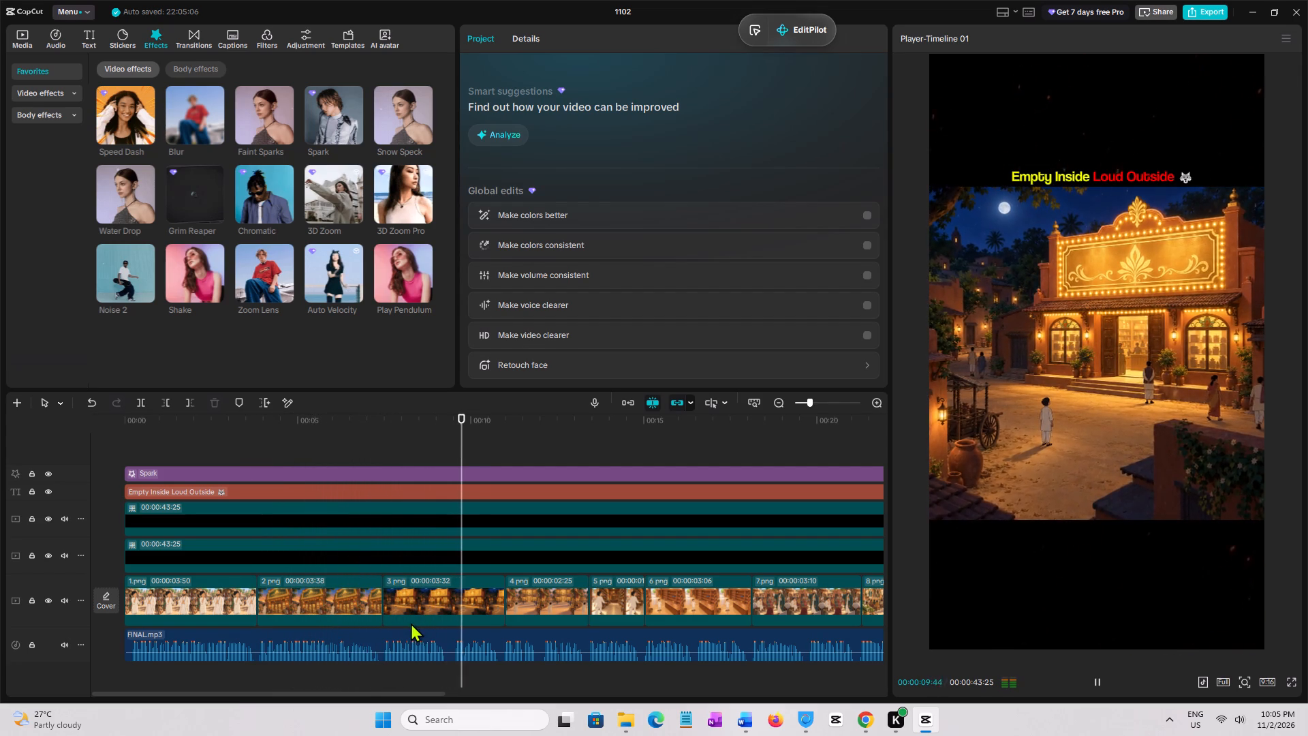
pyautogui.press('space')
# Apply the Ease Out preset curve to 3.png's scale graph, after trying Ease In, Quad In and Cubic In, and hide the graph.
pyautogui.click(425, 604)
pyautogui.rightClick(425, 604)
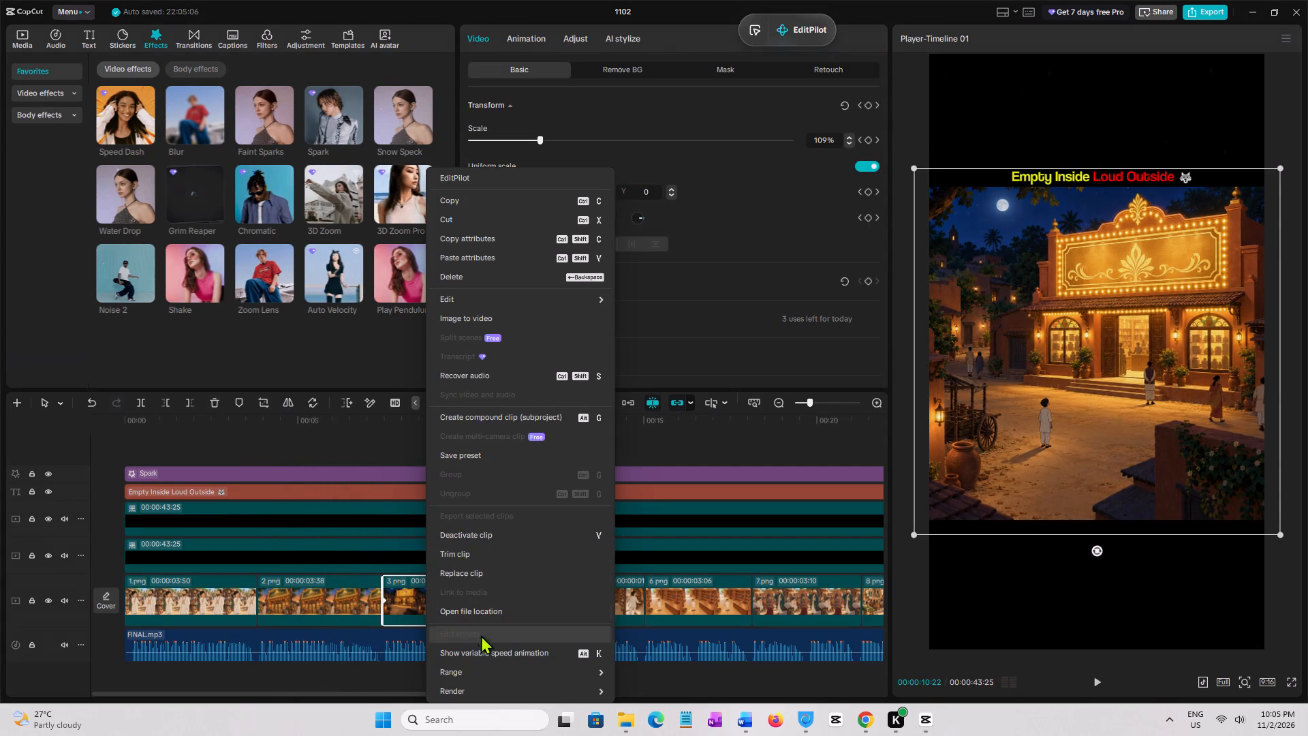
pyautogui.click(499, 656)
pyautogui.click(412, 499)
pyautogui.click(420, 459)
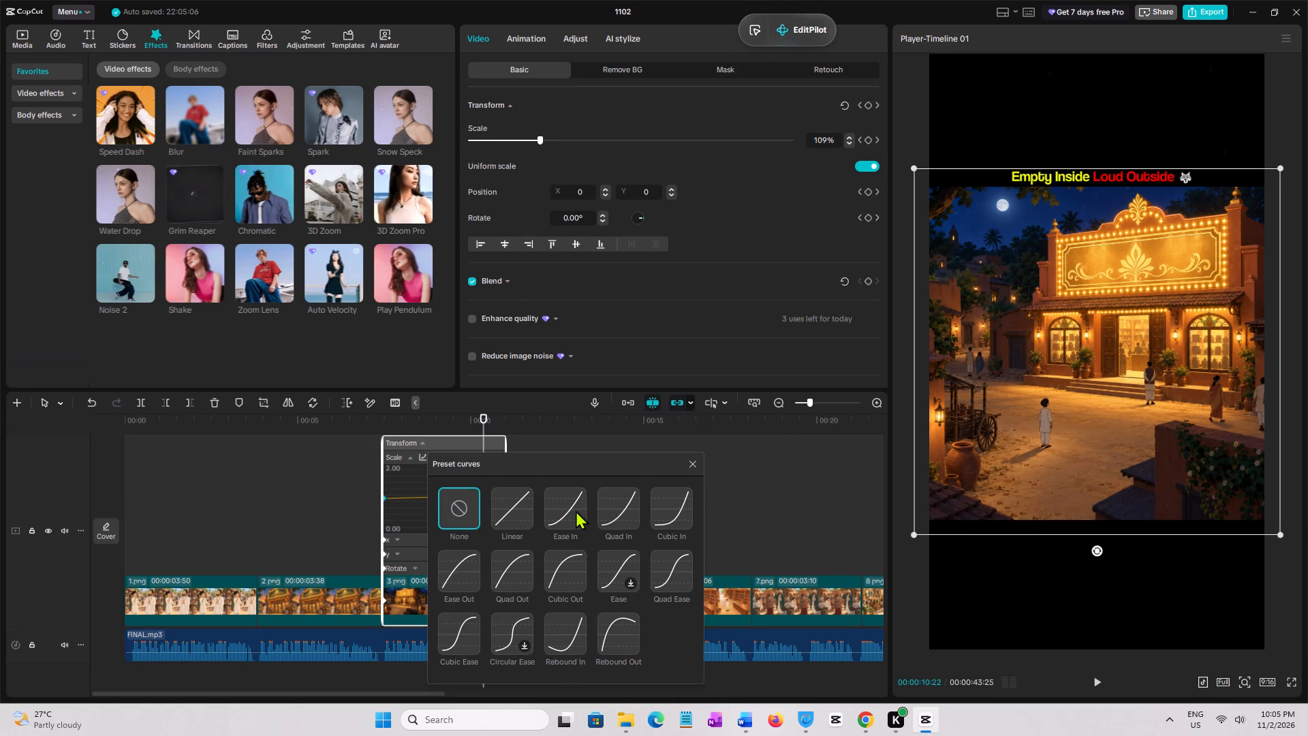
pyautogui.click(563, 515)
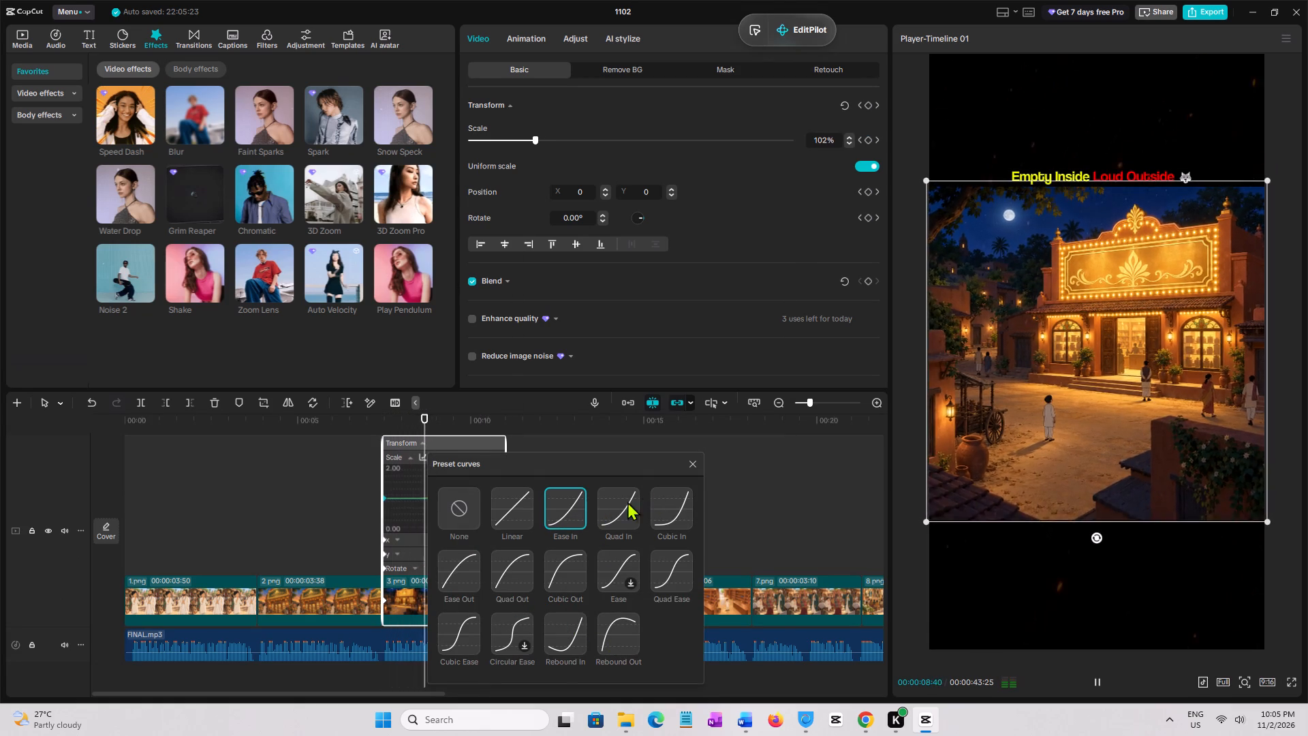
pyautogui.click(621, 504)
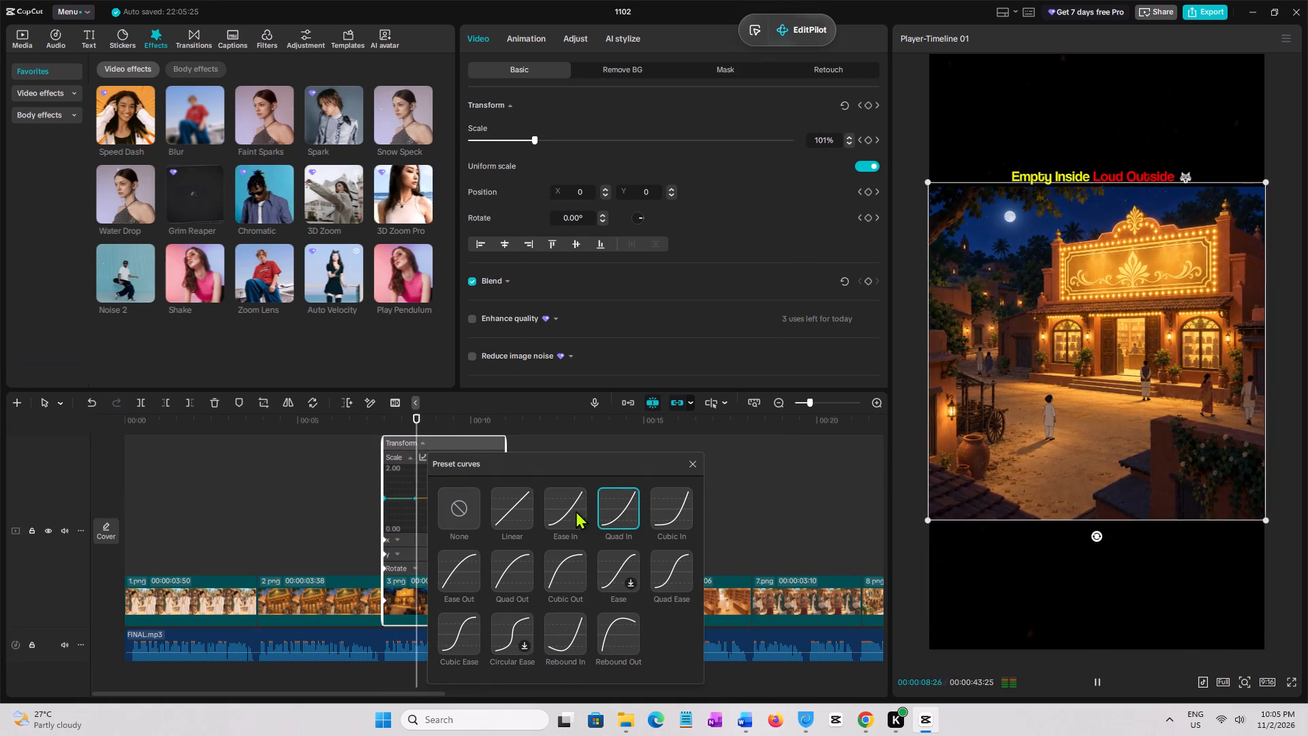
pyautogui.click(663, 503)
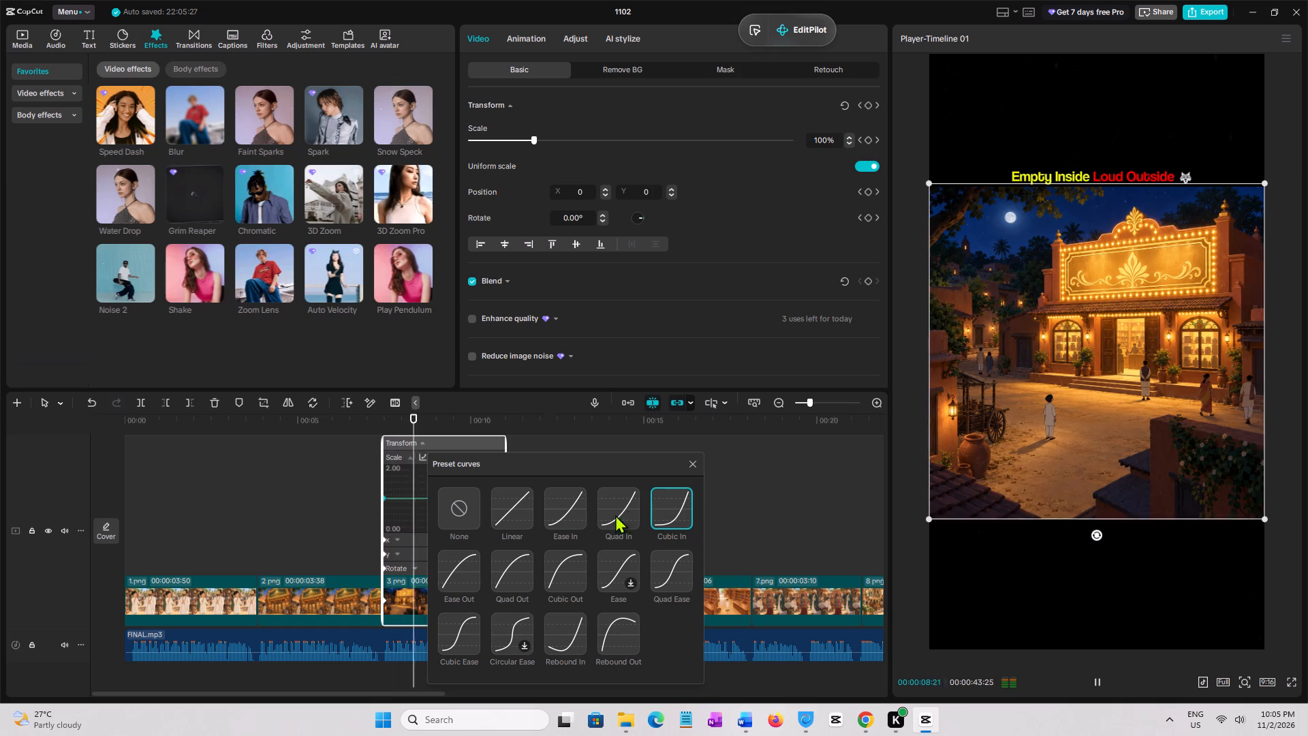
pyautogui.click(464, 568)
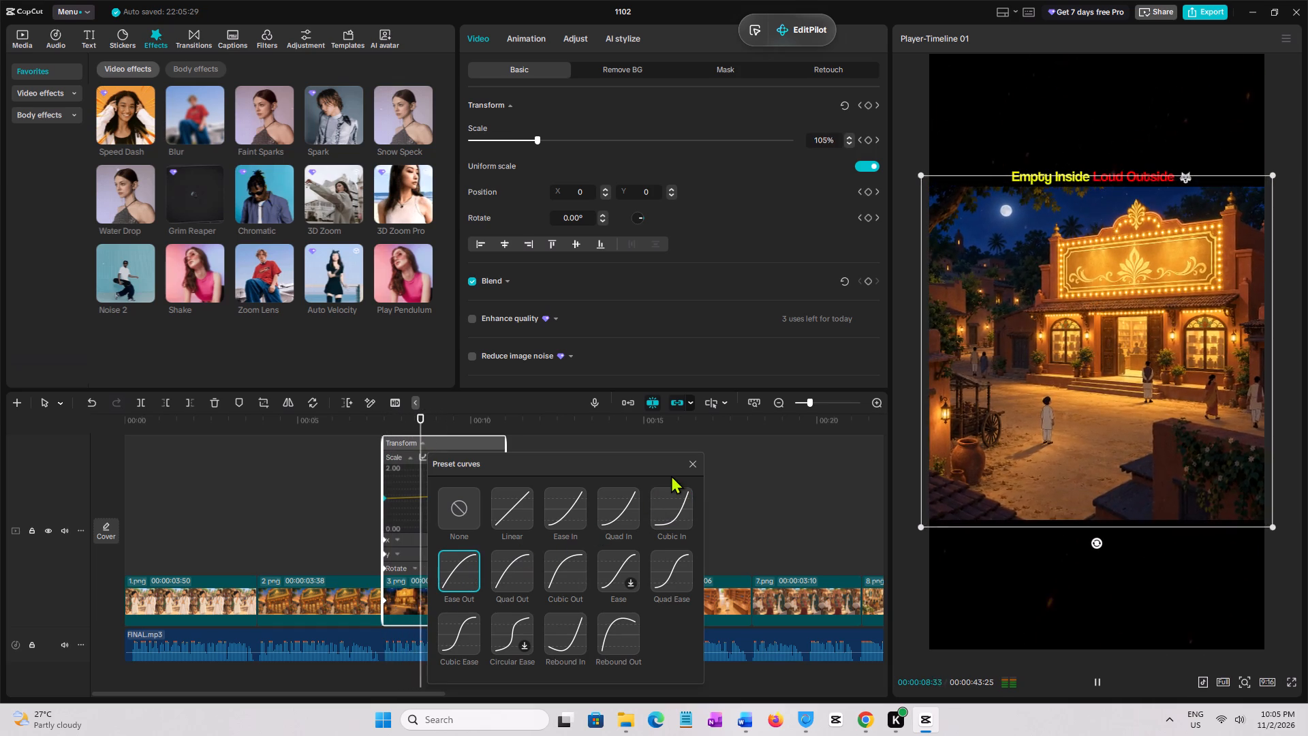
pyautogui.click(693, 461)
pyautogui.click(435, 527)
pyautogui.rightClick(435, 526)
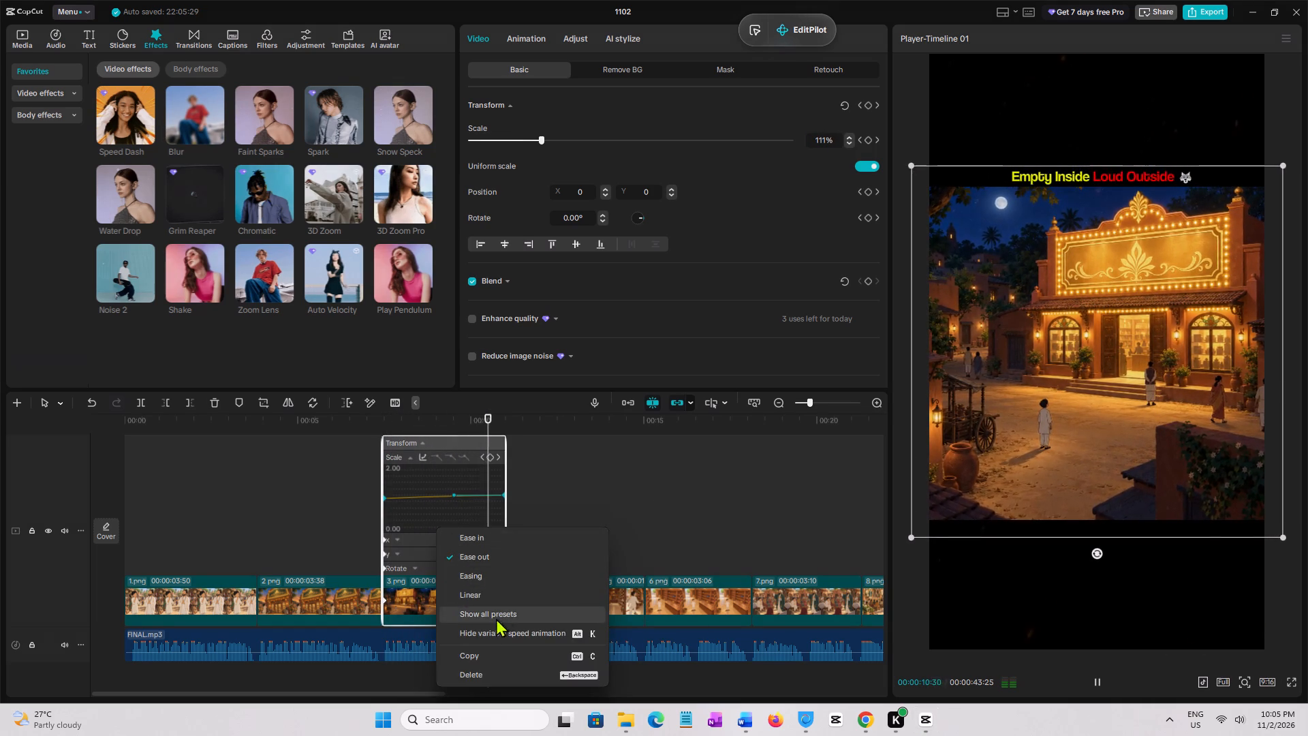
pyautogui.click(490, 628)
# Return to the start of the video and open the BACKGROUND MUSIC > INSTA BGG folder on drive E: in File Explorer.
pyautogui.click(380, 446)
pyautogui.moveTo(380, 446); pyautogui.dragTo(54, 440)
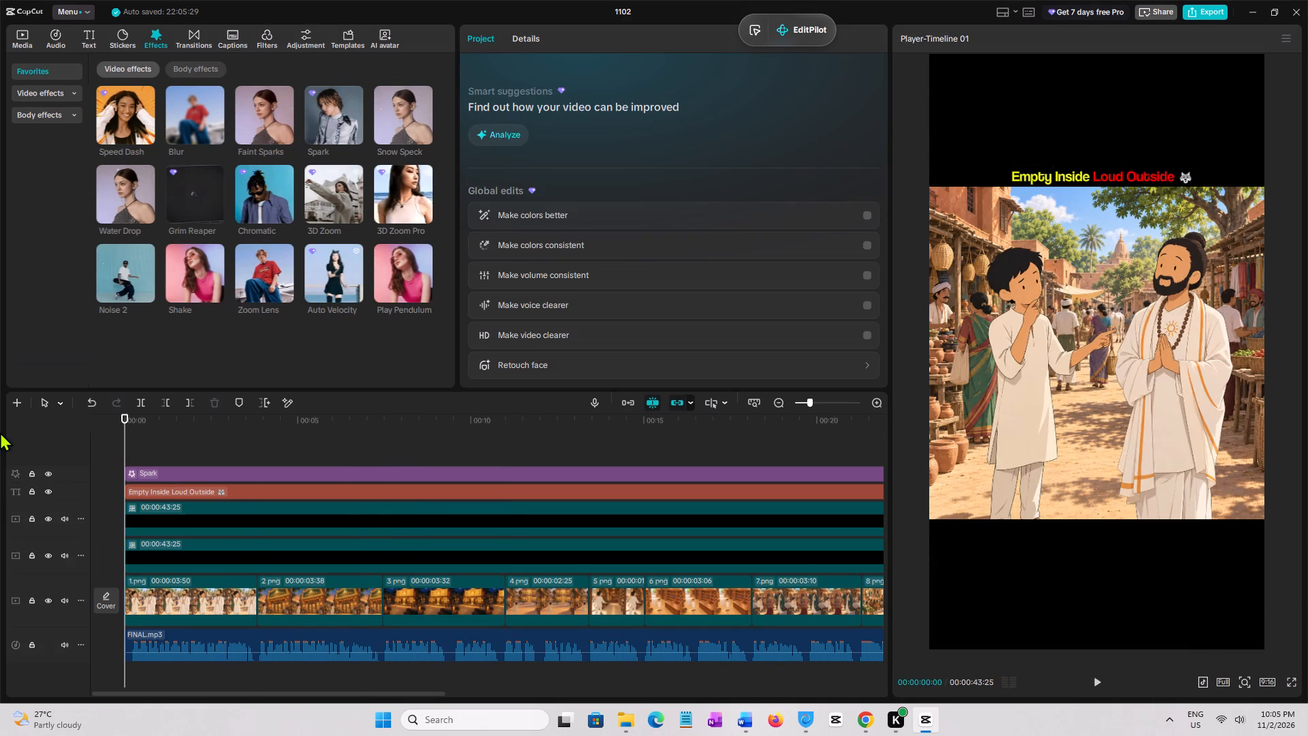
pyautogui.scroll(-3, 393, 529)
pyautogui.click(625, 724)
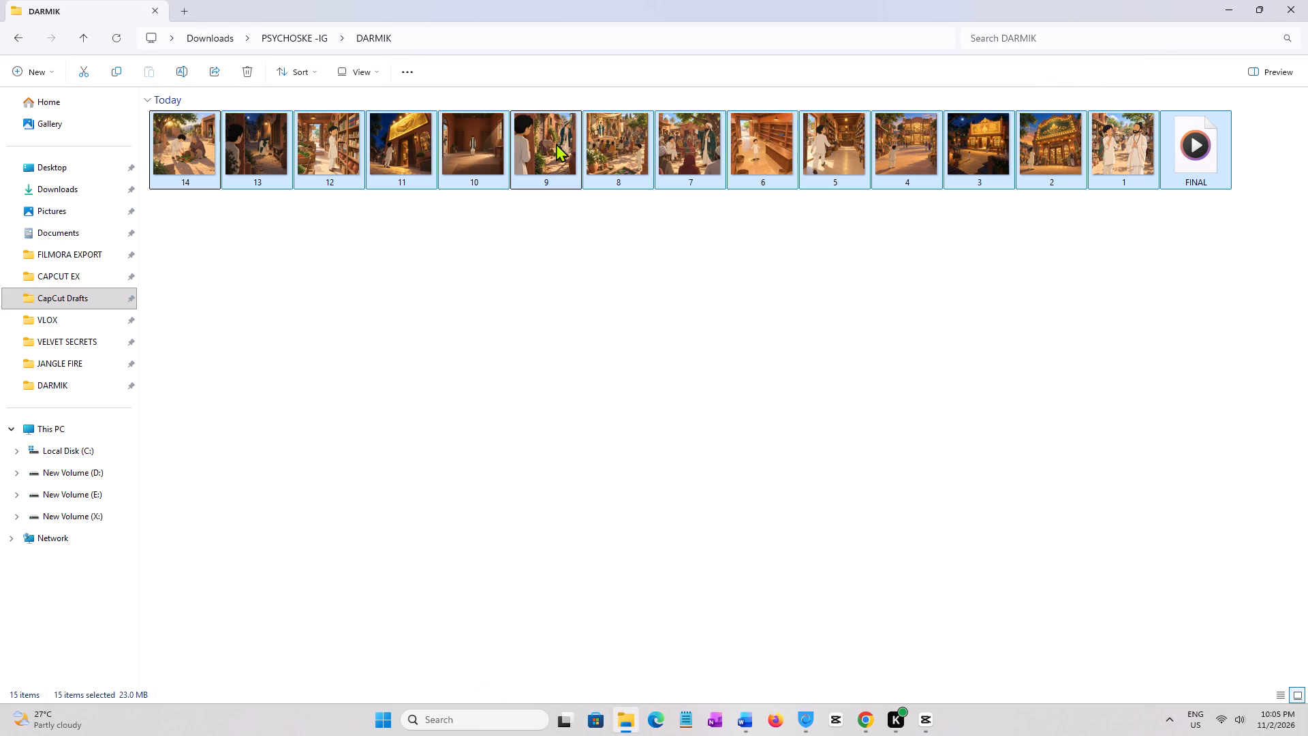
pyautogui.click(183, 11)
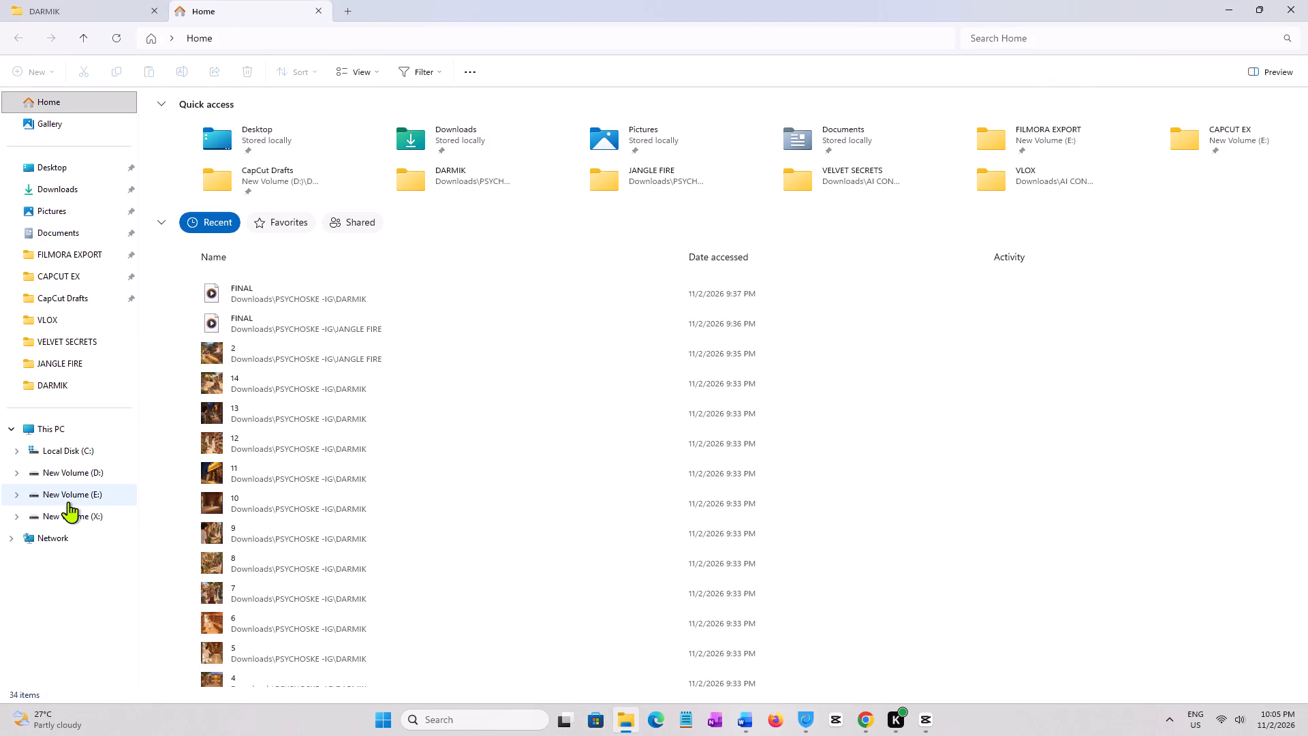
pyautogui.click(68, 502)
pyautogui.doubleClick(1145, 141)
pyautogui.doubleClick(535, 125)
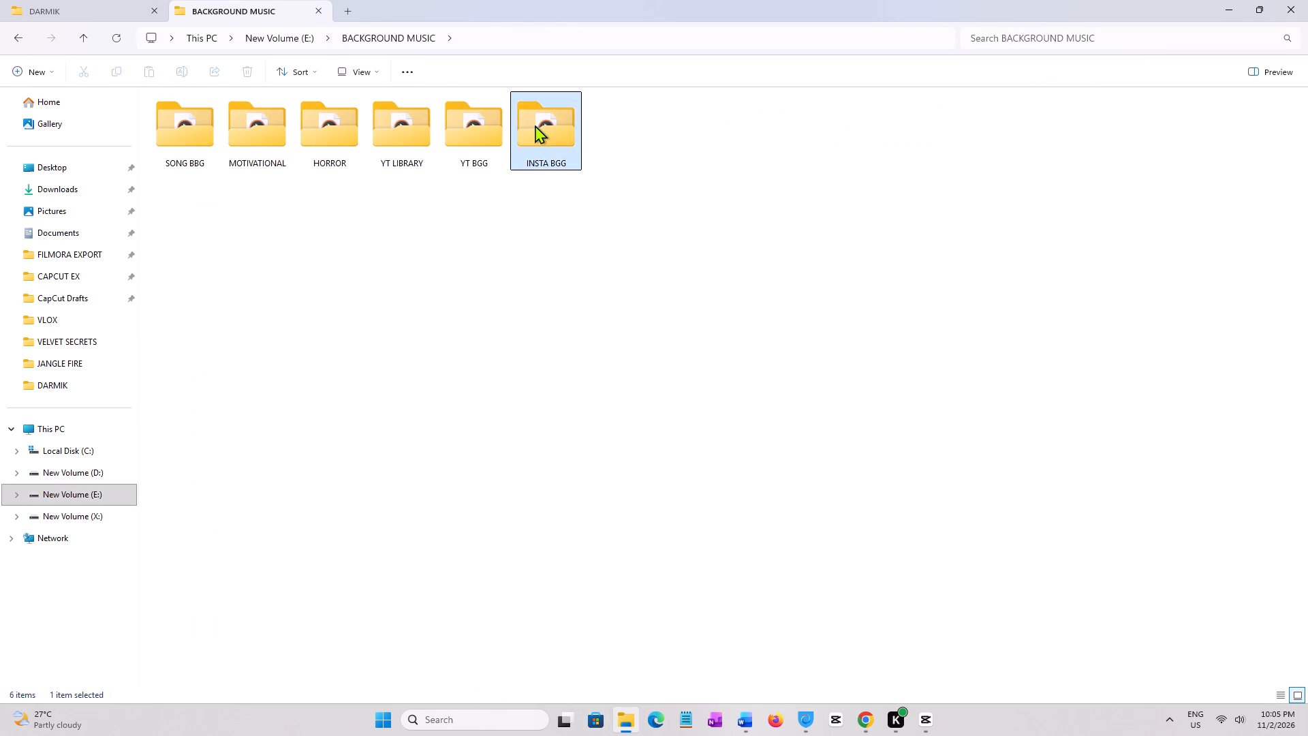
# Listen to the Le Monde and Sanson ki mala song music tracks in Media Player.
pyautogui.doubleClick(244, 217)
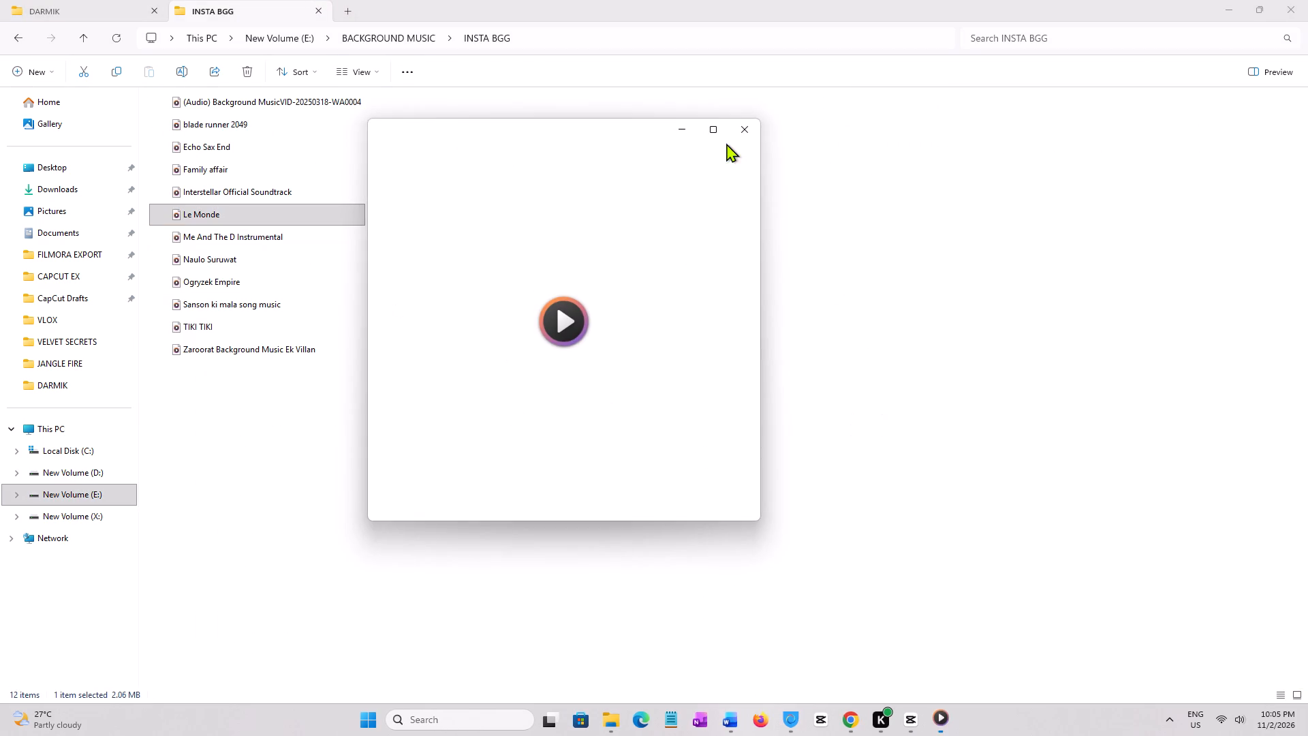
pyautogui.moveTo(562, 137); pyautogui.dragTo(783, 102)
pyautogui.click(715, 420)
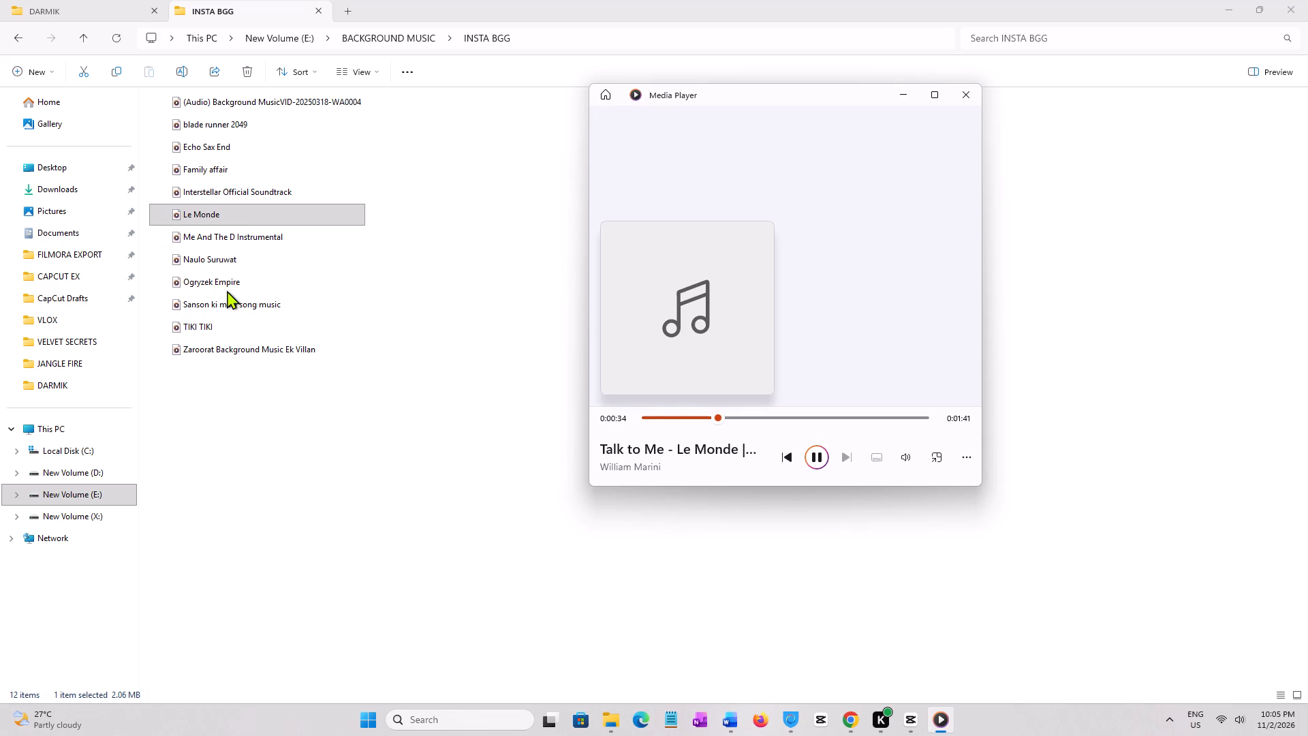
pyautogui.doubleClick(272, 309)
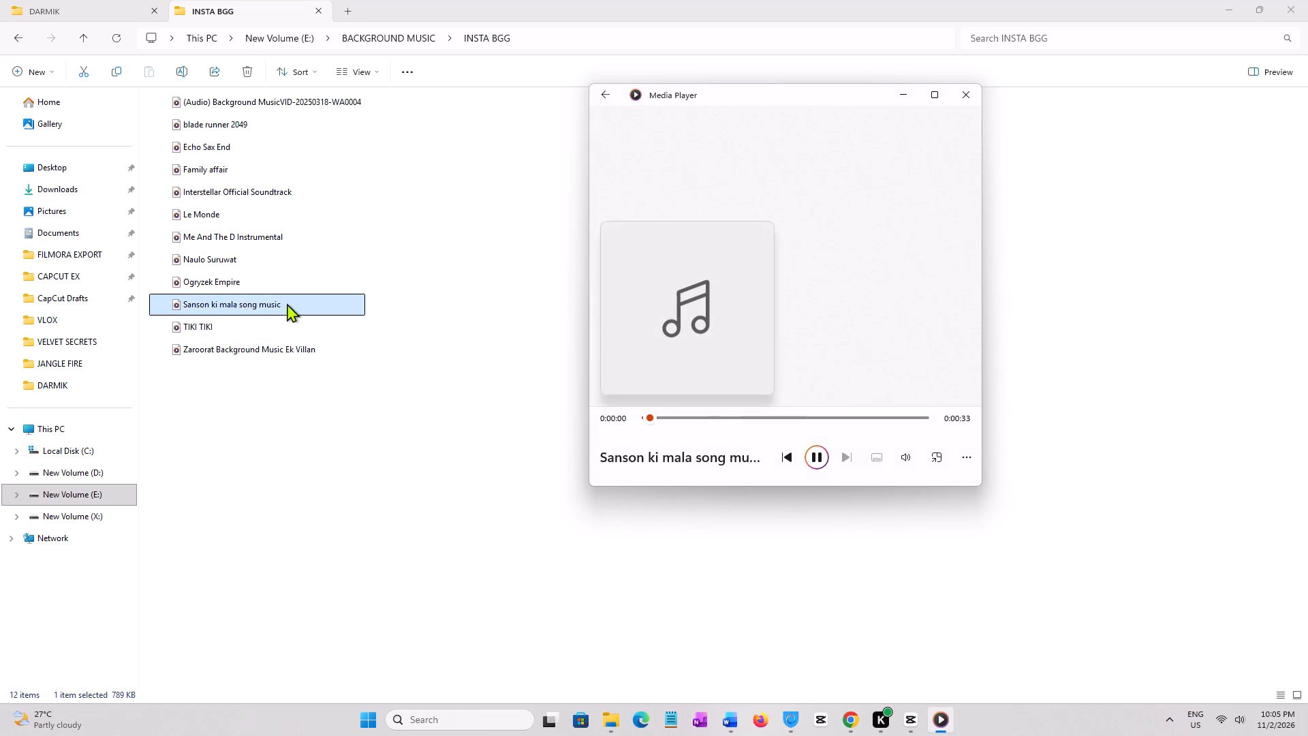
pyautogui.click(959, 98)
# Add Sanson ki mala song music to the CapCut timeline on a new audio track below FINAL.mp3, starting at 0.
pyautogui.click(1254, 12)
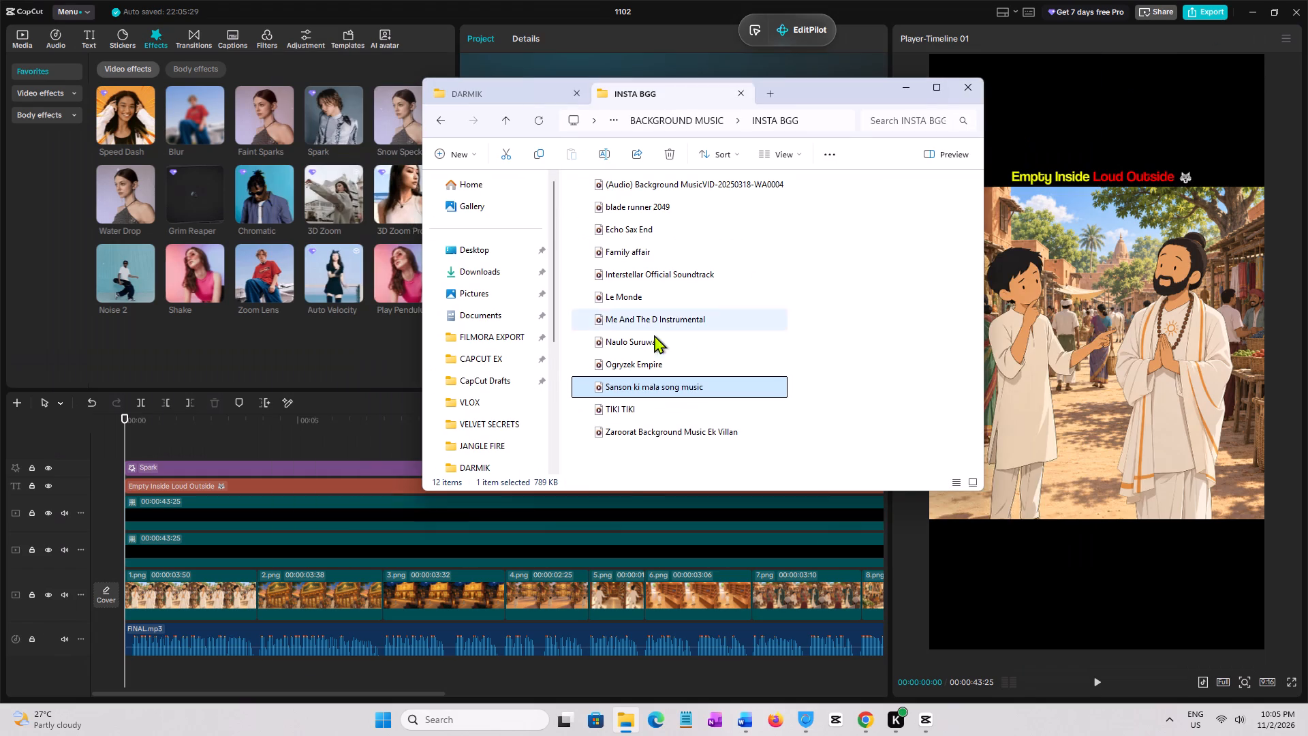
pyautogui.moveTo(638, 385); pyautogui.dragTo(159, 670)
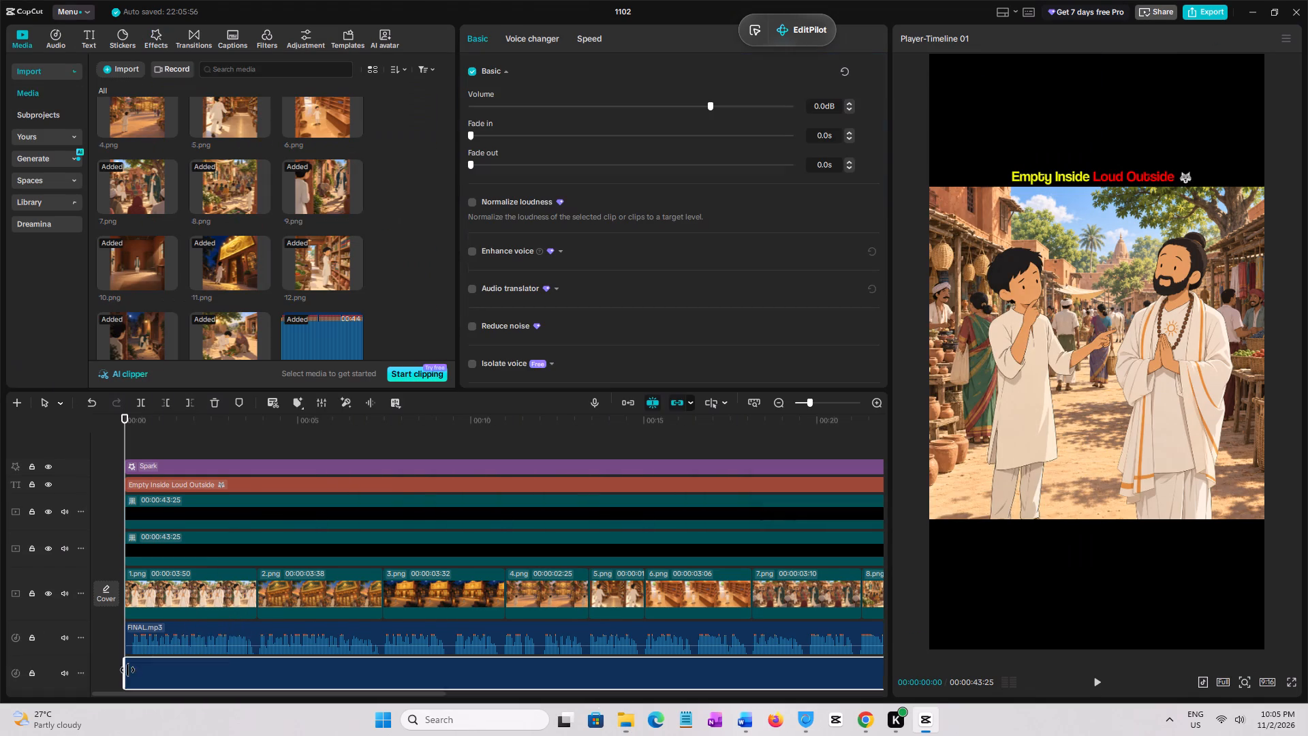
# Play the video and lower the Sanson ki mala song music clip's volume to about -14 dB.
pyautogui.press('space')
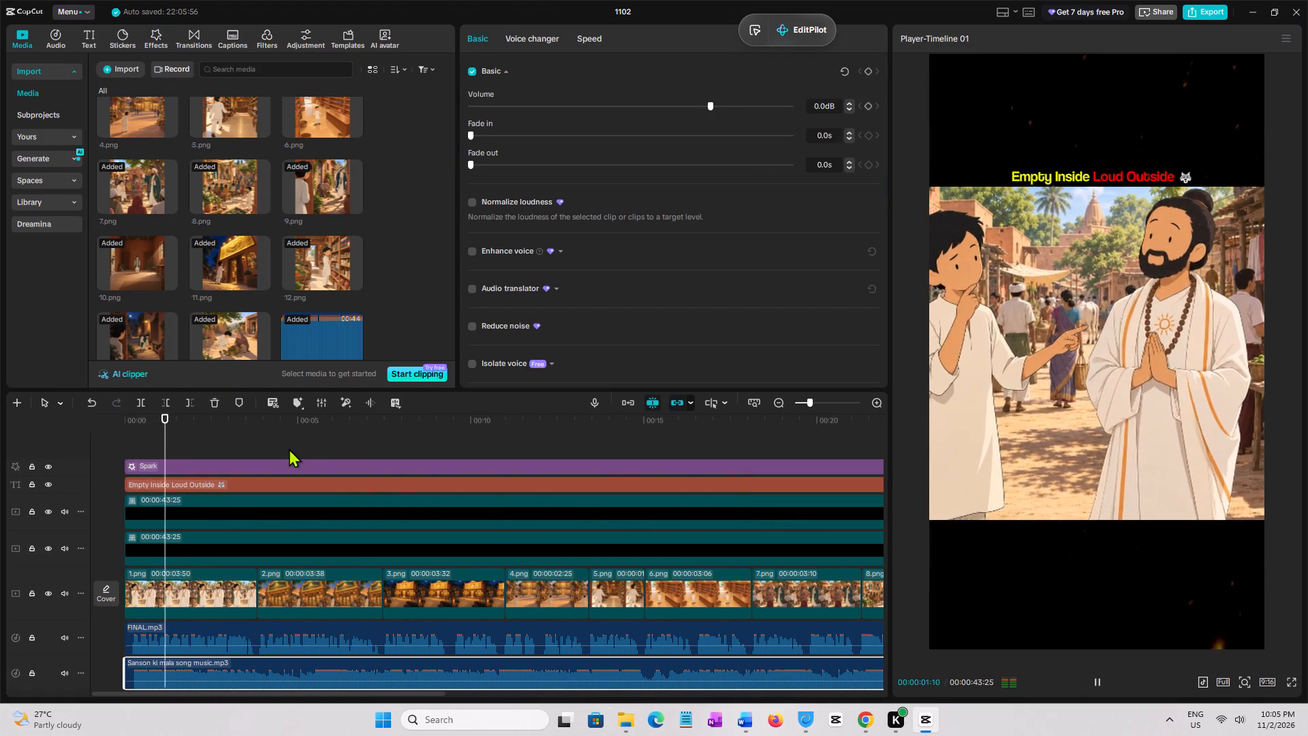
pyautogui.click(342, 675)
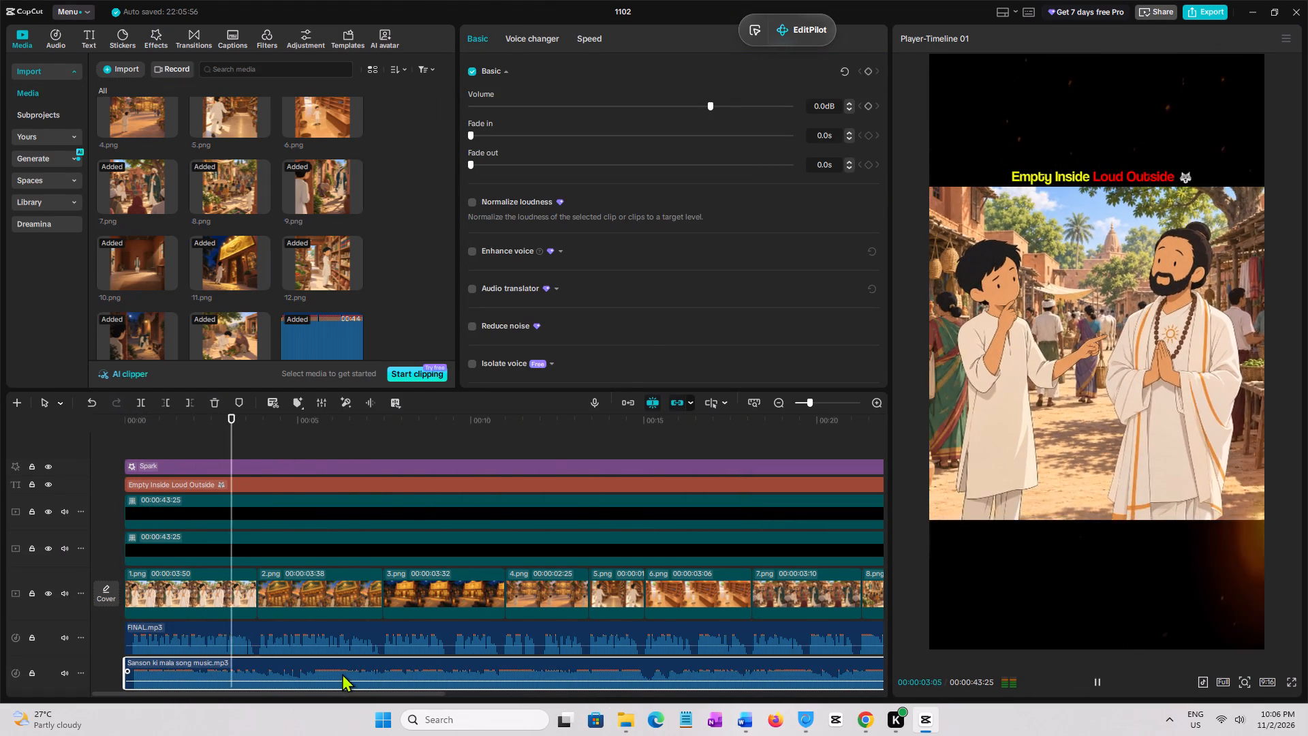
pyautogui.moveTo(696, 108); pyautogui.dragTo(649, 112)
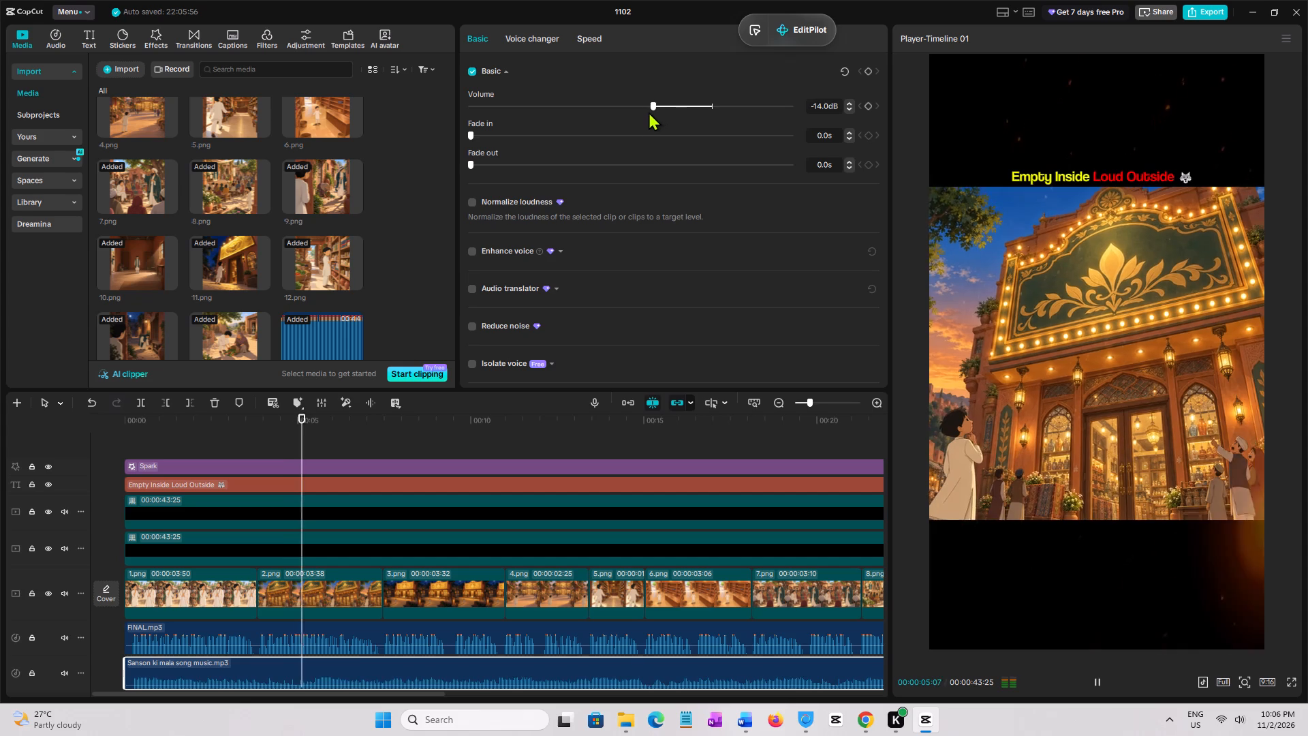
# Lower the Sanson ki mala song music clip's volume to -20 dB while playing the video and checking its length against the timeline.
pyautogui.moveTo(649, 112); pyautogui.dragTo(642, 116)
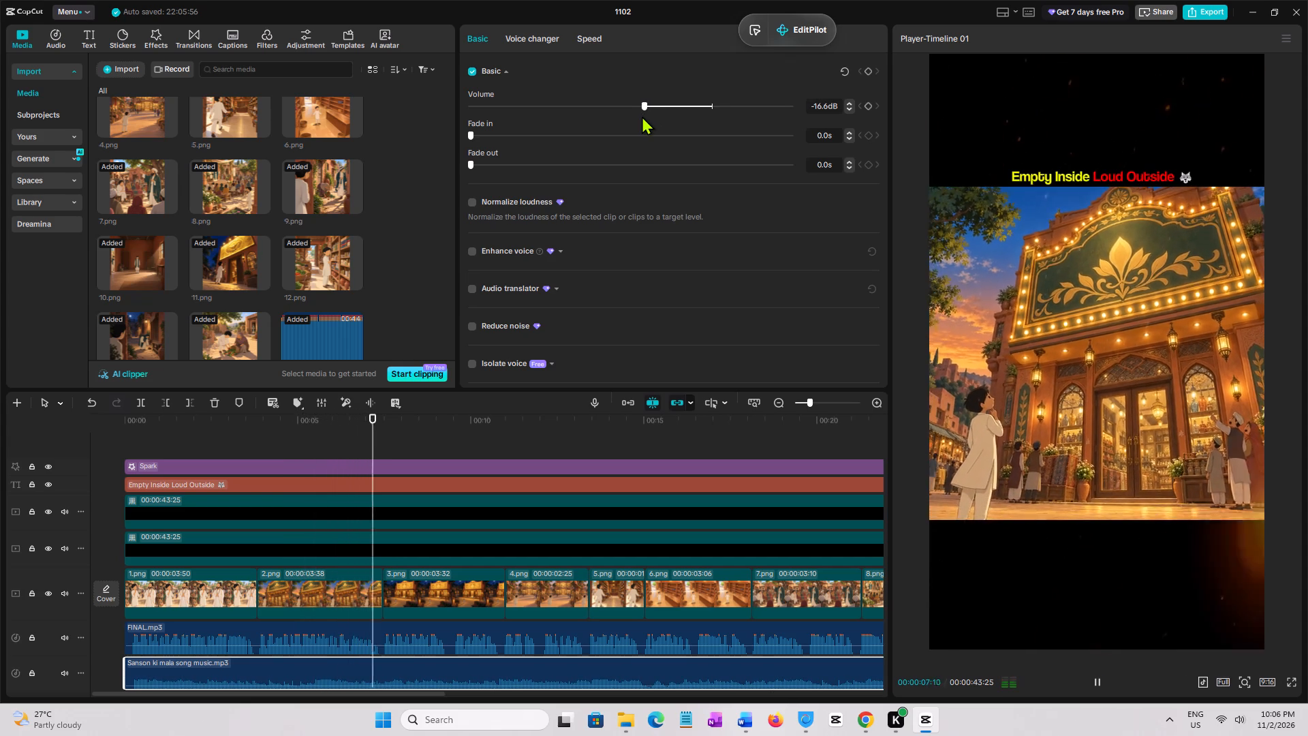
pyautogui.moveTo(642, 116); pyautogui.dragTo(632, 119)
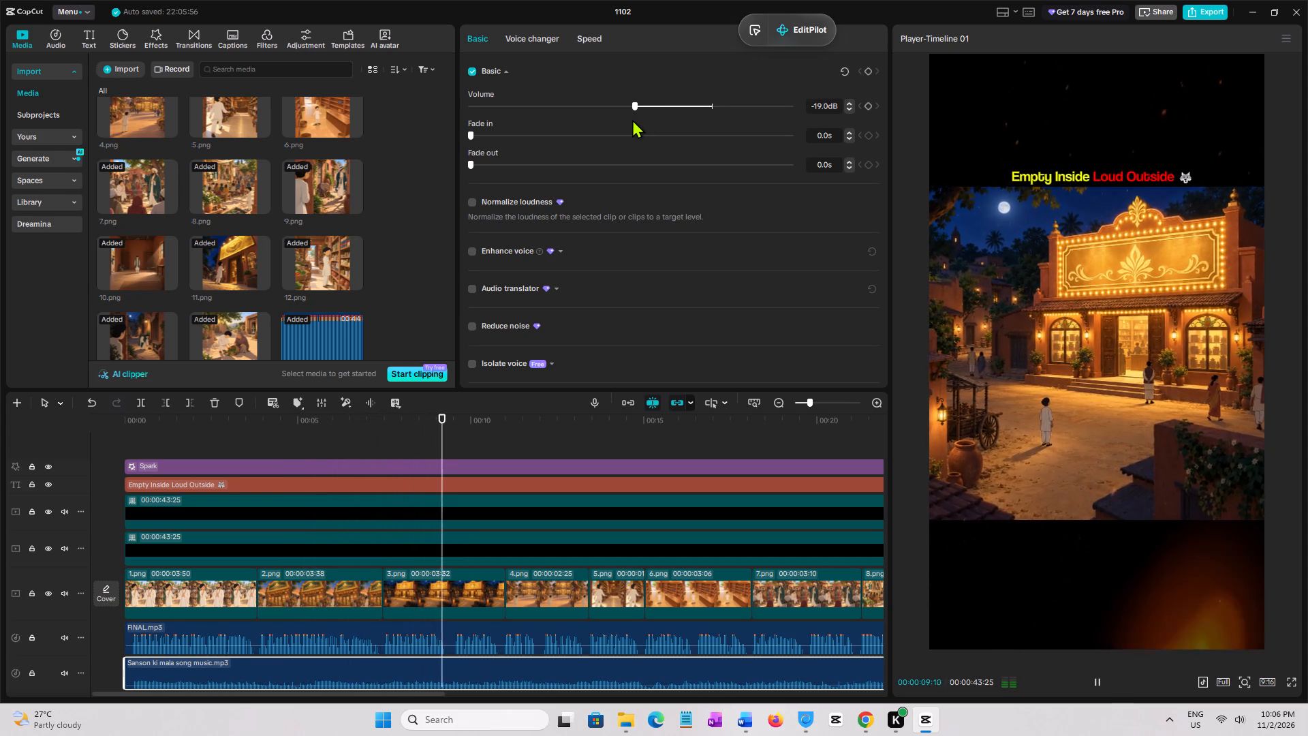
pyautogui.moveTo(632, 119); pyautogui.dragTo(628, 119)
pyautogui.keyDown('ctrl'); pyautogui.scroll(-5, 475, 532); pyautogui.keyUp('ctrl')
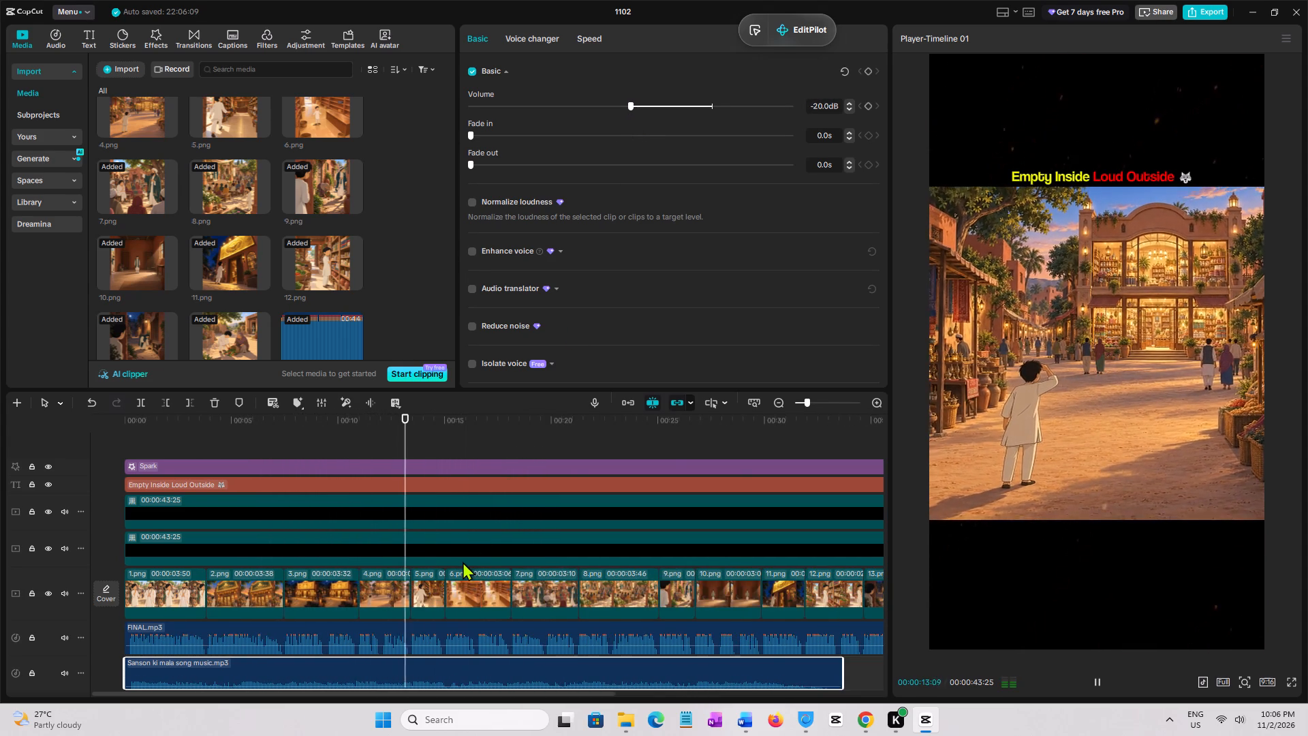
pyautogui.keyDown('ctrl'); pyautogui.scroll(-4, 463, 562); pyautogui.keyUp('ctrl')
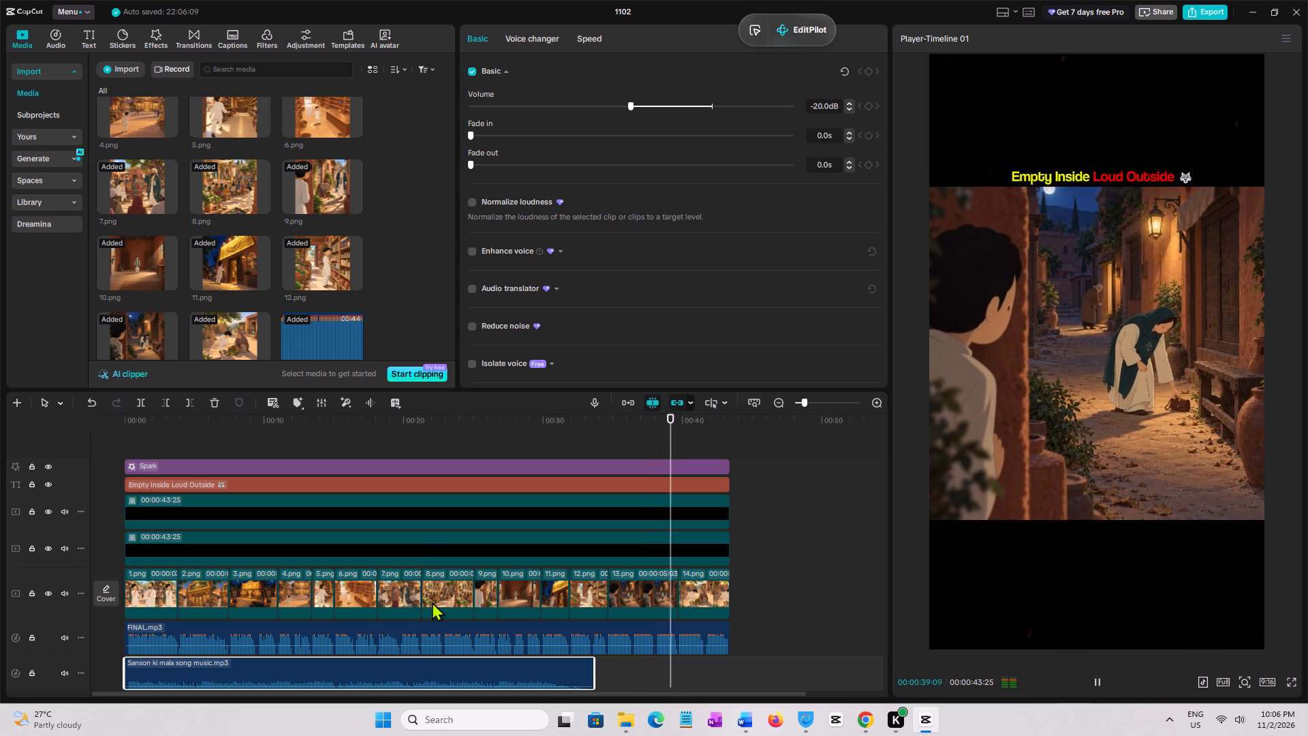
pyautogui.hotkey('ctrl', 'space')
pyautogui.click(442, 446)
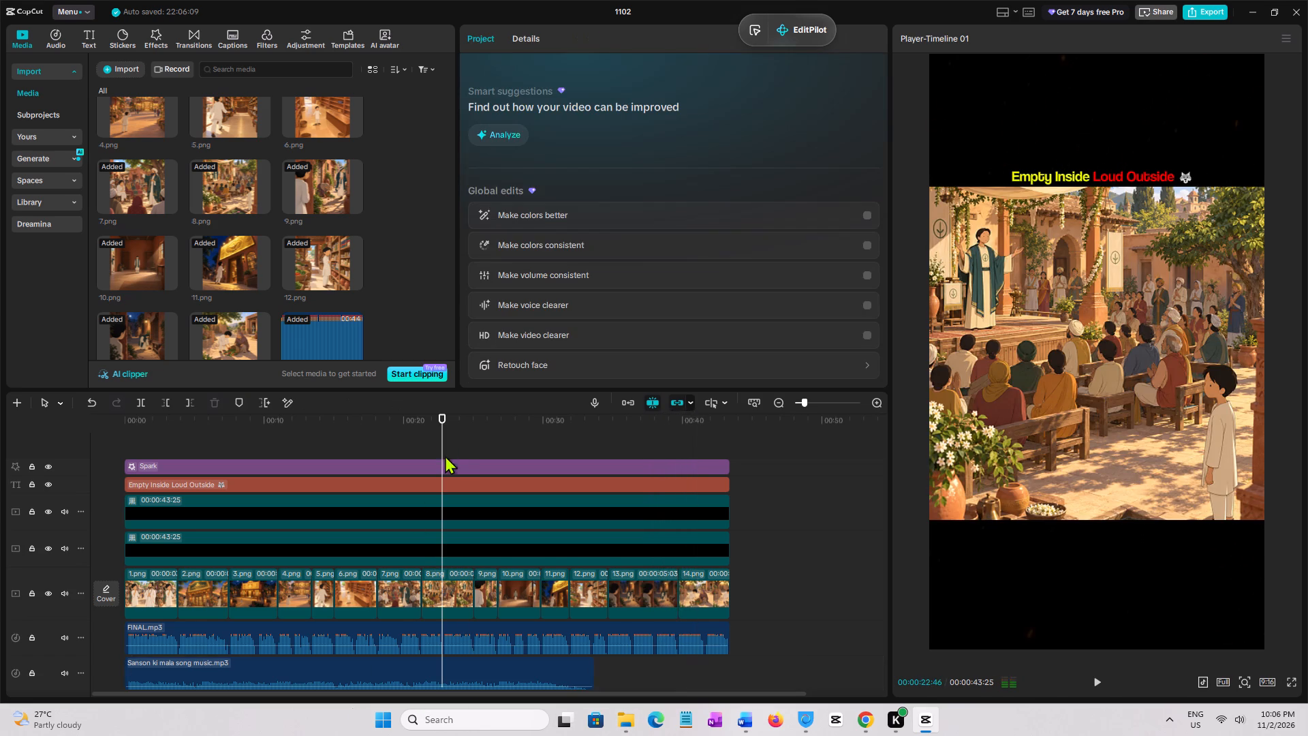
# Switch to File Explorer and listen to part of Zaroorat Background Music Ek Villan in Media Player.
pyautogui.click(632, 724)
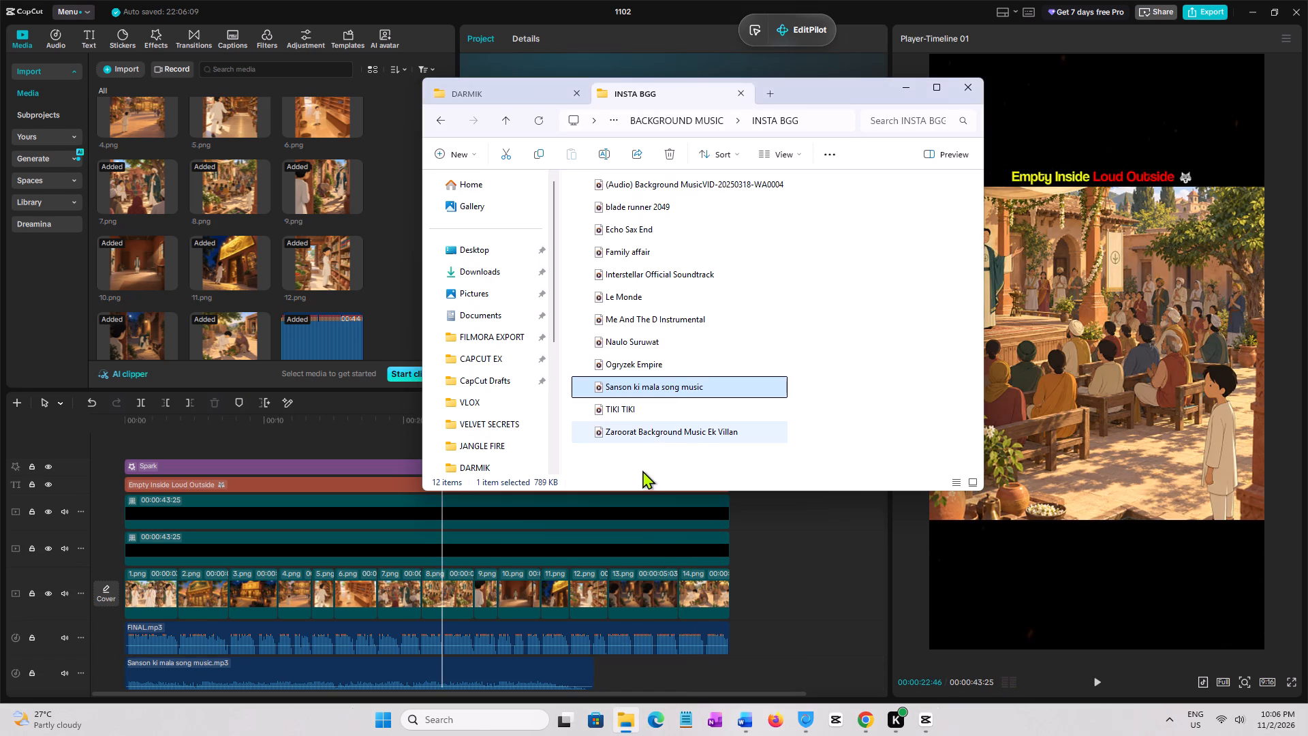
pyautogui.doubleClick(649, 434)
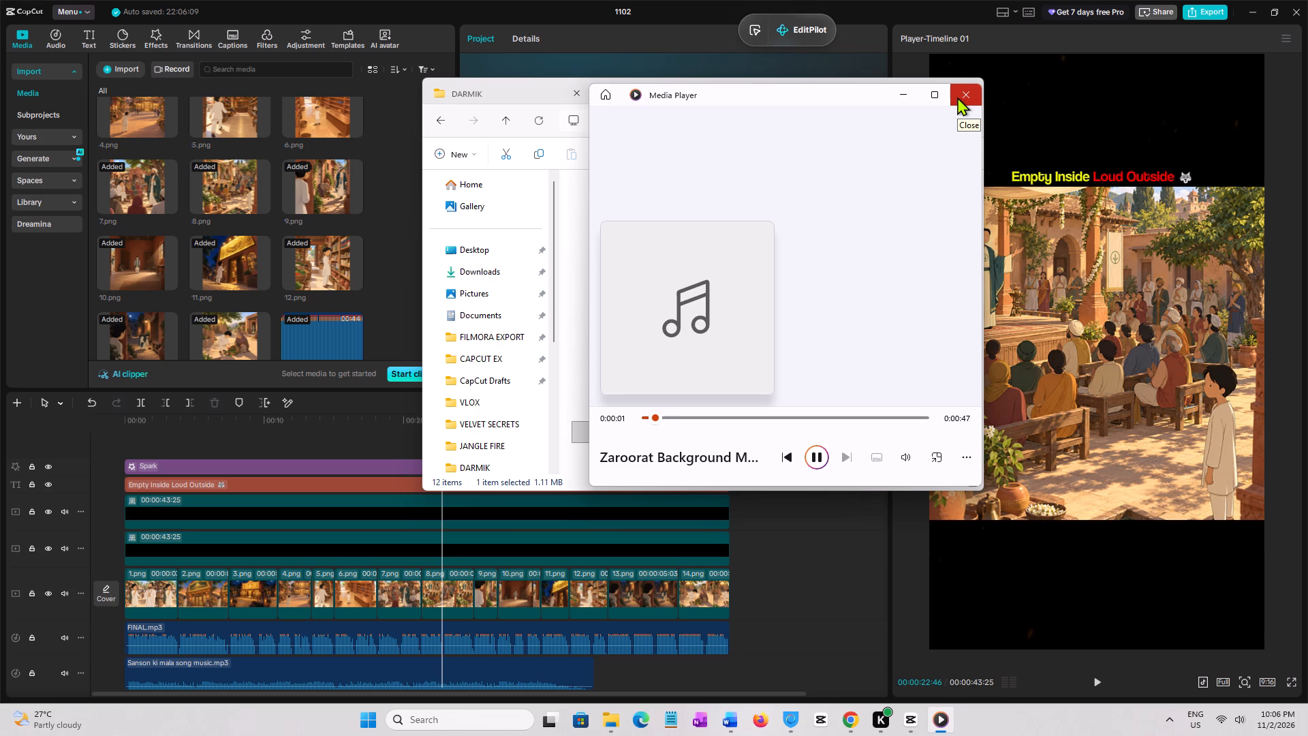
pyautogui.click(721, 422)
pyautogui.click(963, 98)
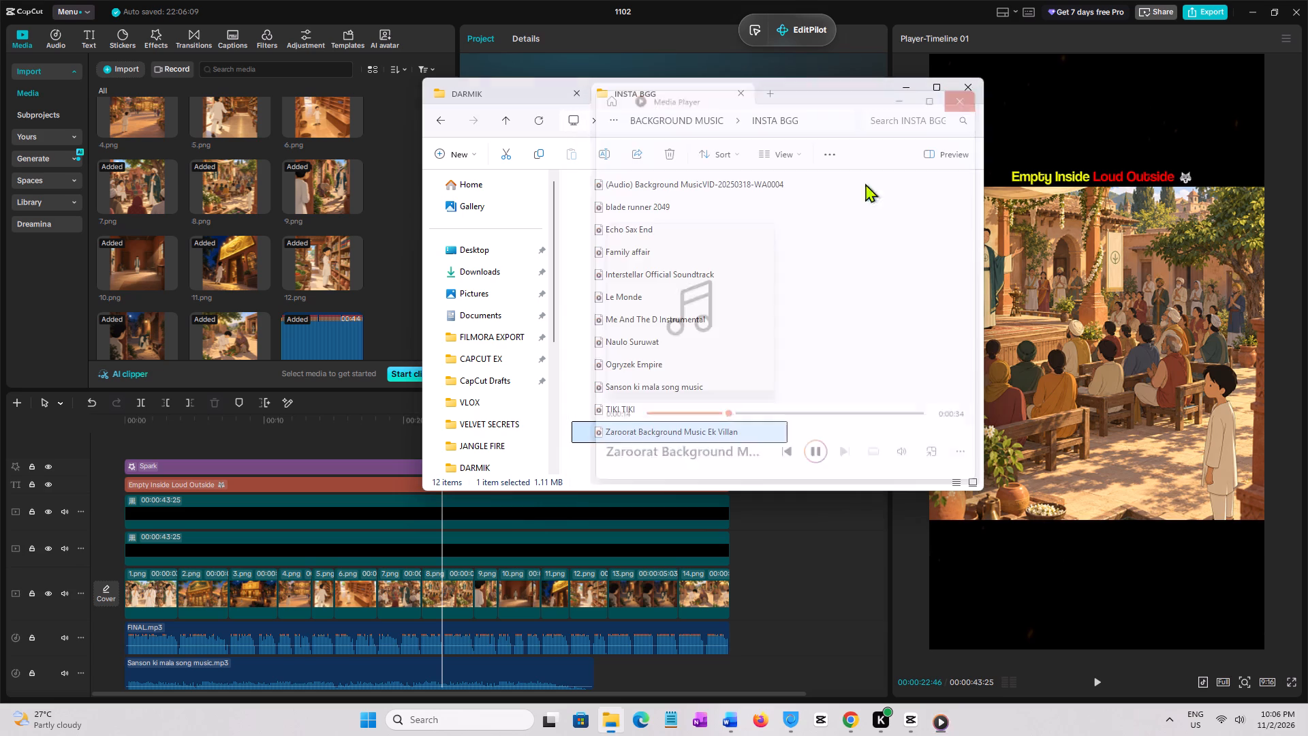
# Import Zaroorat Background Music Ek Villan from the INSTA BGG folder into the CapCut project media.
pyautogui.moveTo(621, 433); pyautogui.dragTo(375, 446)
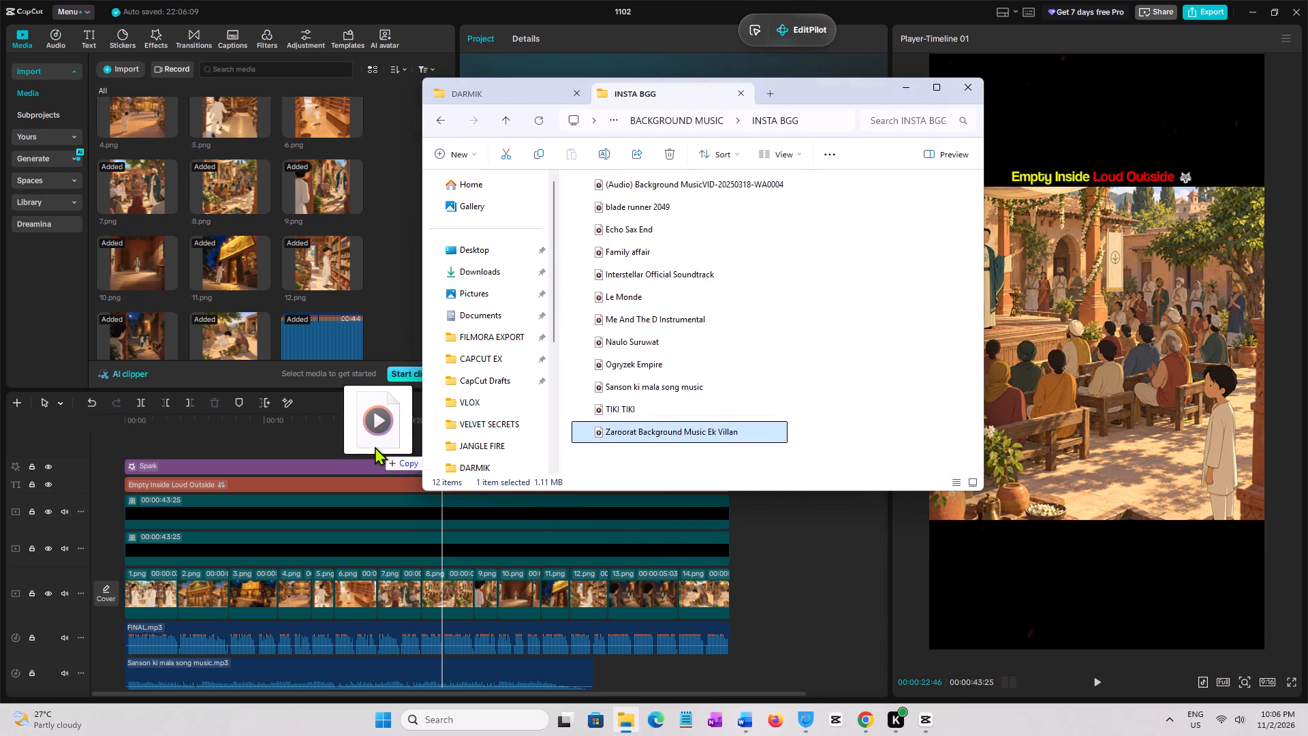
pyautogui.moveTo(375, 446); pyautogui.dragTo(201, 276)
# Delete the Sanson ki mala song music clip from the timeline.
pyautogui.click(414, 665)
pyautogui.rightClick(414, 666)
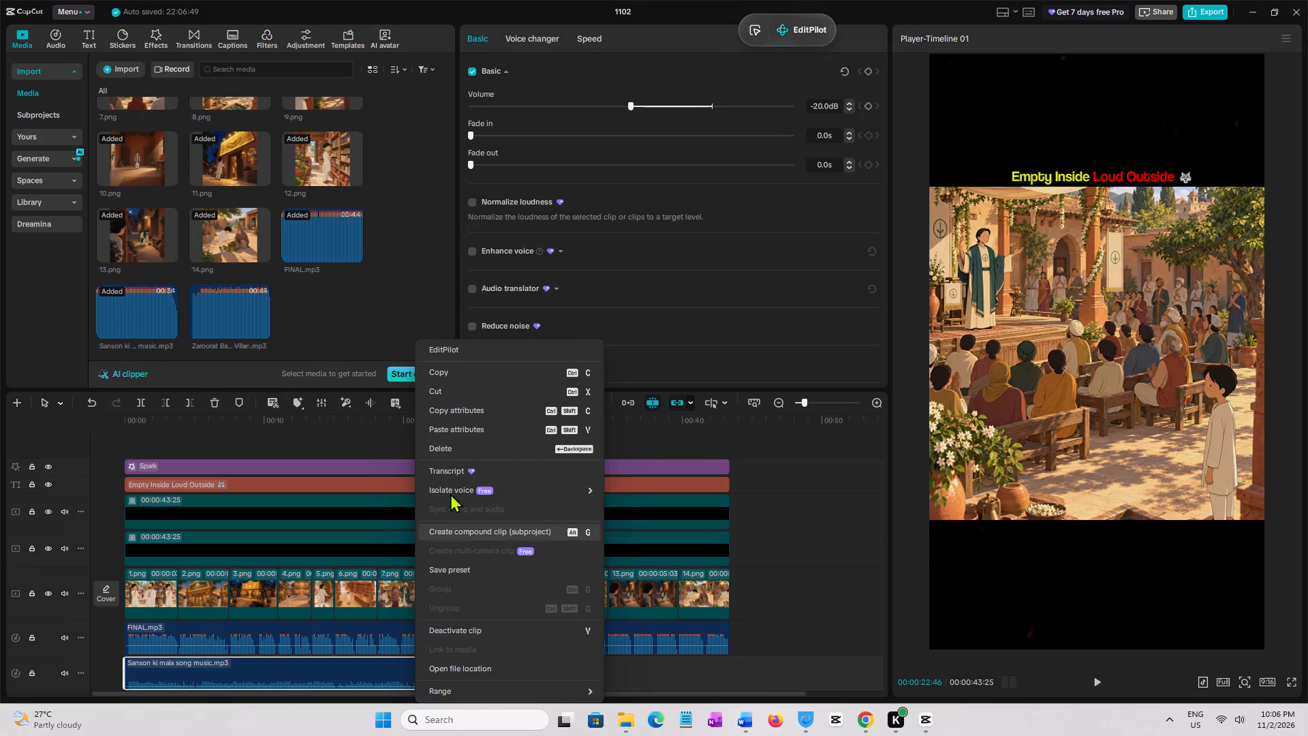
pyautogui.click(443, 444)
# Add Zaroorat Background Music Ek Villan to a new audio track below FINAL.mp3, starting at 0.
pyautogui.click(227, 343)
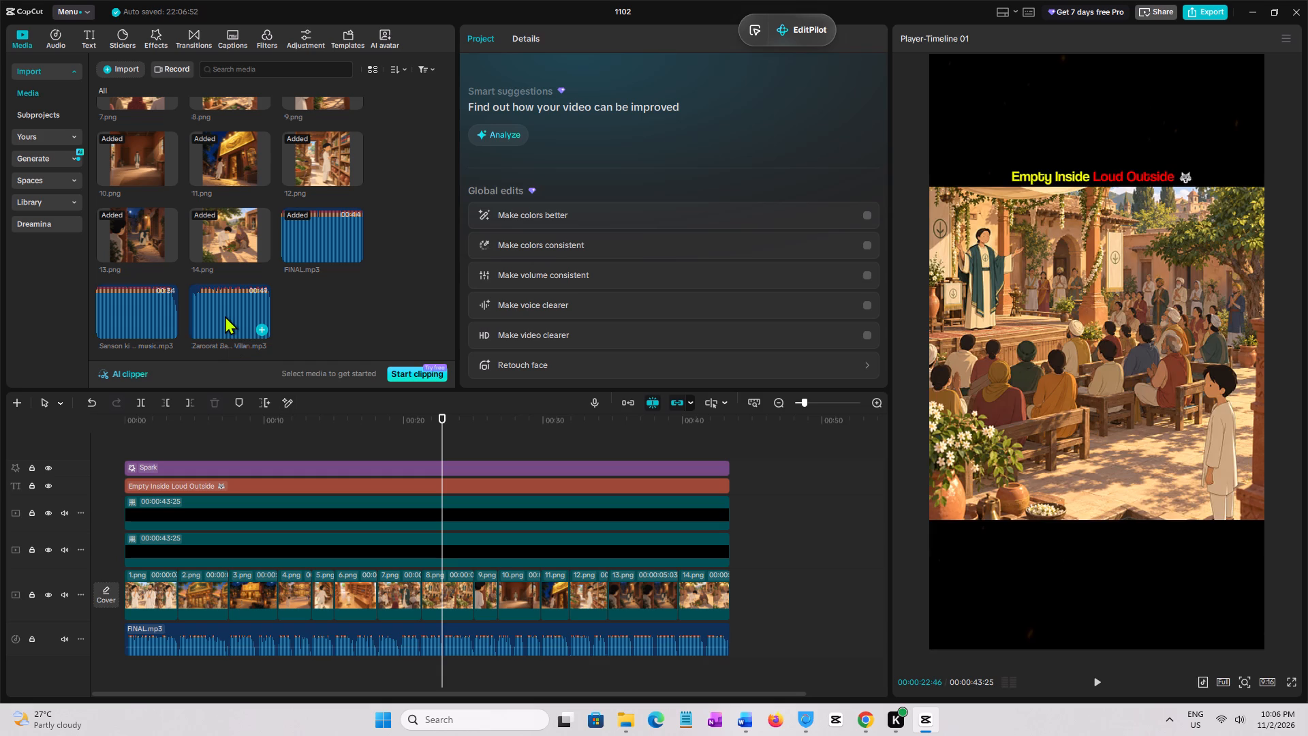
pyautogui.click(225, 316)
pyautogui.moveTo(225, 316); pyautogui.dragTo(116, 690)
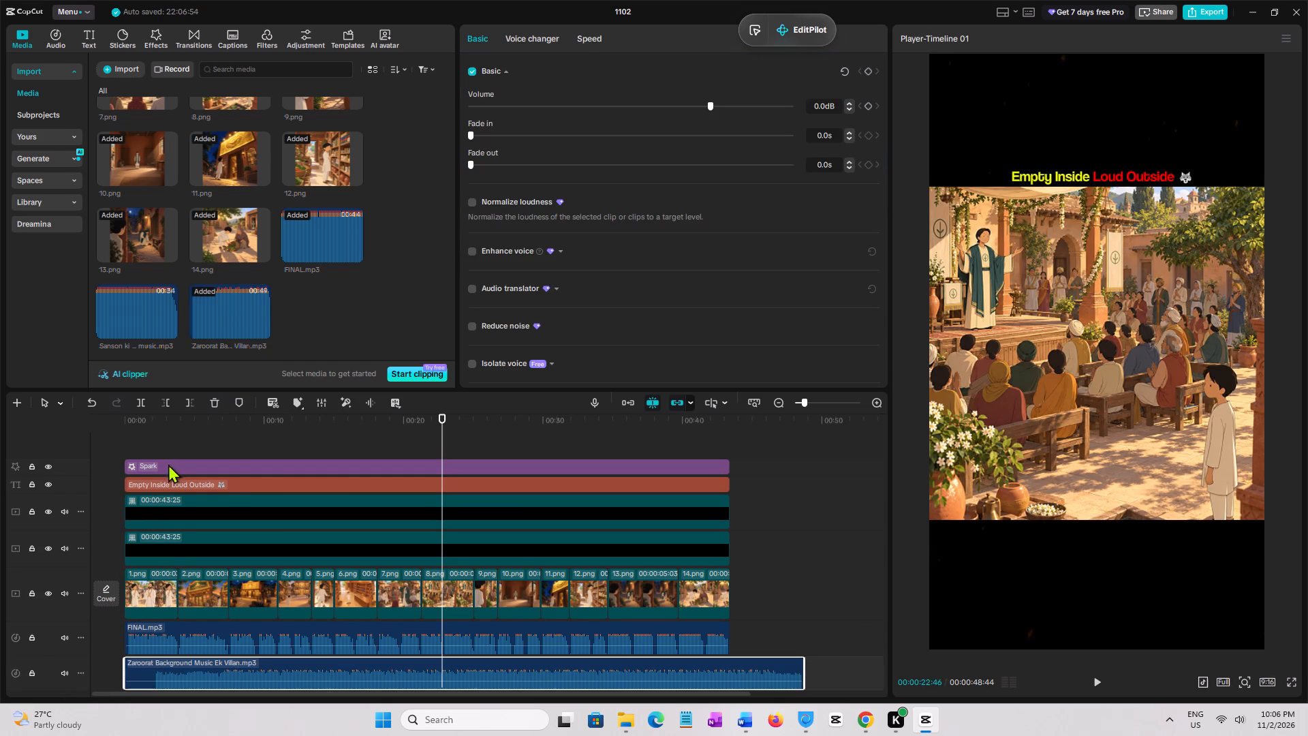
# Trim about 2 s off the start of the Zaroorat music clip and move it back to 0.
pyautogui.moveTo(122, 671); pyautogui.dragTo(153, 672)
pyautogui.moveTo(178, 675); pyautogui.dragTo(145, 678)
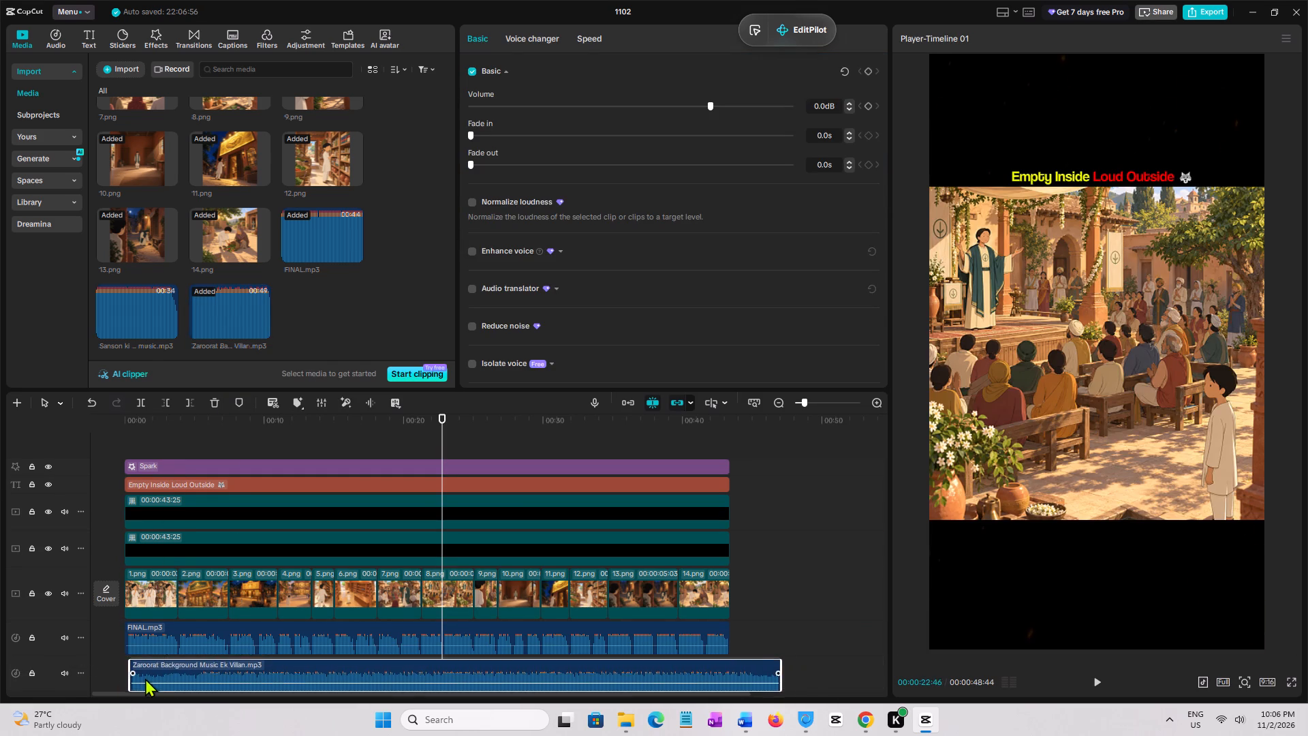
pyautogui.moveTo(145, 678); pyautogui.dragTo(142, 678)
# Play the video from the start and lower the Zaroorat music clip's volume to -16.6 dB.
pyautogui.click(160, 444)
pyautogui.moveTo(160, 444); pyautogui.dragTo(0, 440)
pyautogui.press('space')
pyautogui.click(311, 675)
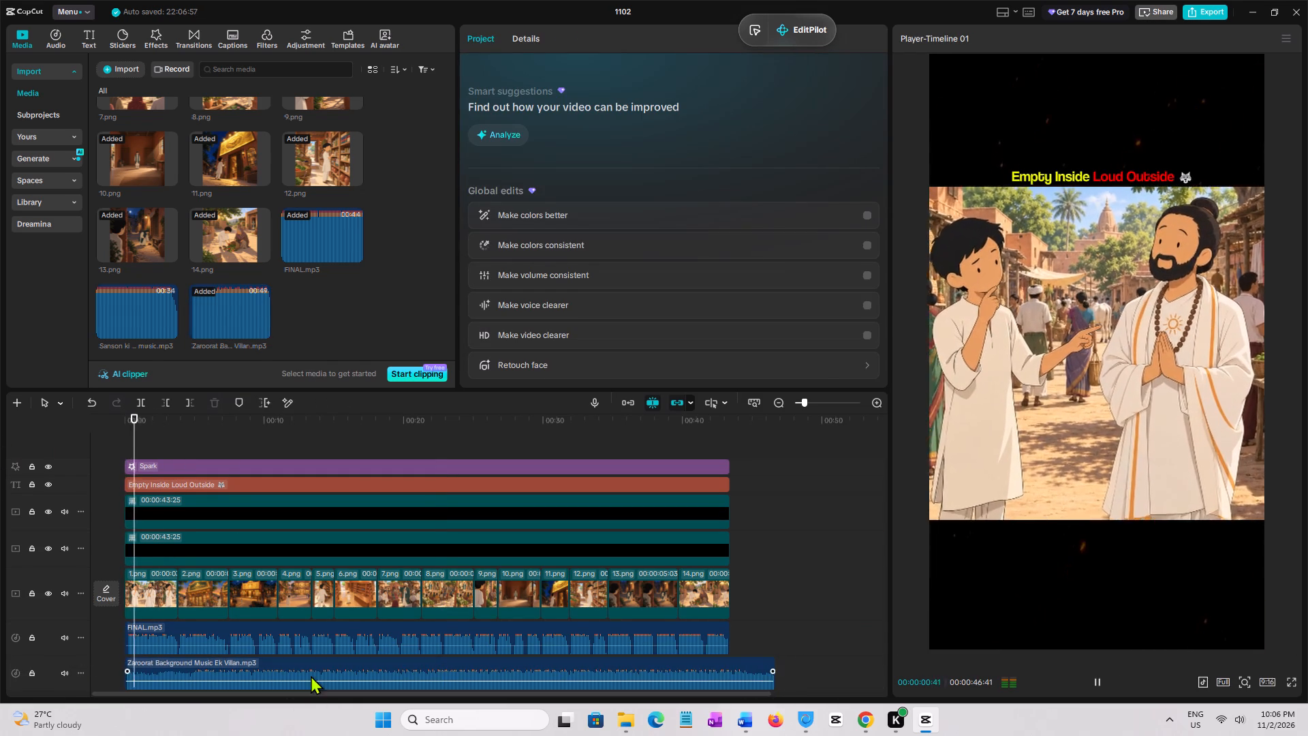
pyautogui.moveTo(683, 104); pyautogui.dragTo(642, 107)
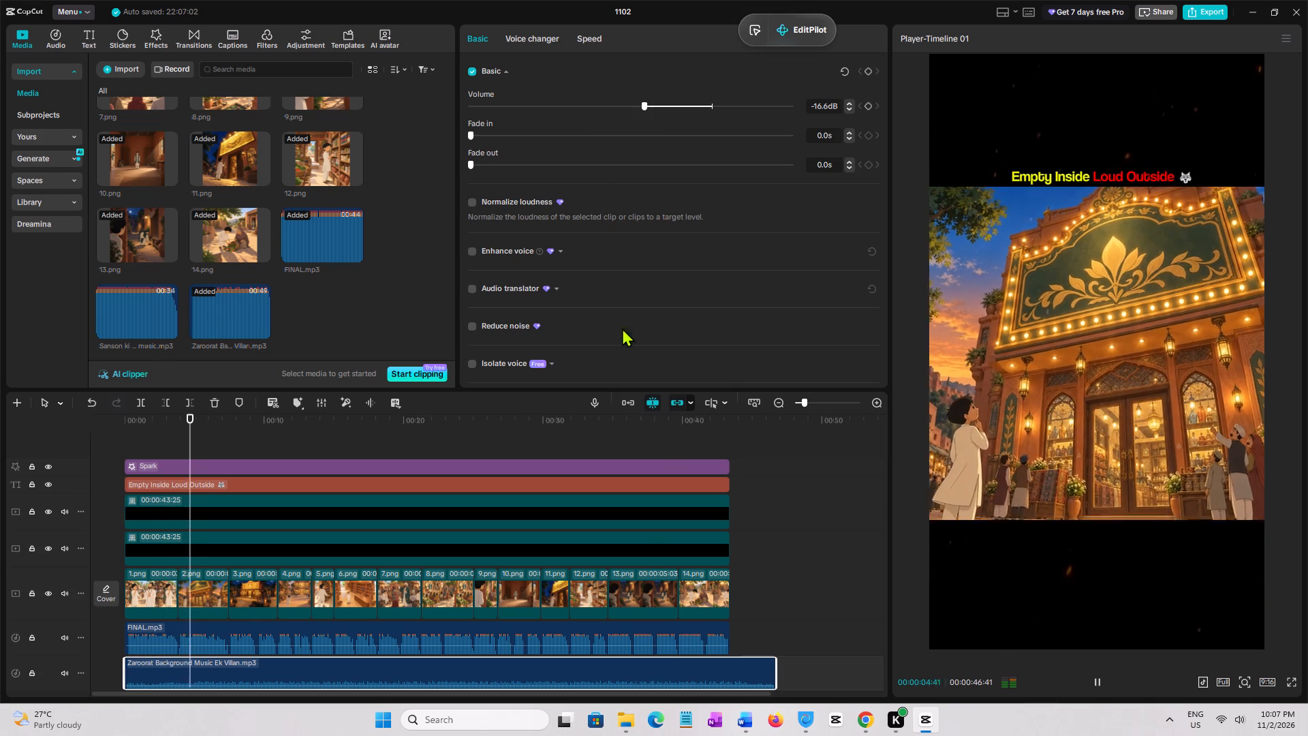
# Trim about 2.5 s more off the Zaroorat clip's start, move it back to 0, and replay the opening.
pyautogui.moveTo(127, 681); pyautogui.dragTo(161, 681)
pyautogui.moveTo(186, 679); pyautogui.dragTo(147, 679)
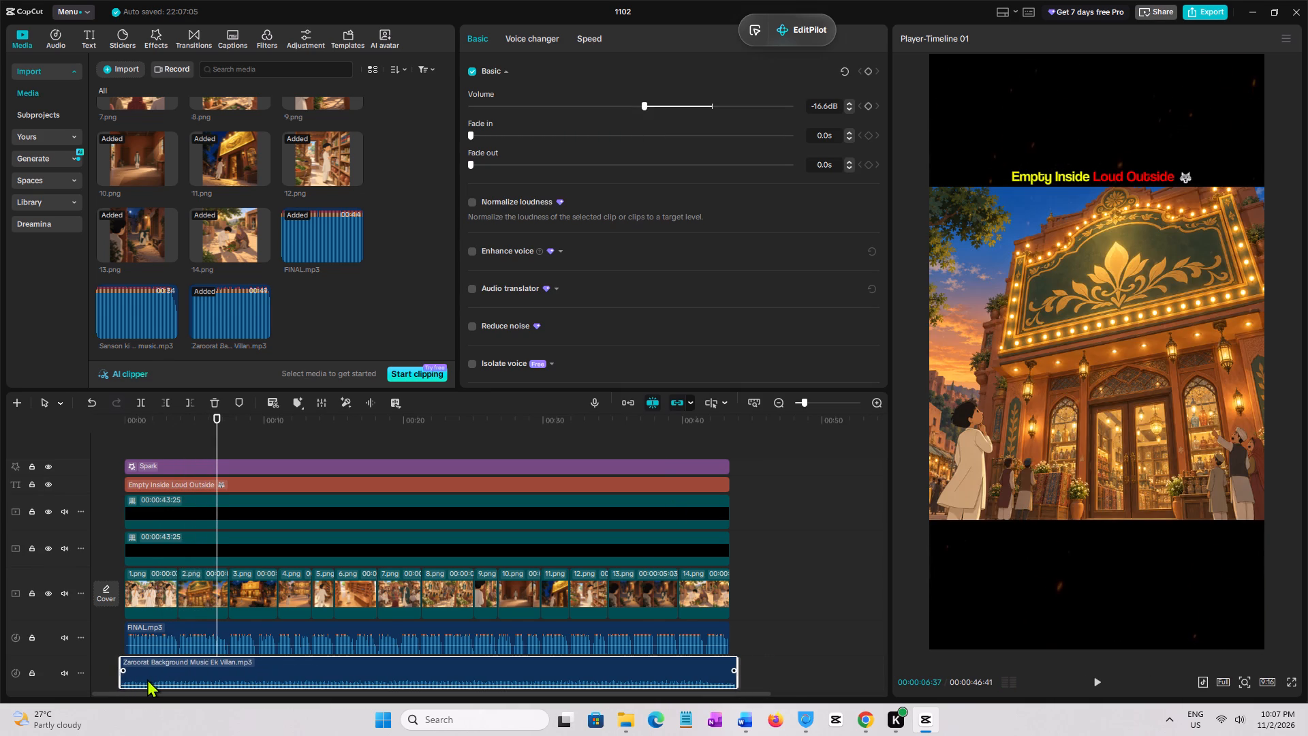
pyautogui.press('space')
pyautogui.click(169, 448)
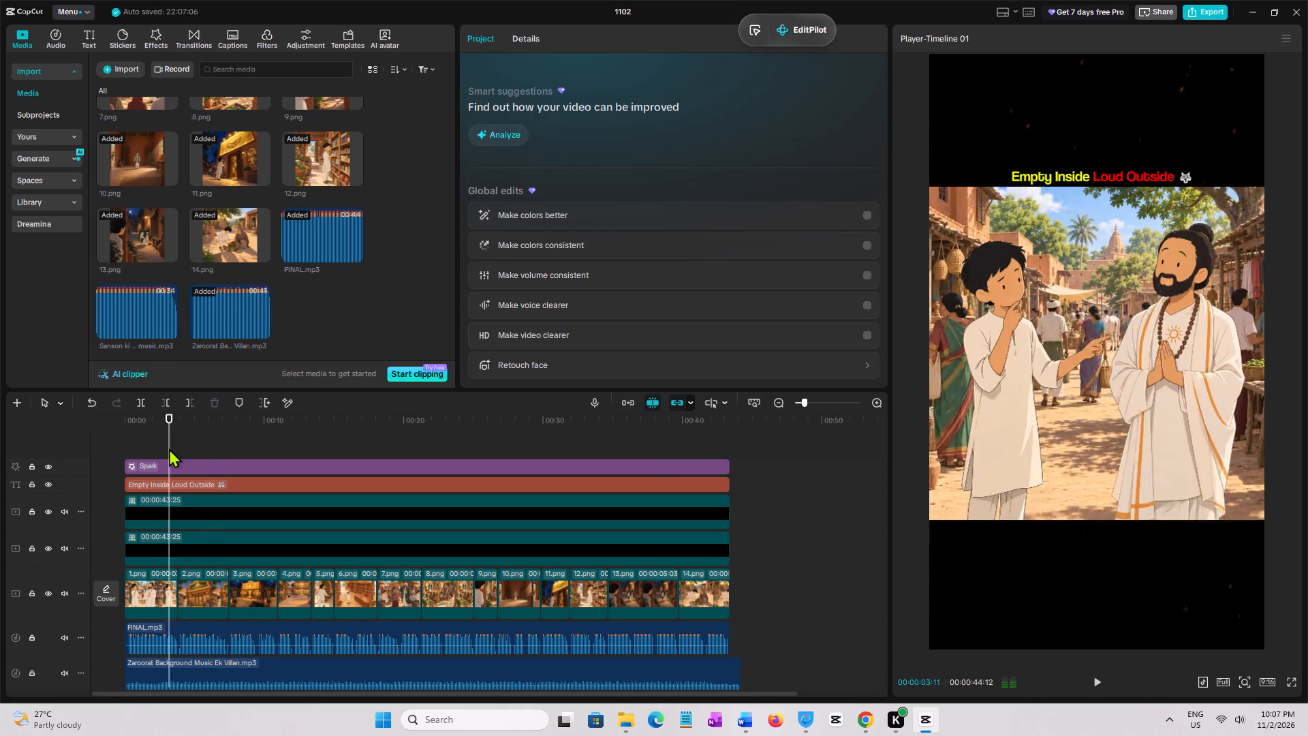
pyautogui.moveTo(169, 448); pyautogui.dragTo(38, 457)
pyautogui.press('space')
pyautogui.press('space')
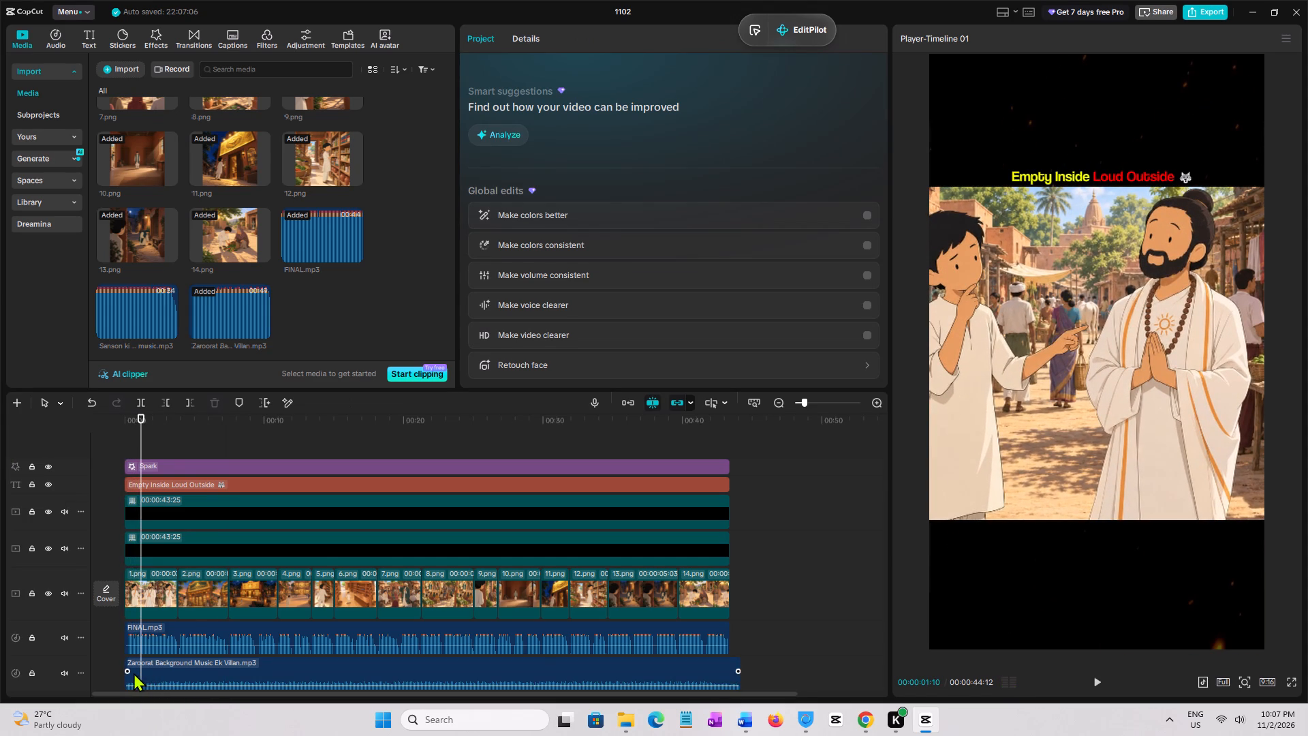
# Add a 1.2 s fade-in to the Zaroorat music clip and play the video from the start.
pyautogui.moveTo(129, 671); pyautogui.dragTo(146, 669)
pyautogui.moveTo(144, 453); pyautogui.dragTo(119, 453)
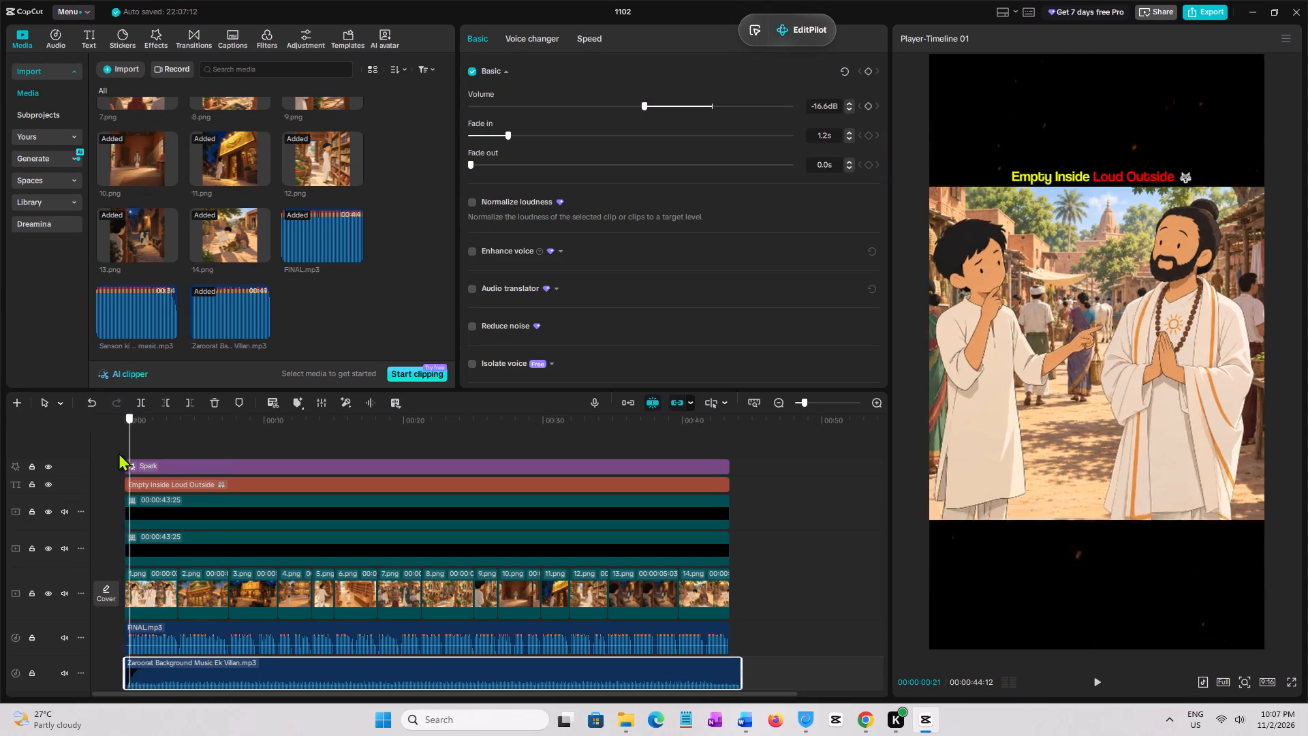
pyautogui.moveTo(119, 453); pyautogui.dragTo(76, 444)
pyautogui.press('space')
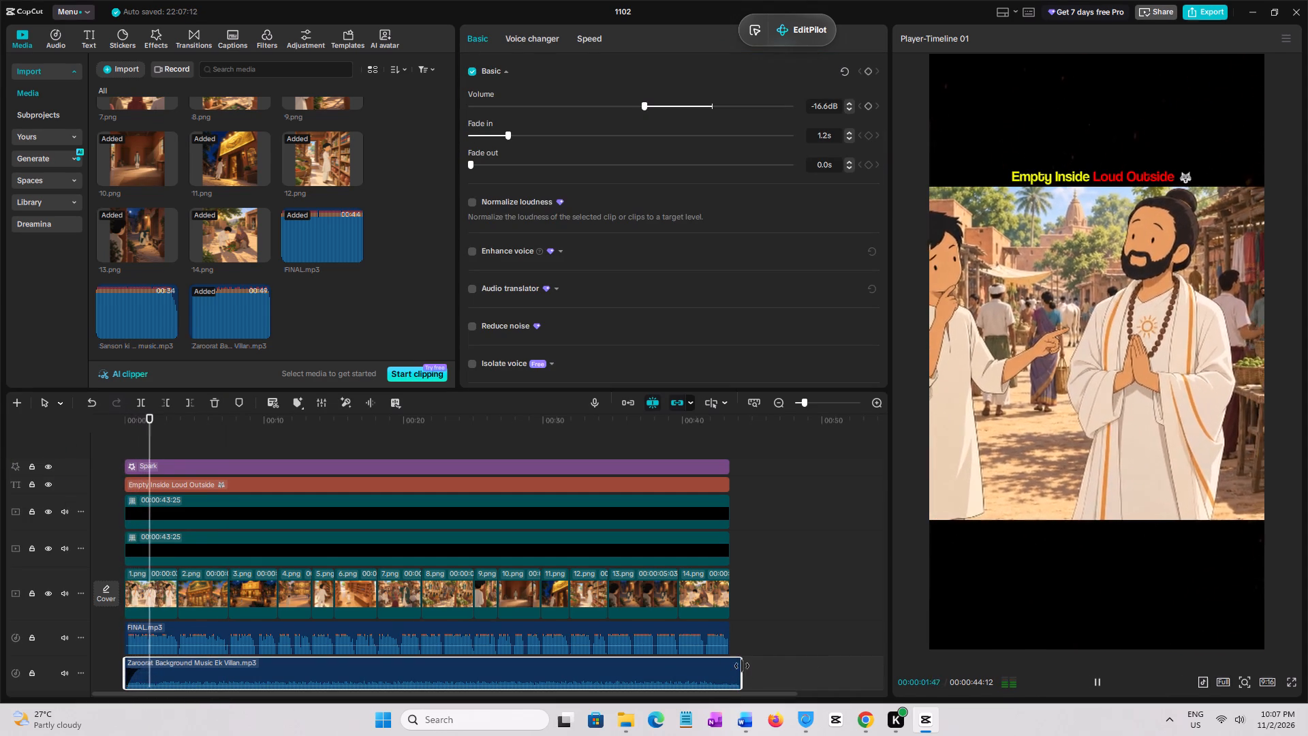
# Trim the Zaroorat music clip's end to match the video's end at 00:00:43:25 and continue playback.
pyautogui.moveTo(742, 666); pyautogui.dragTo(728, 667)
pyautogui.press('space')
pyautogui.scroll(-2, 712, 577)
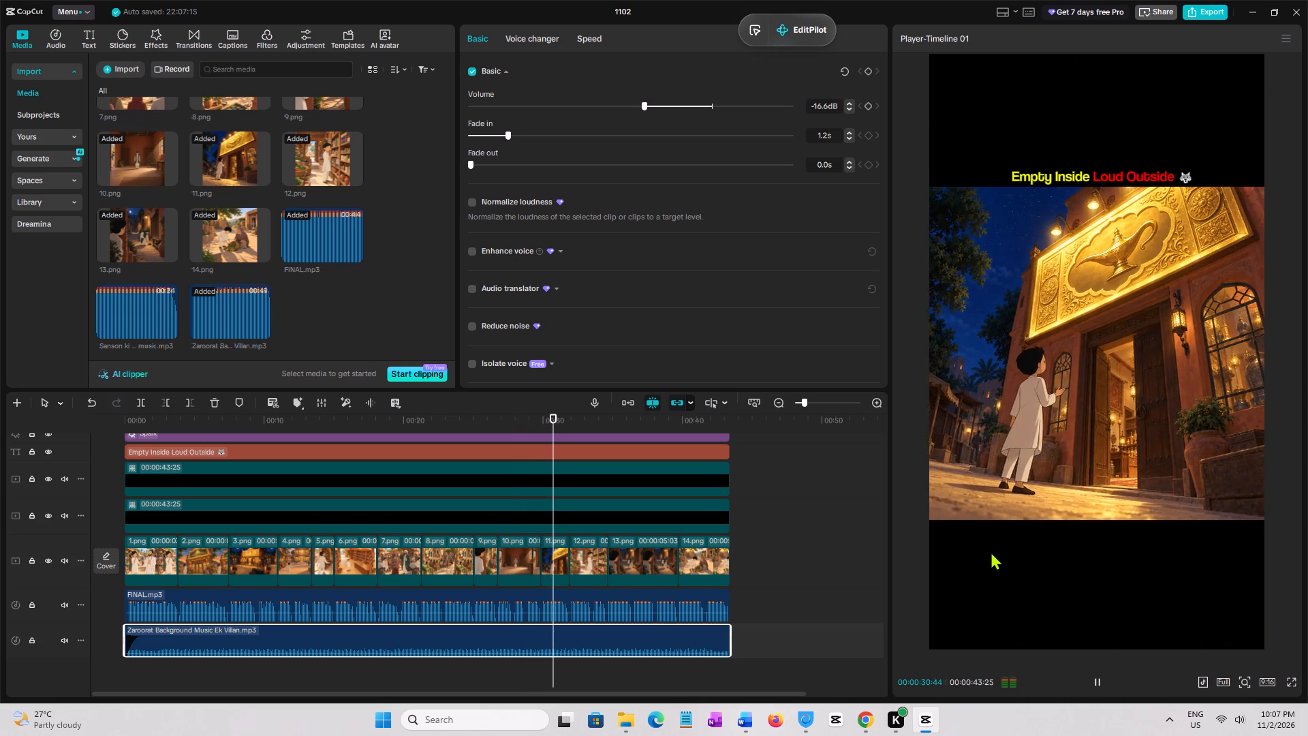
pyautogui.scroll(2, 686, 517)
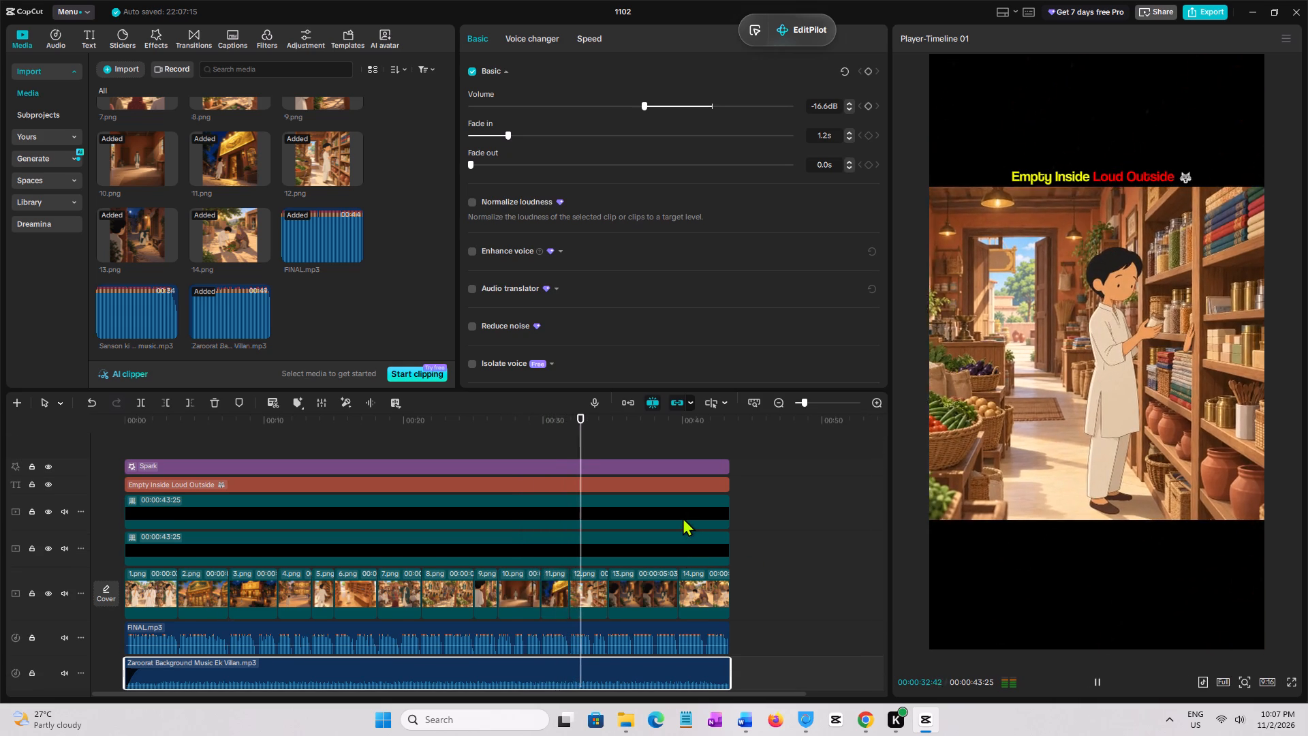
# Fine-tune the Zaroorat music clip's volume down to -17.8 dB while the video plays to its end.
pyautogui.click(644, 669)
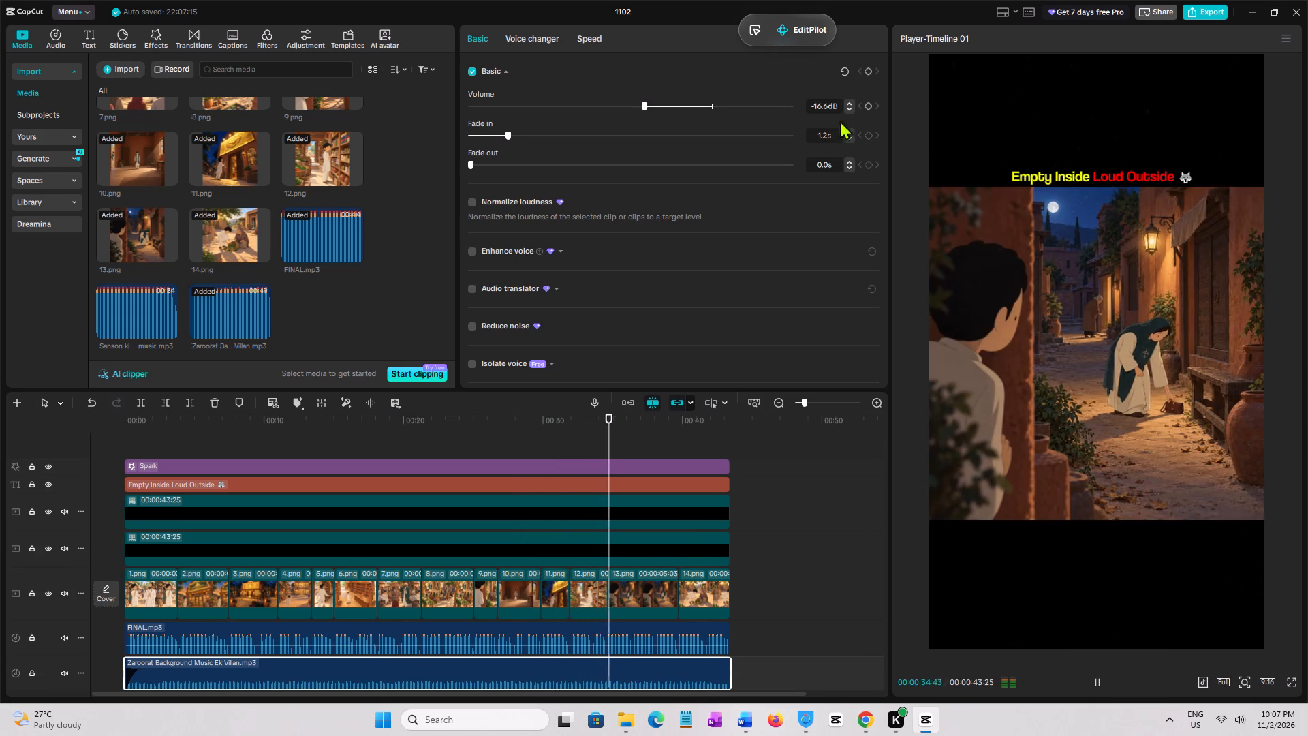
pyautogui.click(848, 108)
pyautogui.doubleClick(848, 108)
pyautogui.click(848, 108)
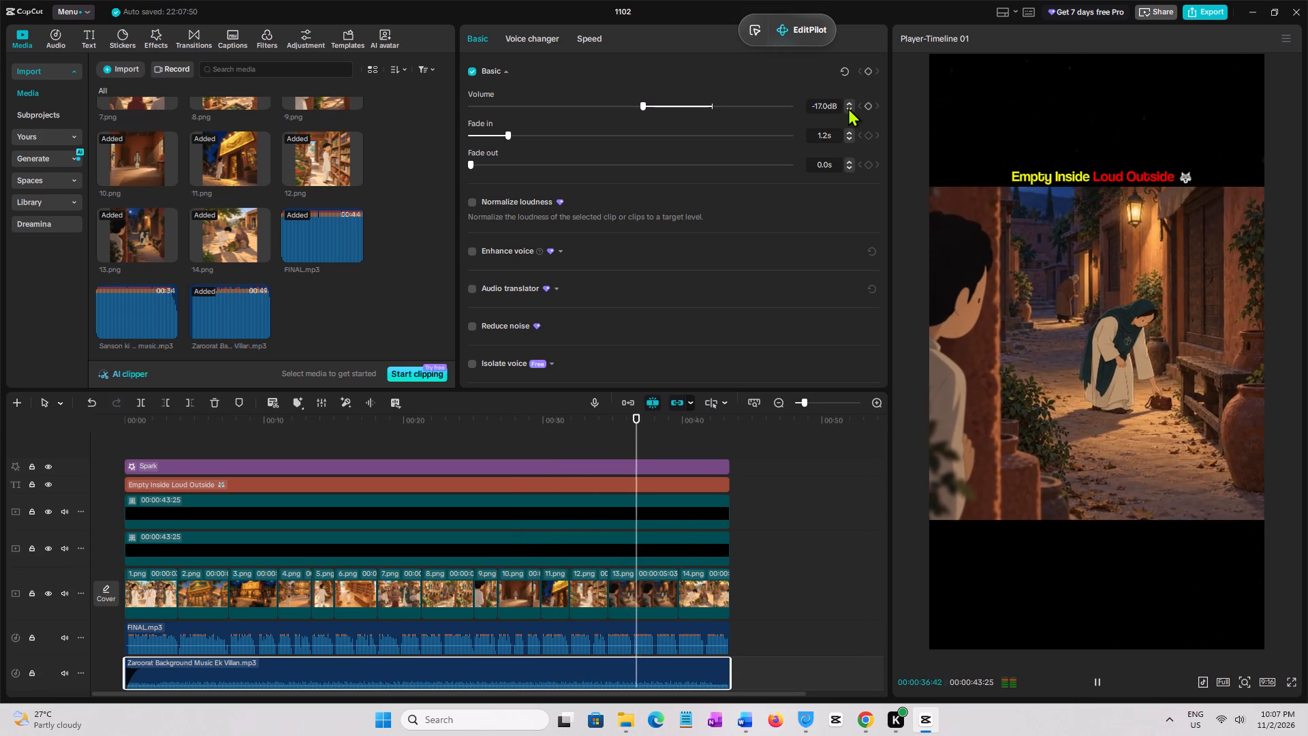
pyautogui.click(848, 108)
pyautogui.click(848, 112)
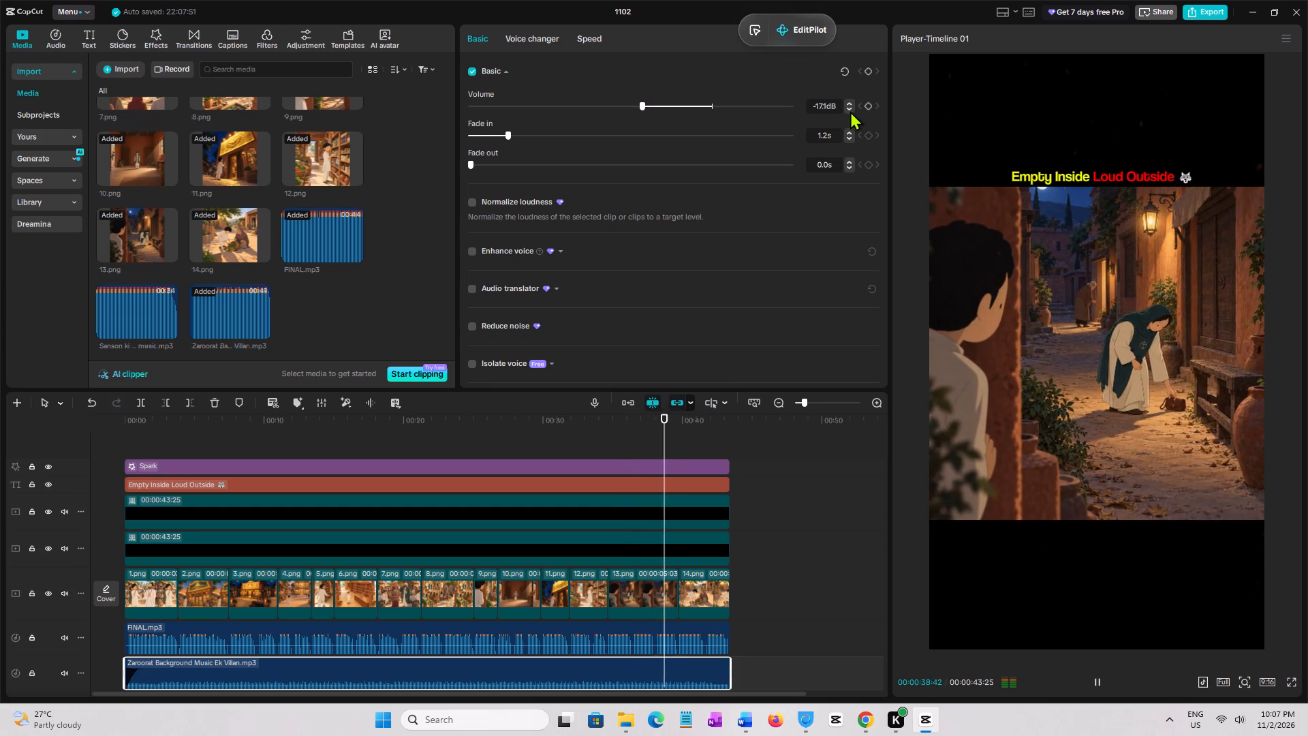
pyautogui.tripleClick(850, 108)
pyautogui.tripleClick(850, 108)
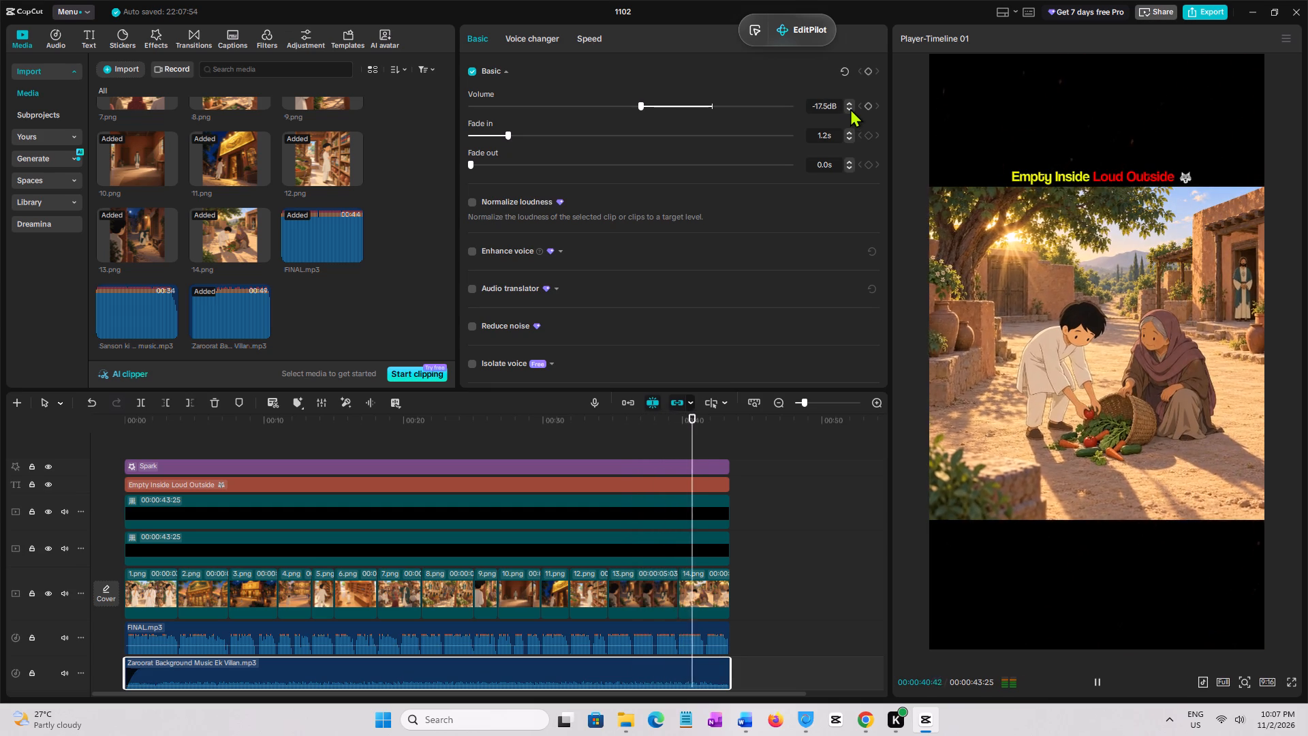
pyautogui.click(850, 108)
pyautogui.scroll(-2, 490, 536)
pyautogui.scroll(2, 486, 553)
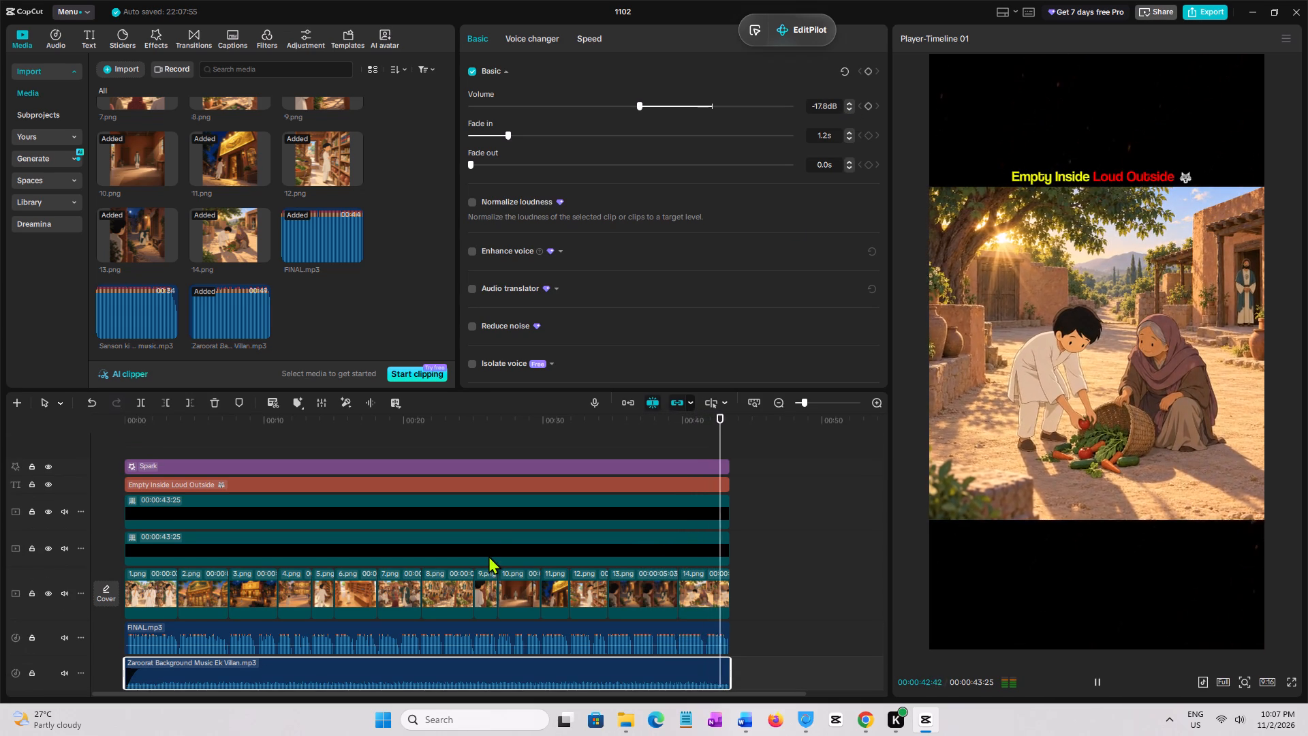
pyautogui.scroll(2, 503, 571)
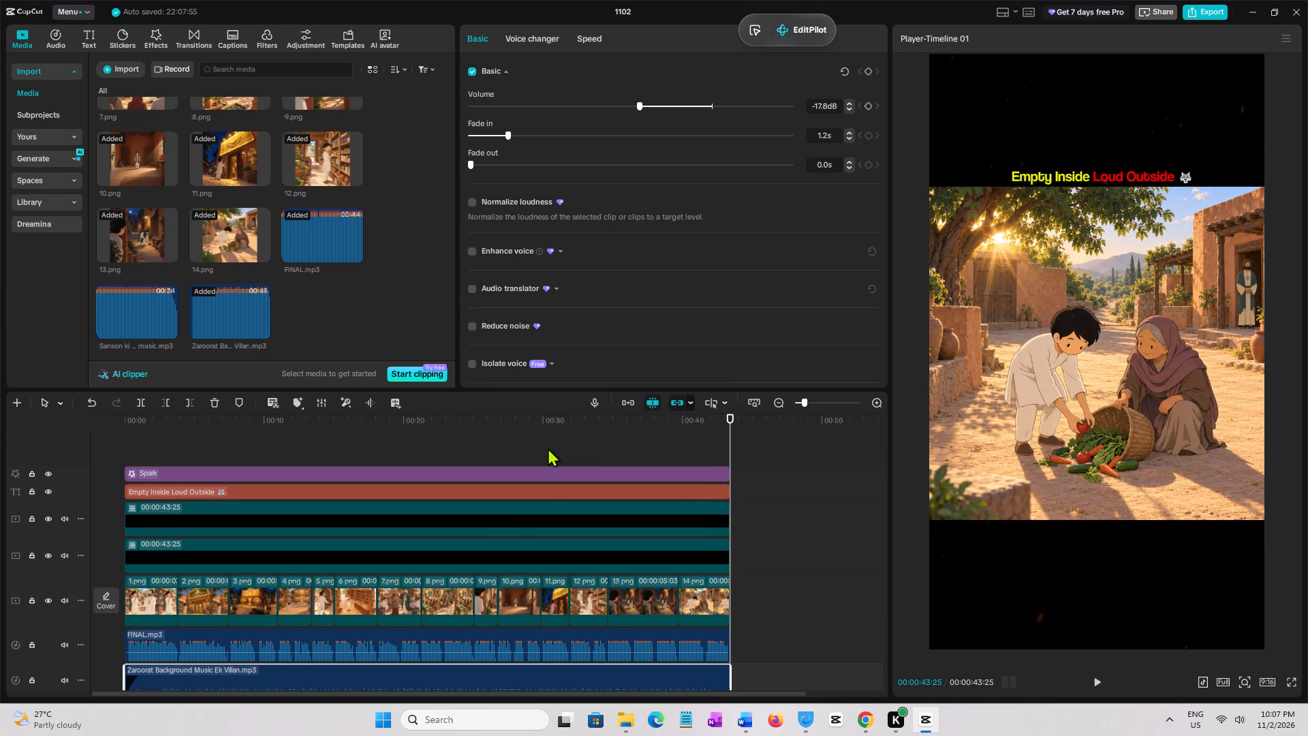
# Select everything on the timeline and combine it into one compound clip.
pyautogui.hotkey('ctrl', 'a')
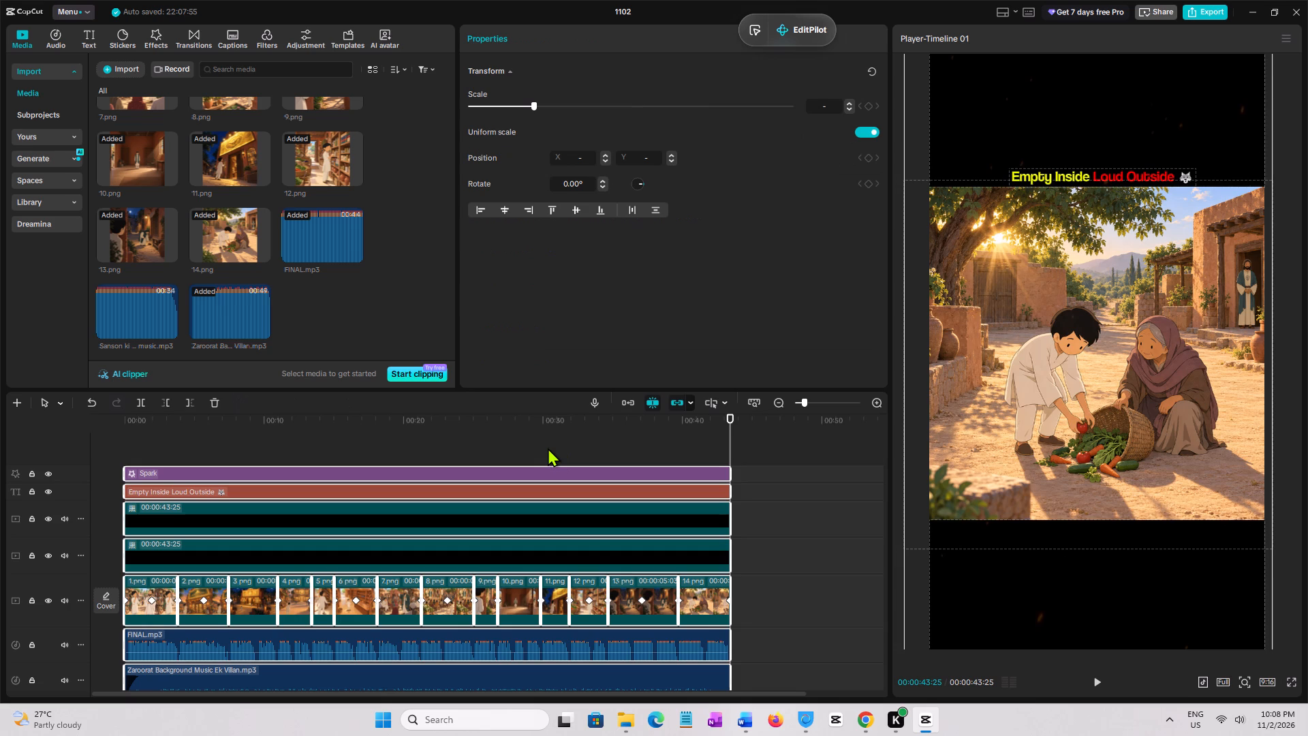
pyautogui.hotkey('alt', 'g')
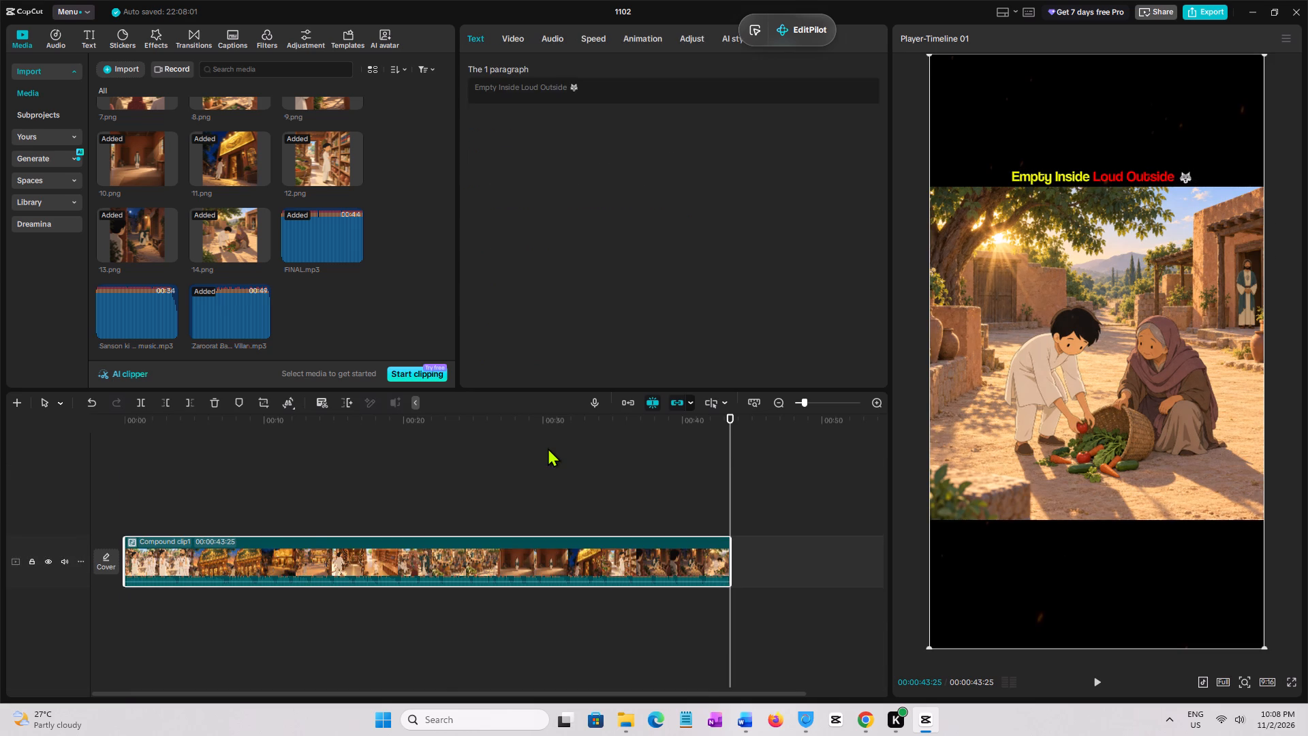
# Start pre-processing the compound clip.
pyautogui.rightClick(454, 569)
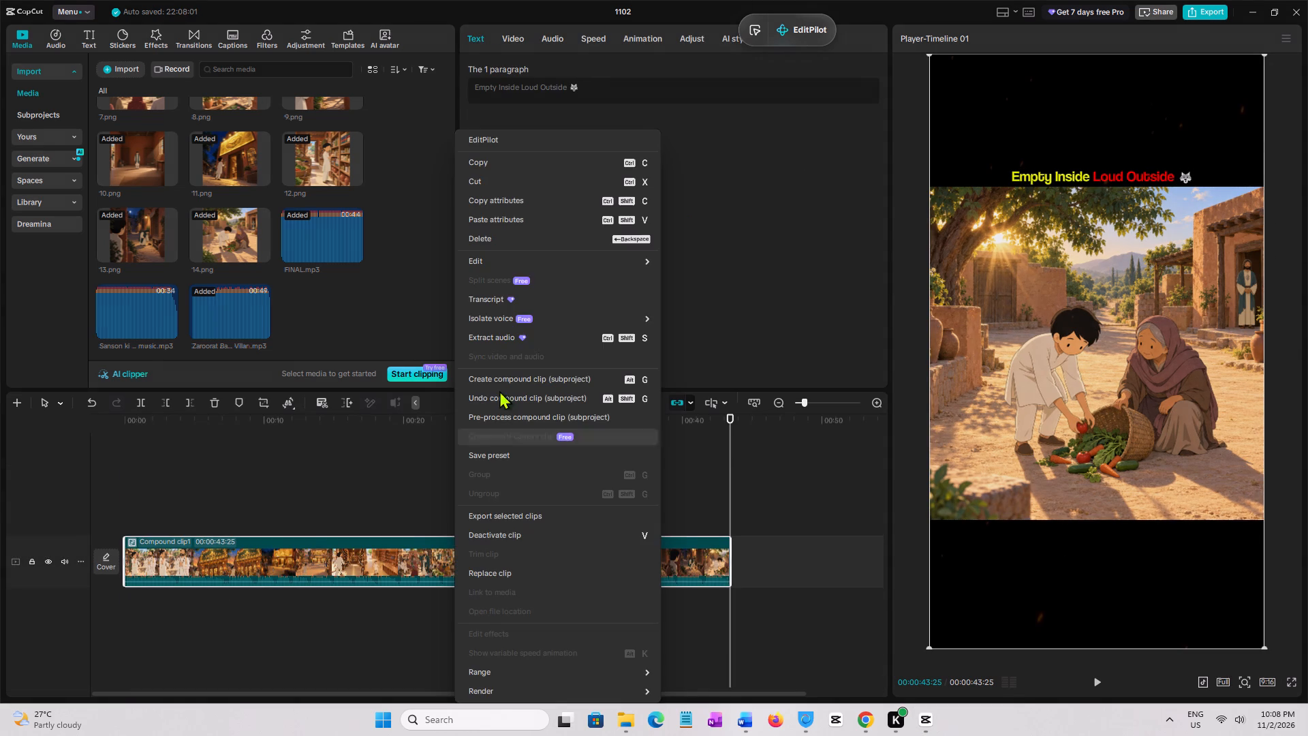
pyautogui.click(488, 419)
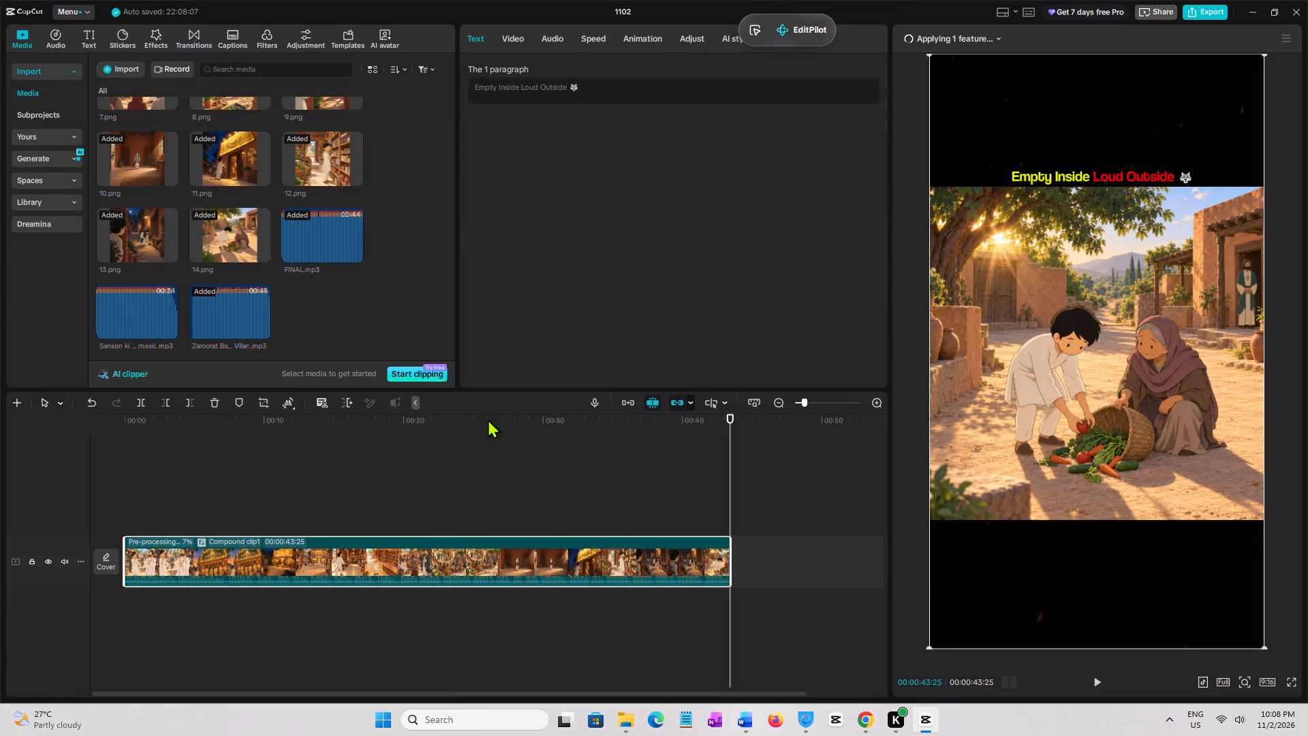
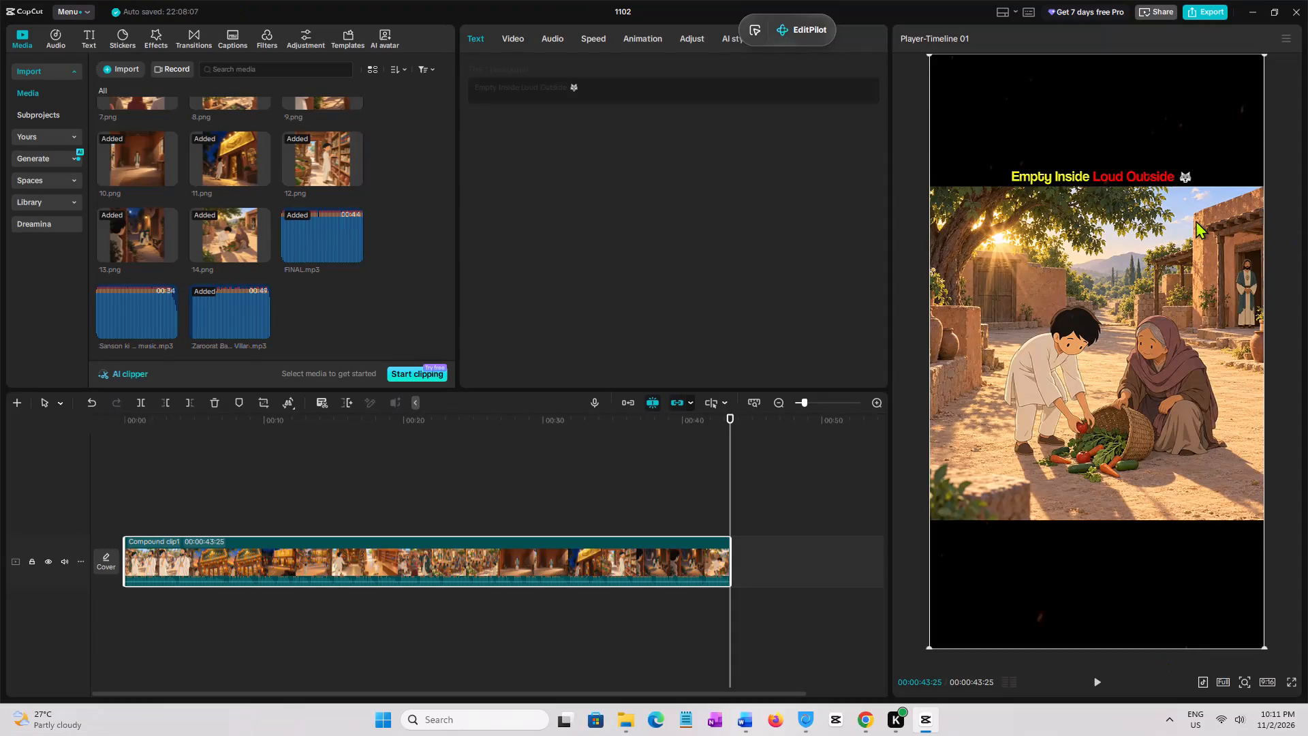
# Close the 1102 project and exit CapCut completely.
pyautogui.click(1290, 14)
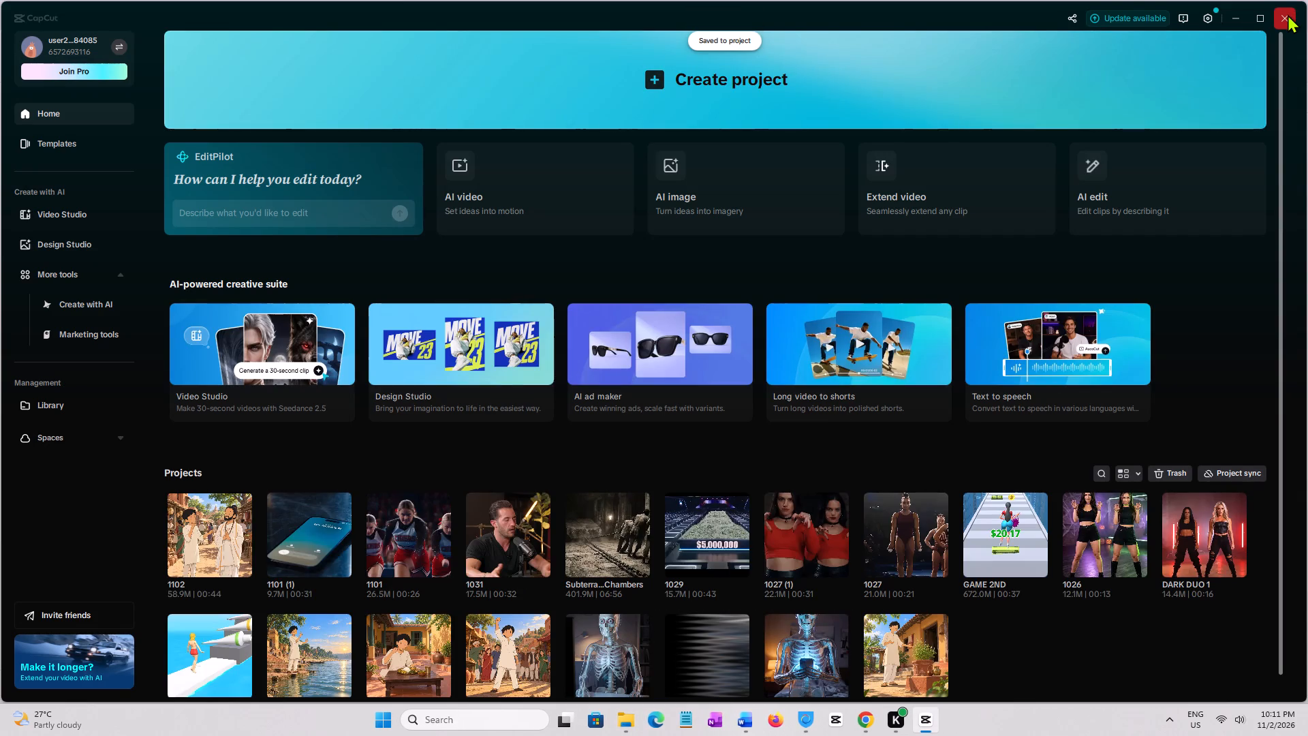
pyautogui.click(1288, 14)
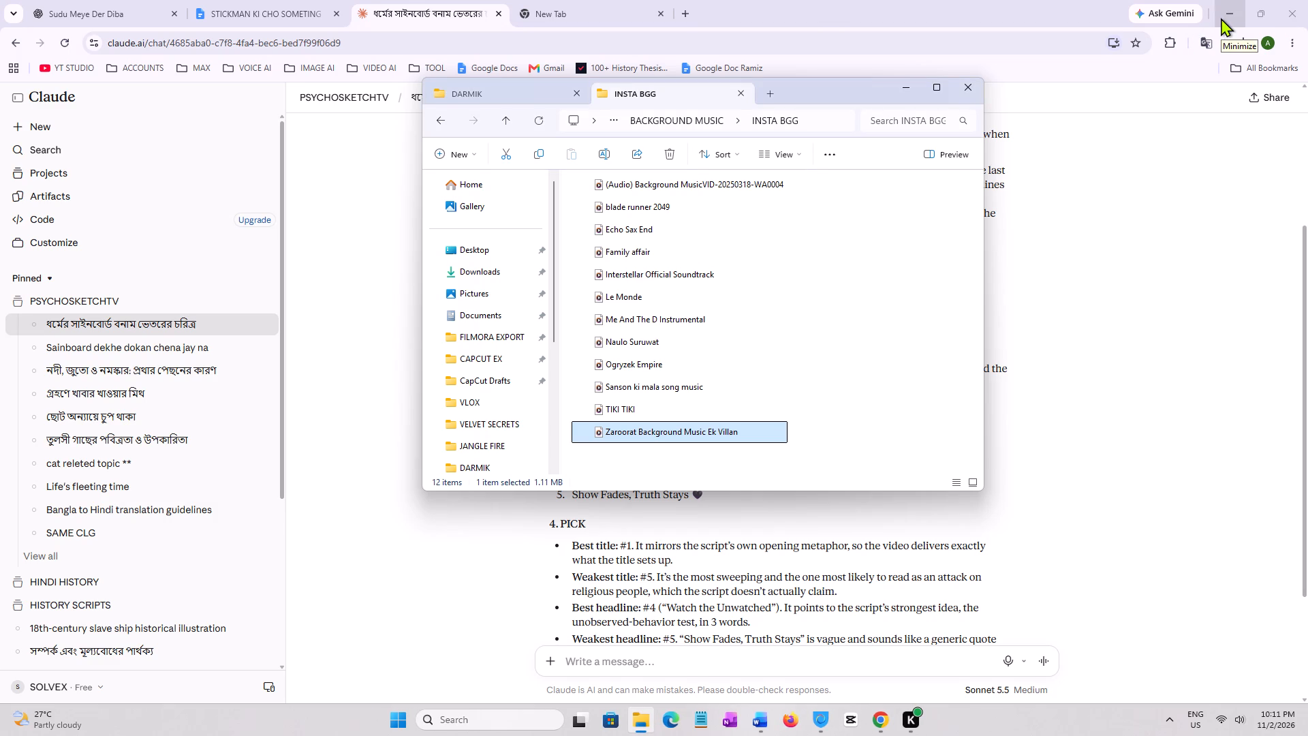
# Minimize the Chrome window showing the Claude chat to get to the desktop.
pyautogui.doubleClick(1231, 4)
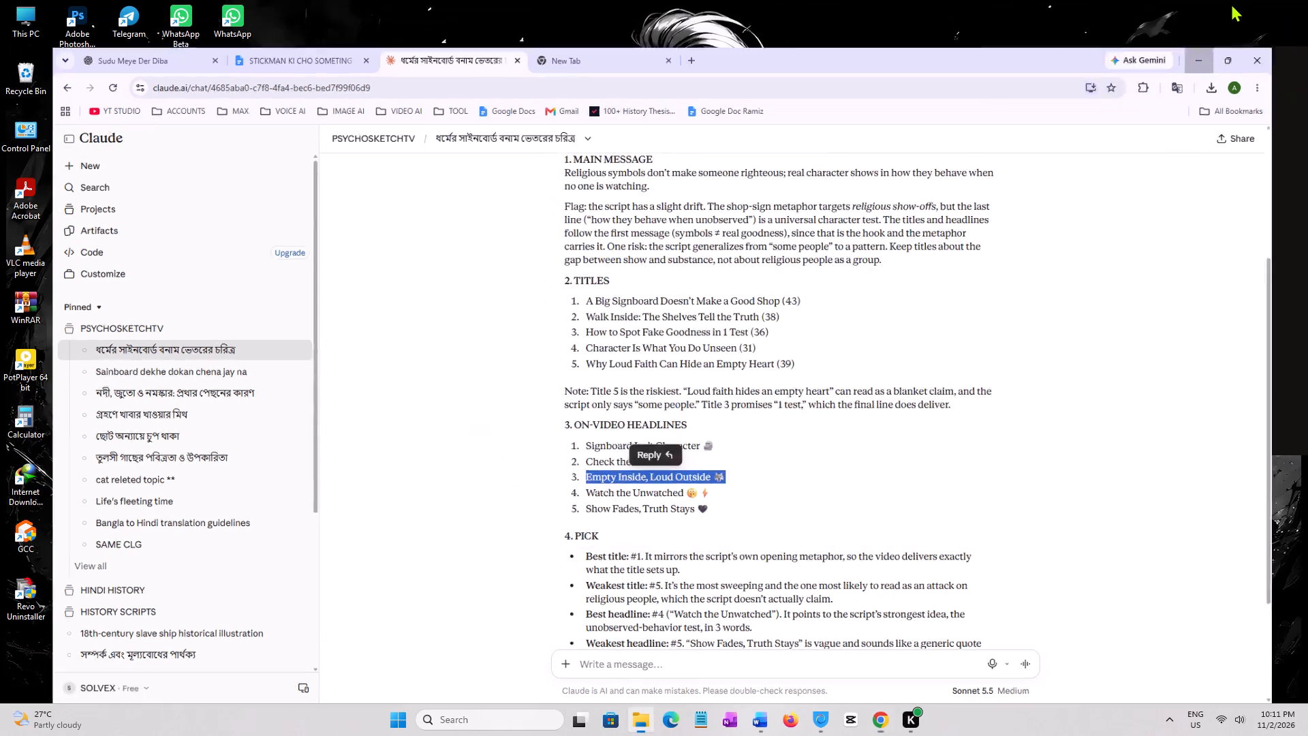
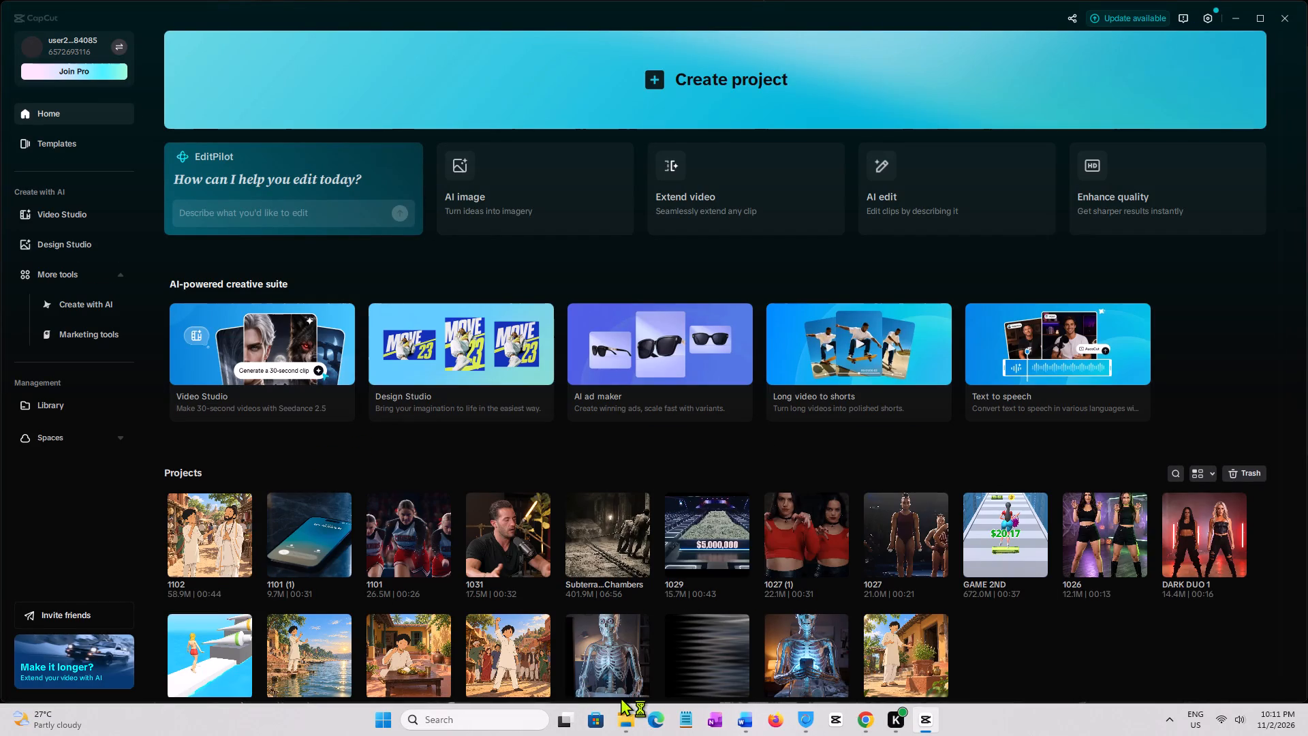
# Switch to File Explorer, open the CapCut Drafts folder in a new tab, and minimize the window.
pyautogui.click(632, 729)
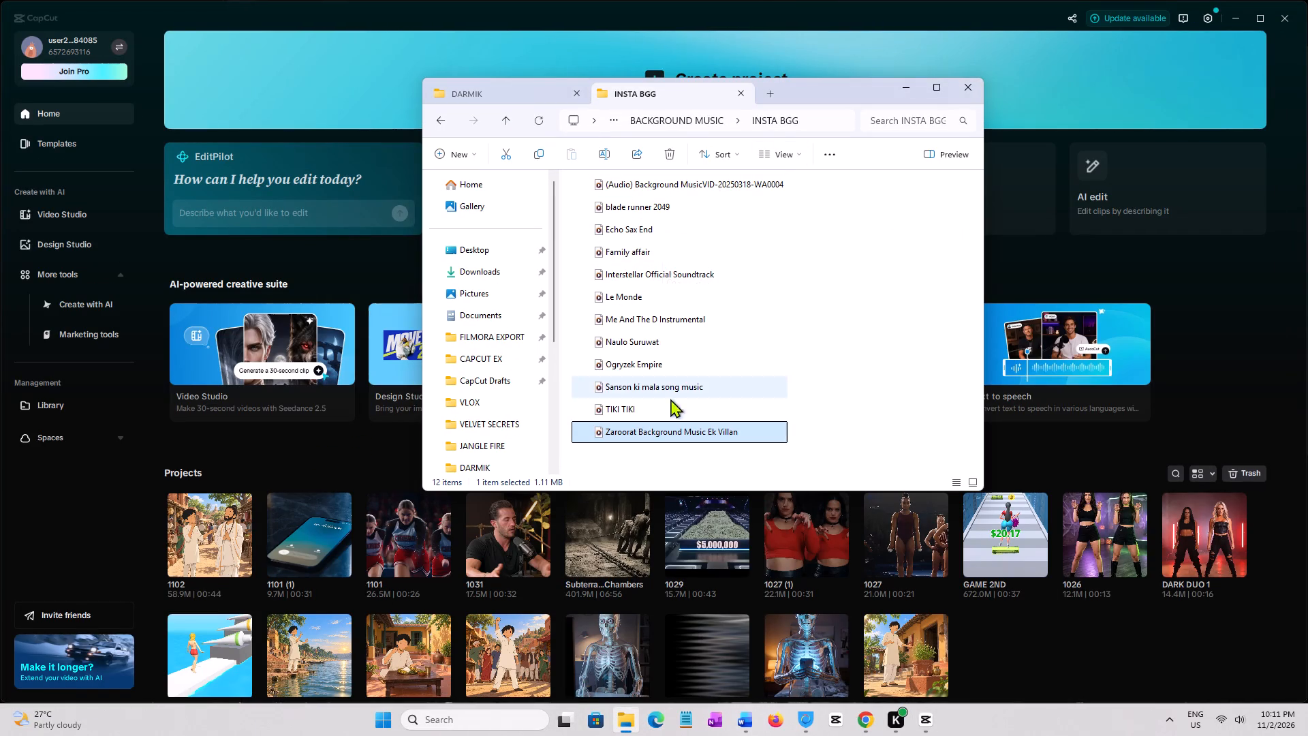
pyautogui.click(770, 93)
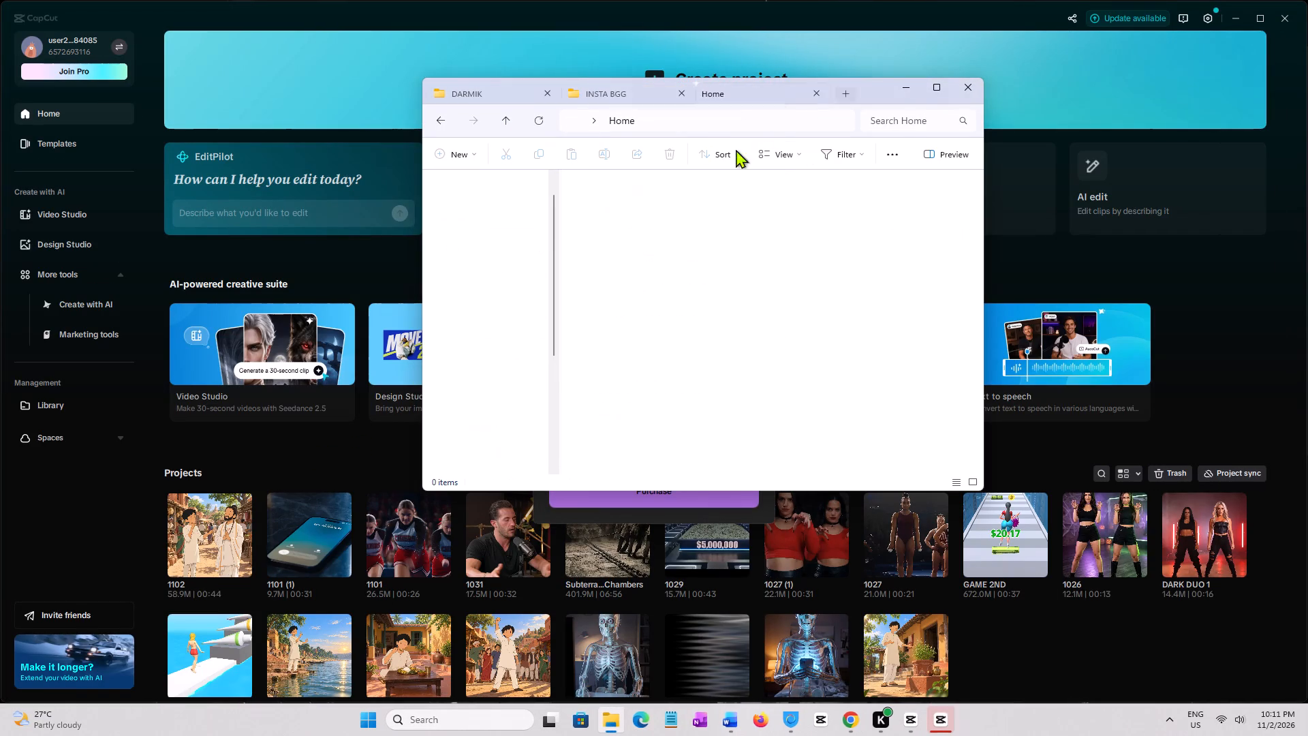
pyautogui.click(494, 367)
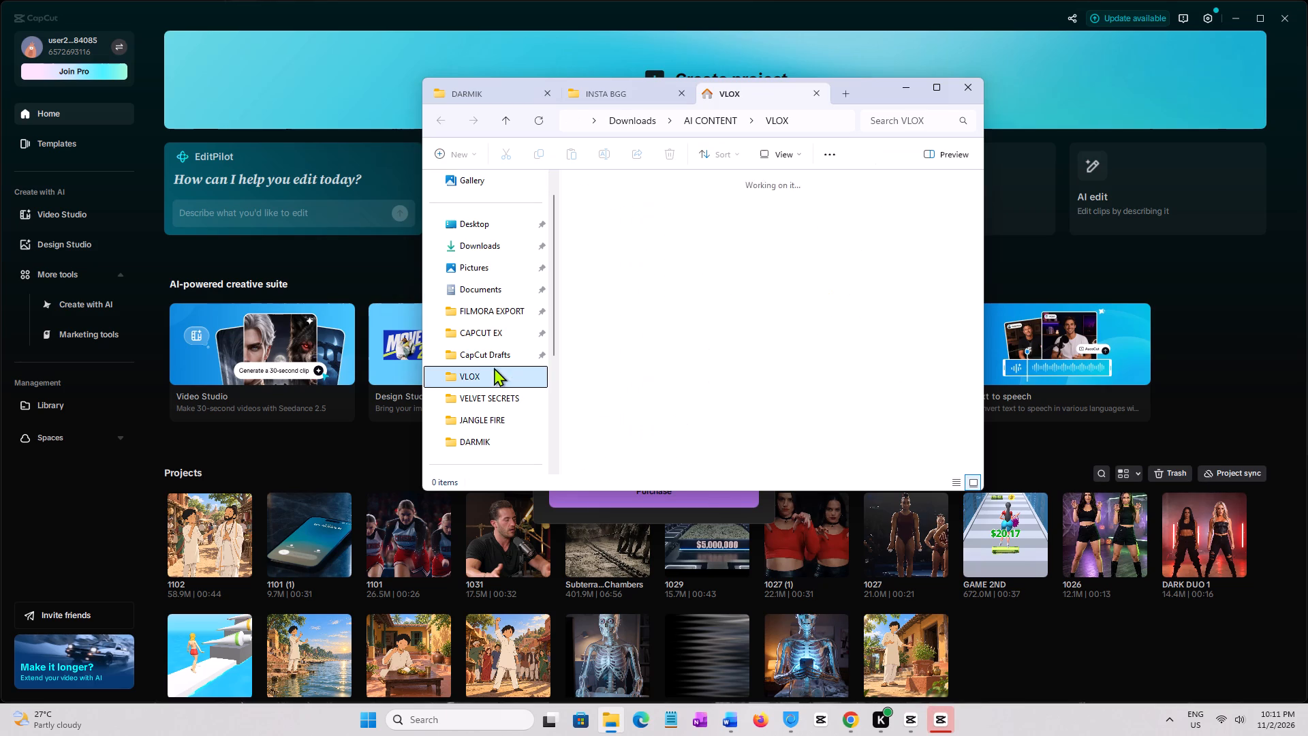
pyautogui.click(494, 358)
pyautogui.click(908, 90)
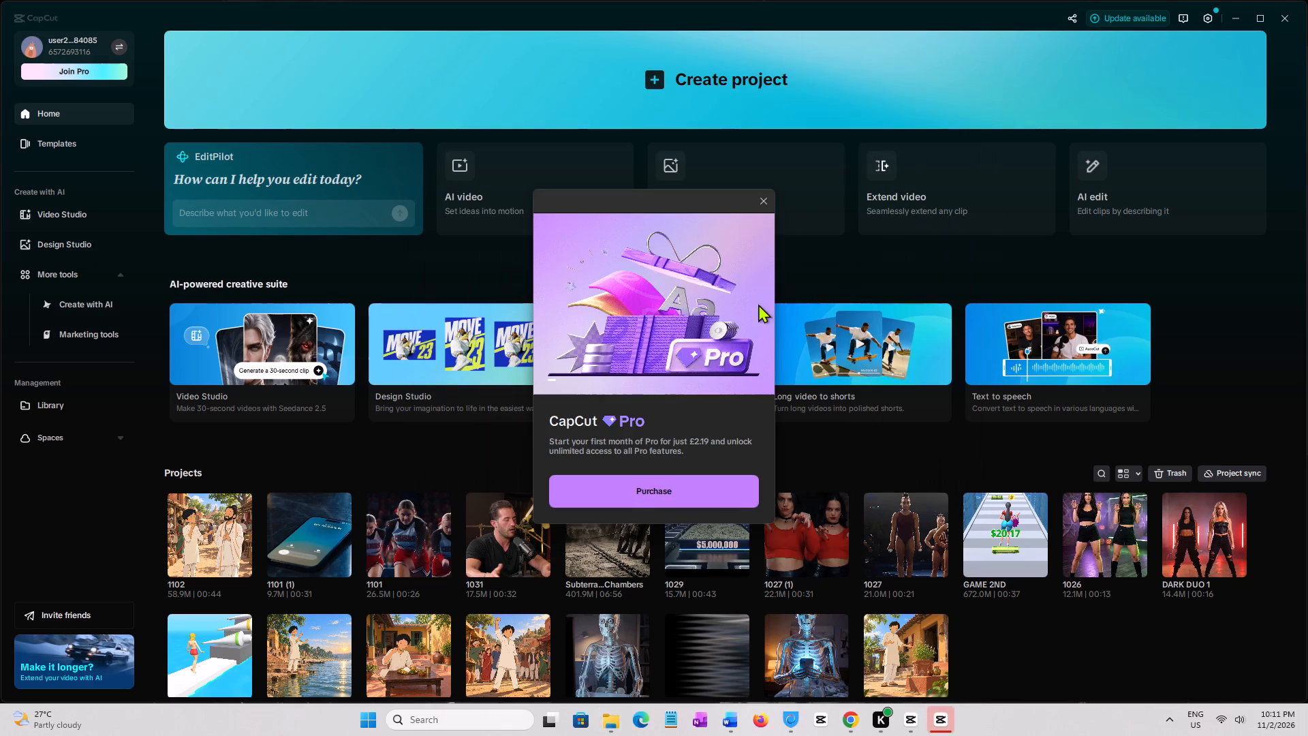
# Dismiss the CapCut Pro purchase offer on the home screen.
pyautogui.click(761, 202)
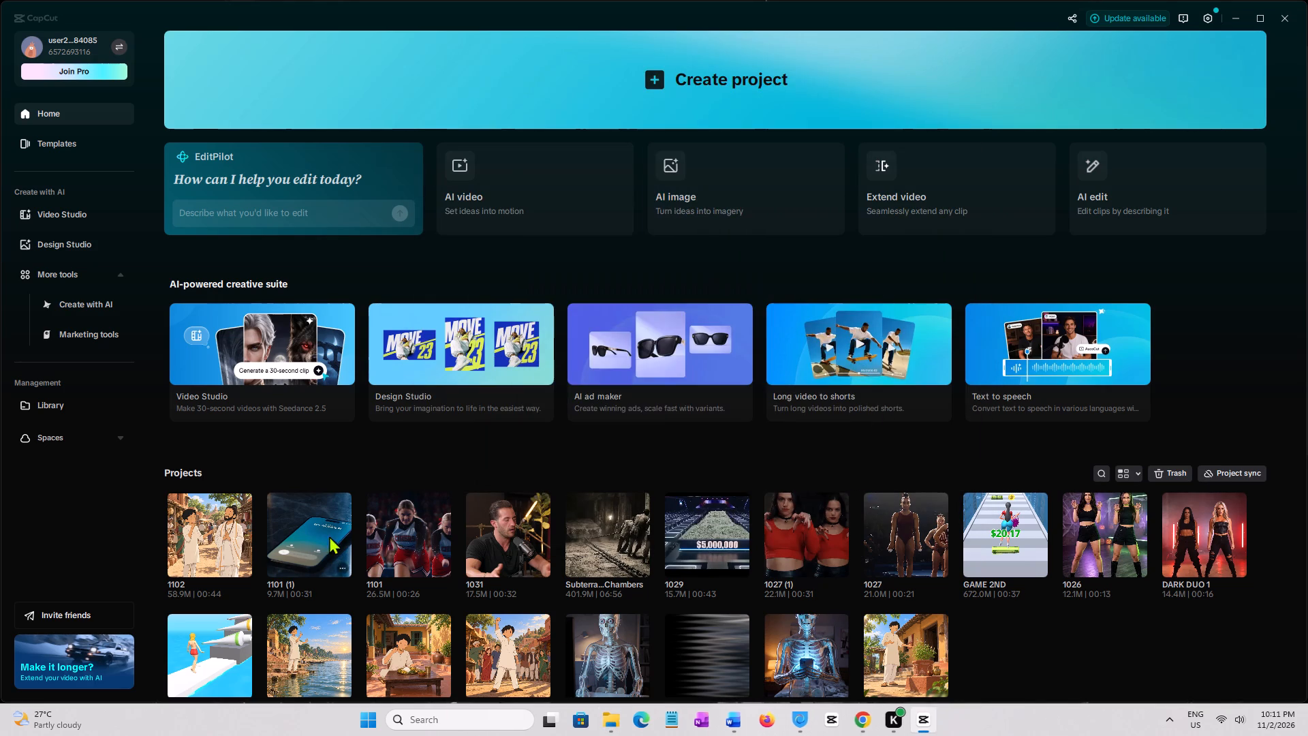
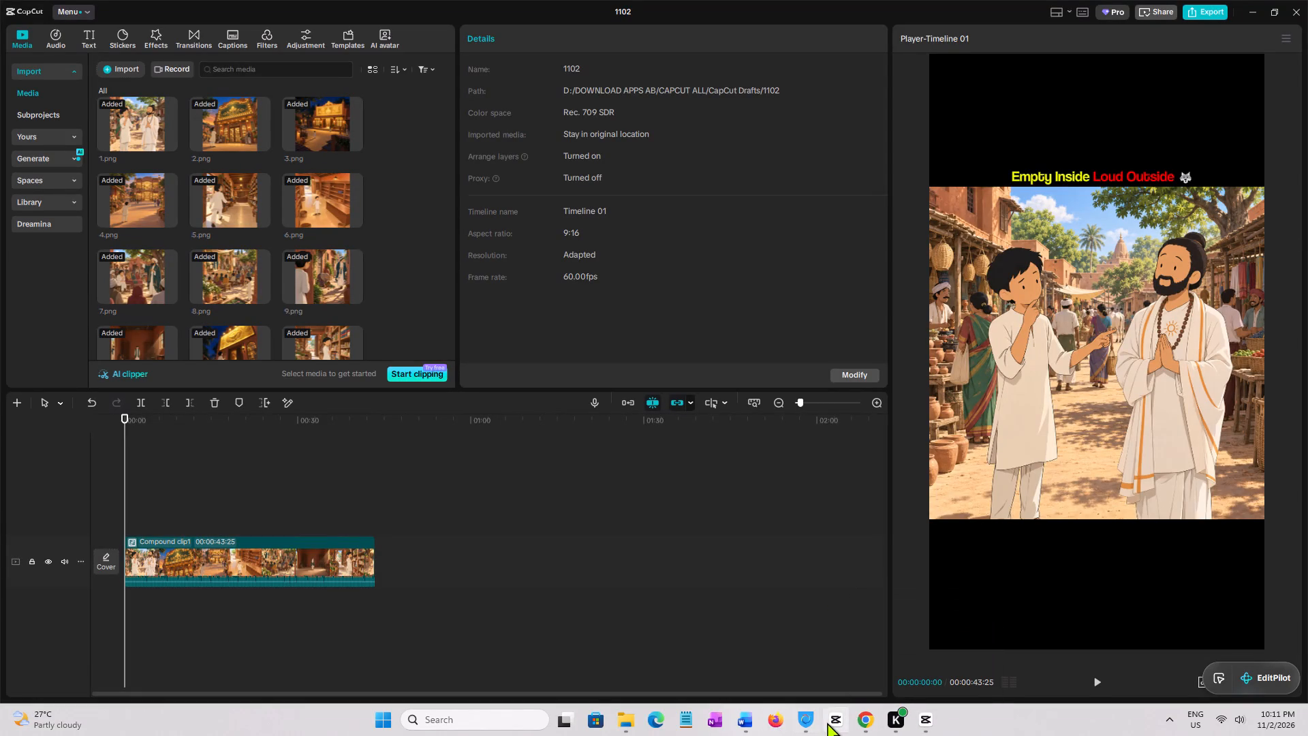
# Import the rendered video file from draft 1102's Resources > combination folder in File Explorer into the CapCut project media.
pyautogui.click(621, 730)
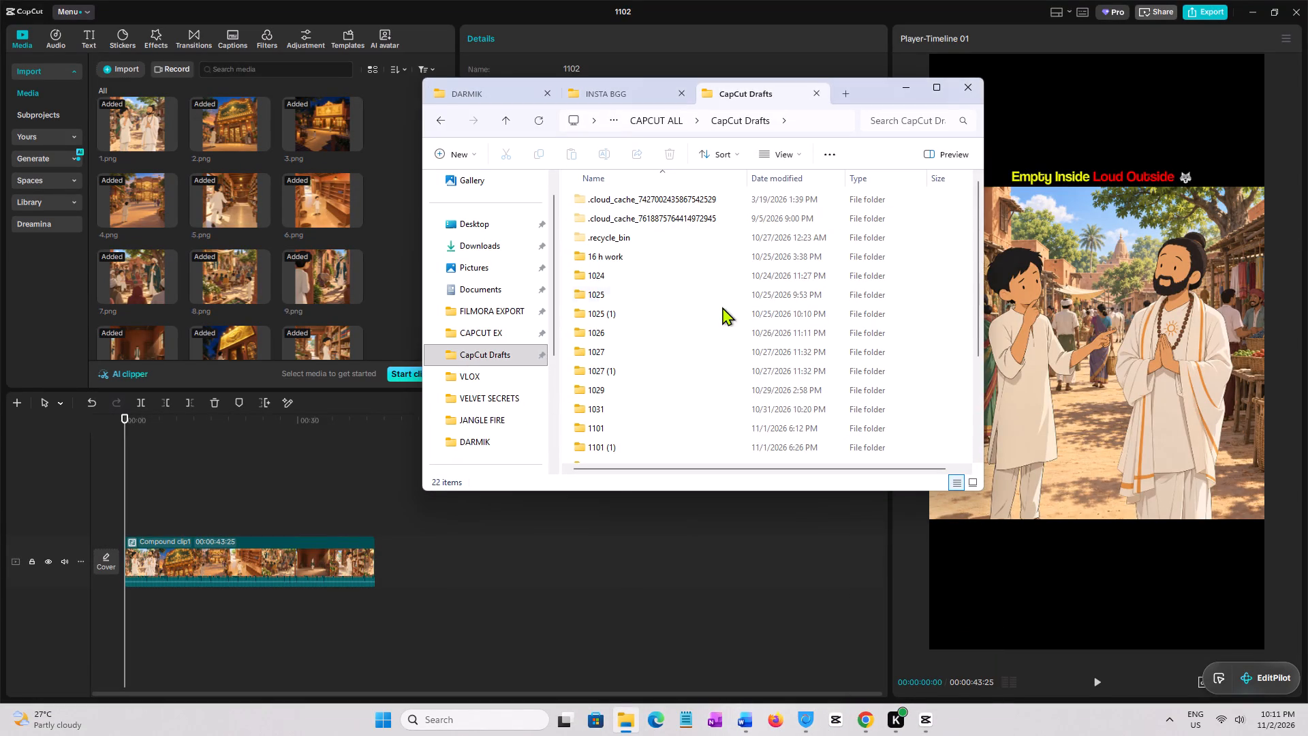
pyautogui.scroll(2, 720, 313)
pyautogui.scroll(-2, 691, 281)
pyautogui.doubleClick(617, 322)
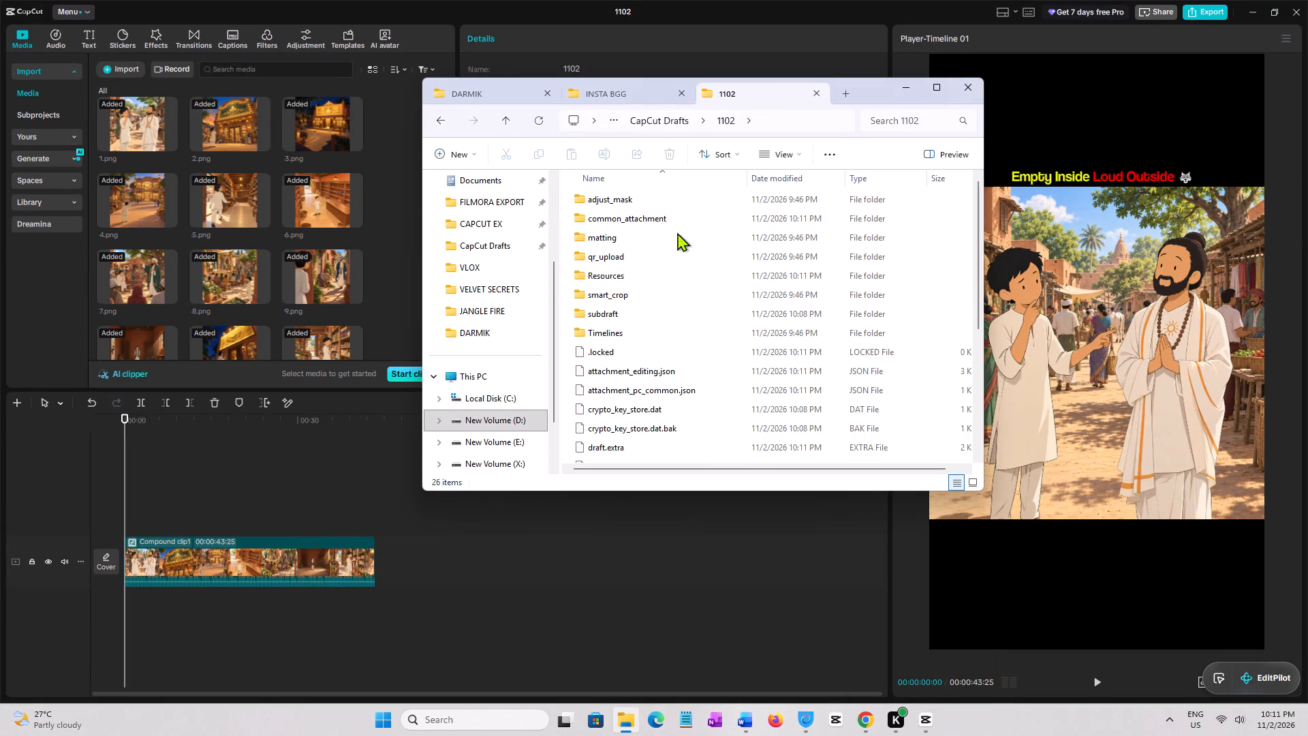
pyautogui.doubleClick(629, 279)
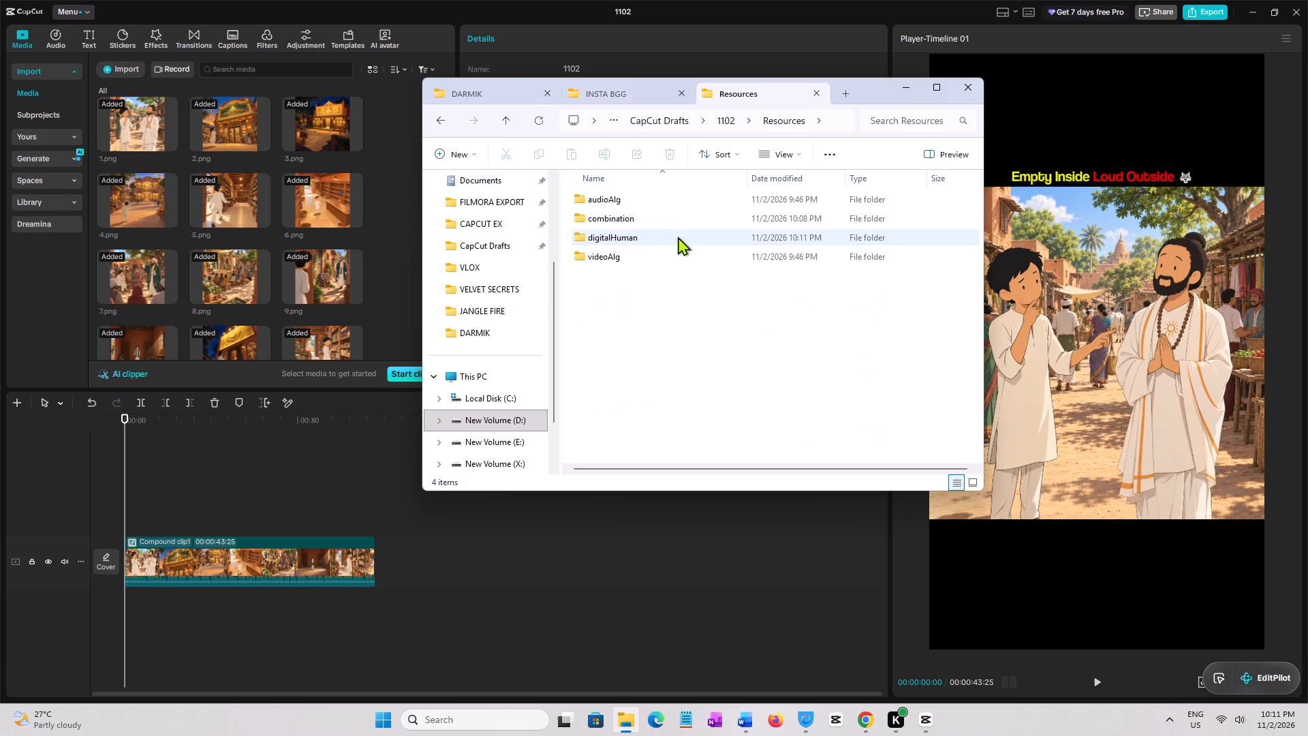
pyautogui.doubleClick(640, 218)
pyautogui.moveTo(614, 218); pyautogui.dragTo(466, 222)
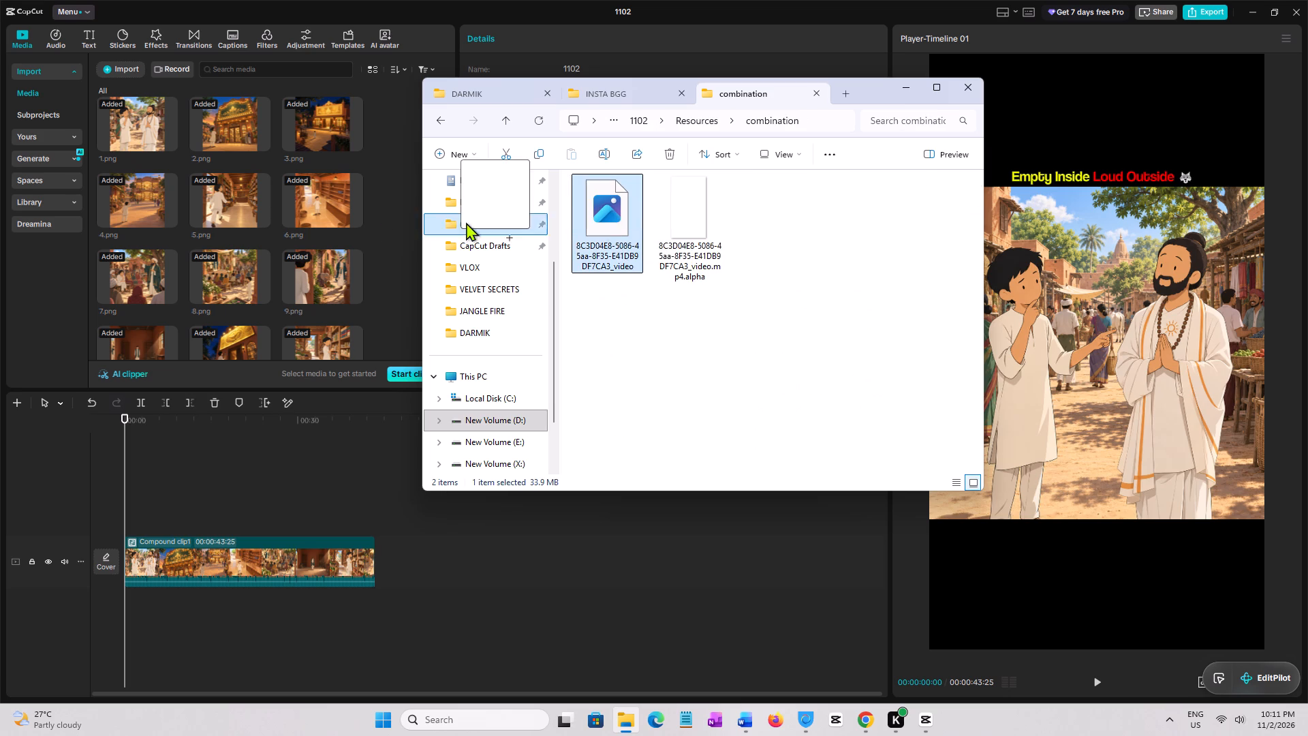
pyautogui.moveTo(466, 222); pyautogui.dragTo(187, 214)
# Replace the compound clip on the timeline with the imported video and briefly preview the result.
pyautogui.moveTo(320, 129); pyautogui.dragTo(205, 553)
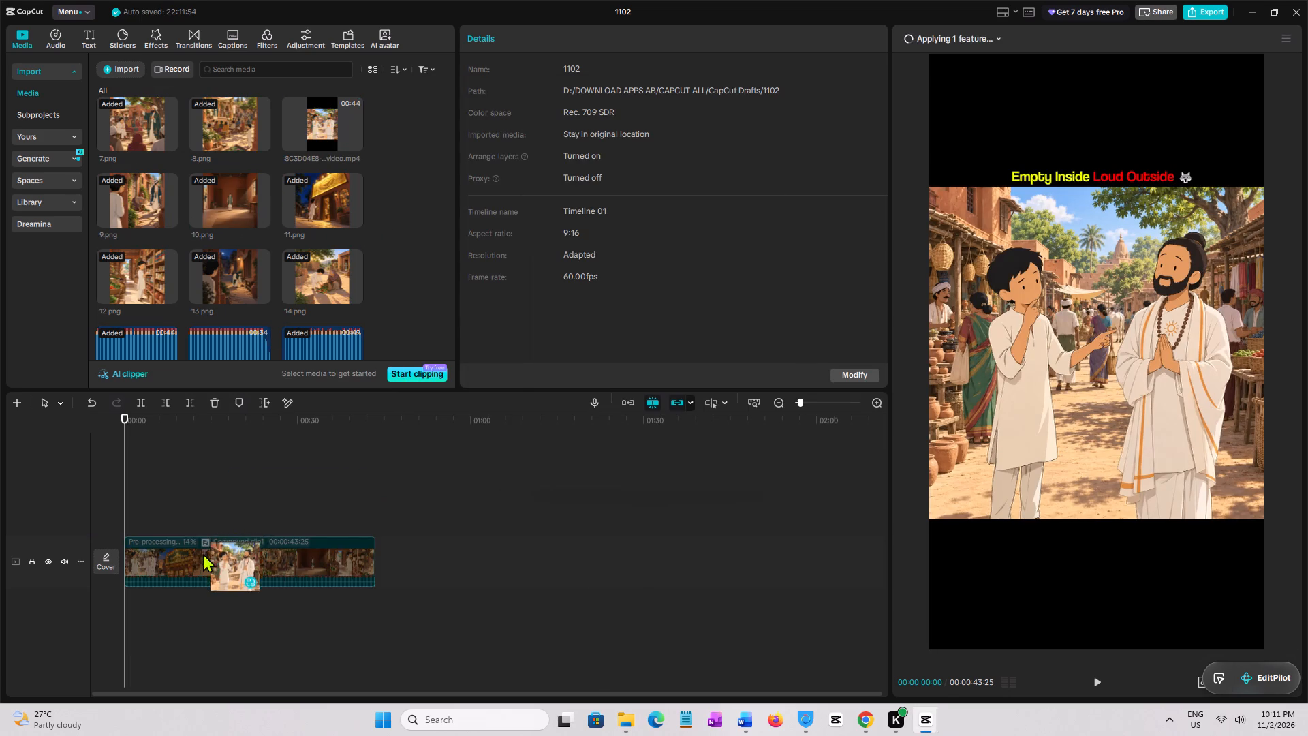
pyautogui.click(684, 504)
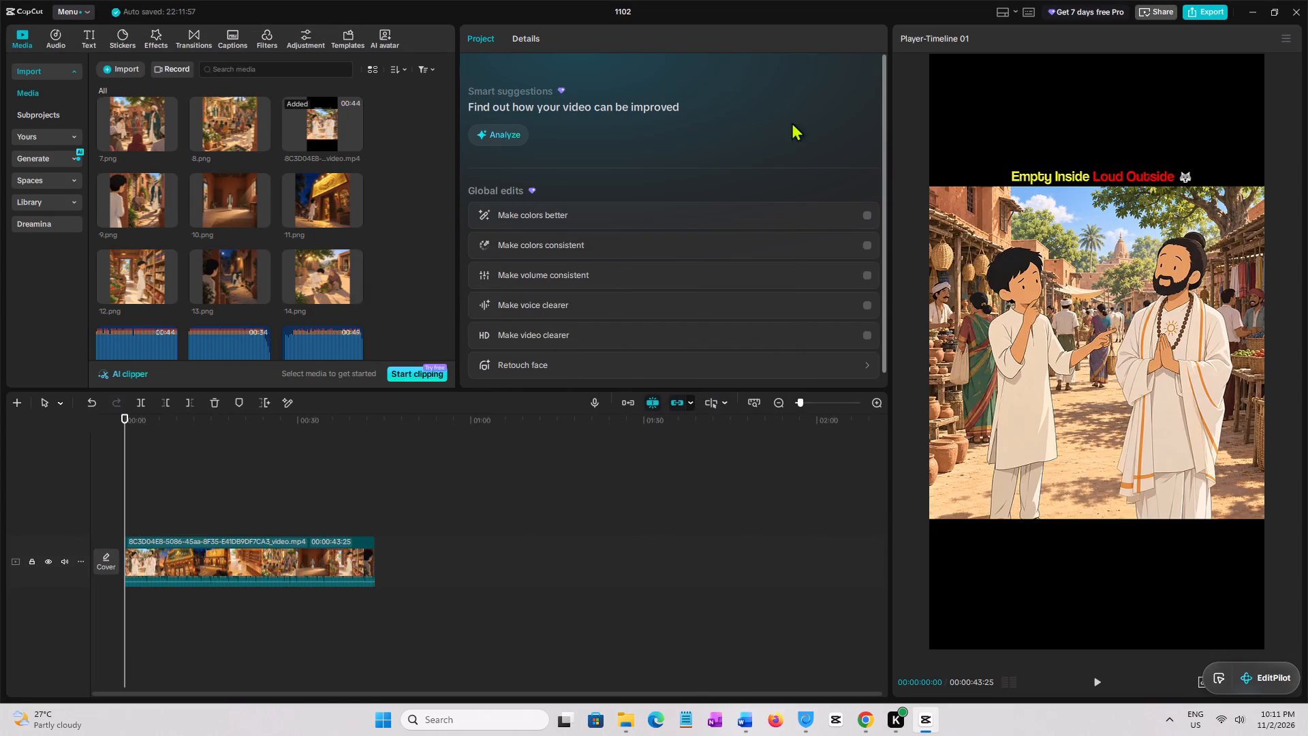
pyautogui.press('space')
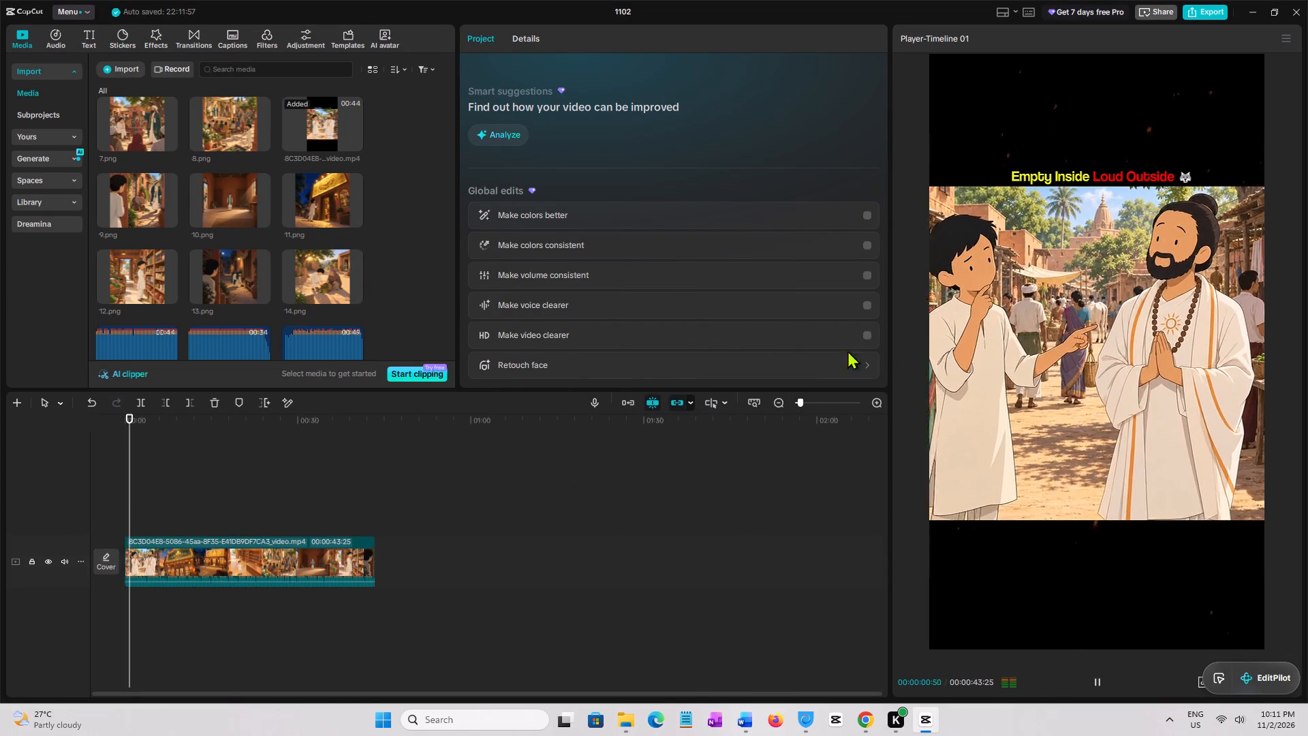
pyautogui.press('space')
# Export the video to the CAPCUT EX folder under the name FAKE DARMIK, and dismiss the sharing screen once saved.
pyautogui.click(1195, 15)
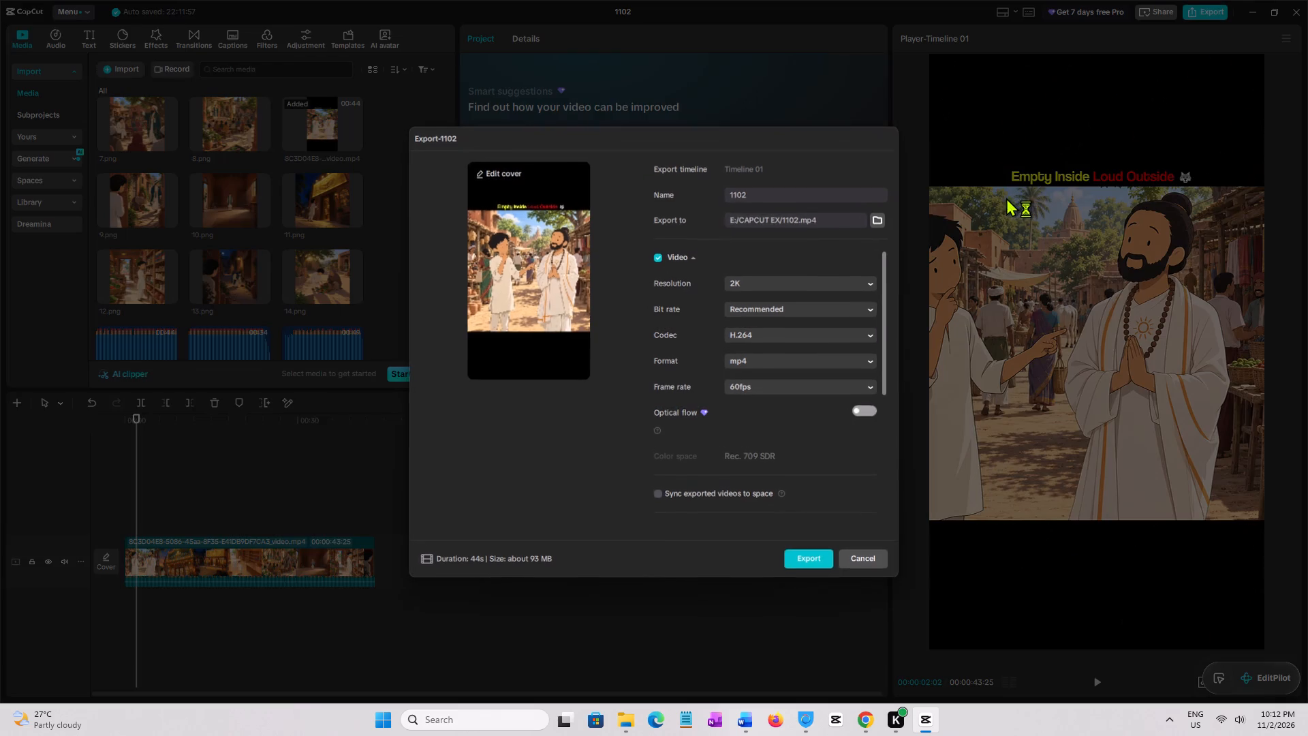
pyautogui.click(756, 201)
pyautogui.moveTo(756, 199); pyautogui.dragTo(710, 194)
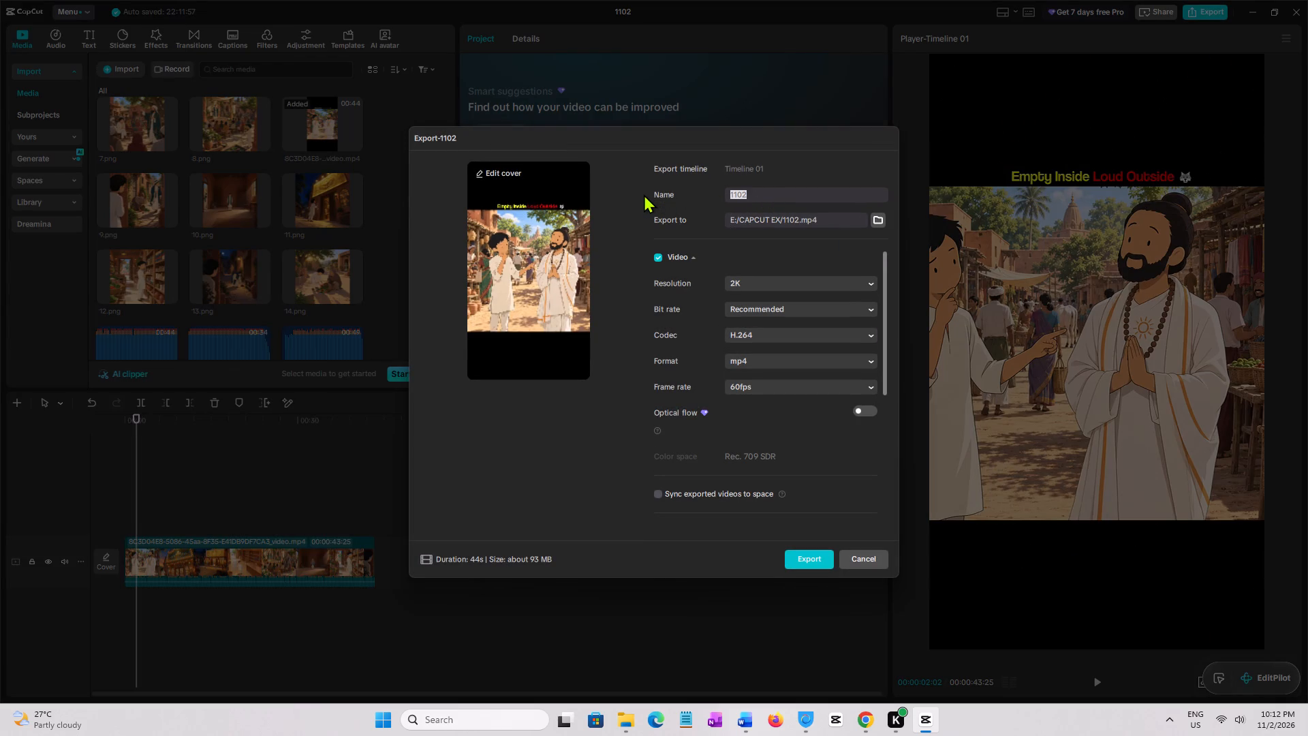
pyautogui.write('FAKE')
pyautogui.press('space')
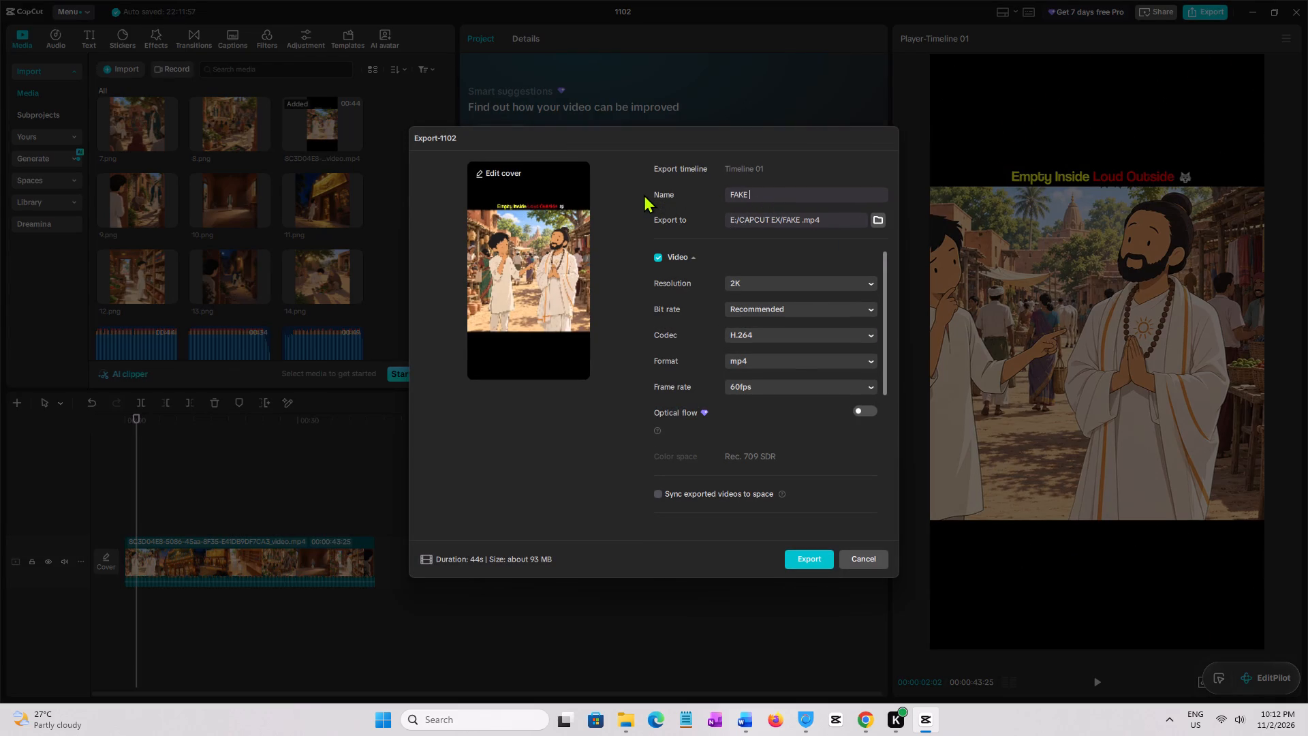
pyautogui.write('DAR')
pyautogui.write('MIK')
pyautogui.press('Return')
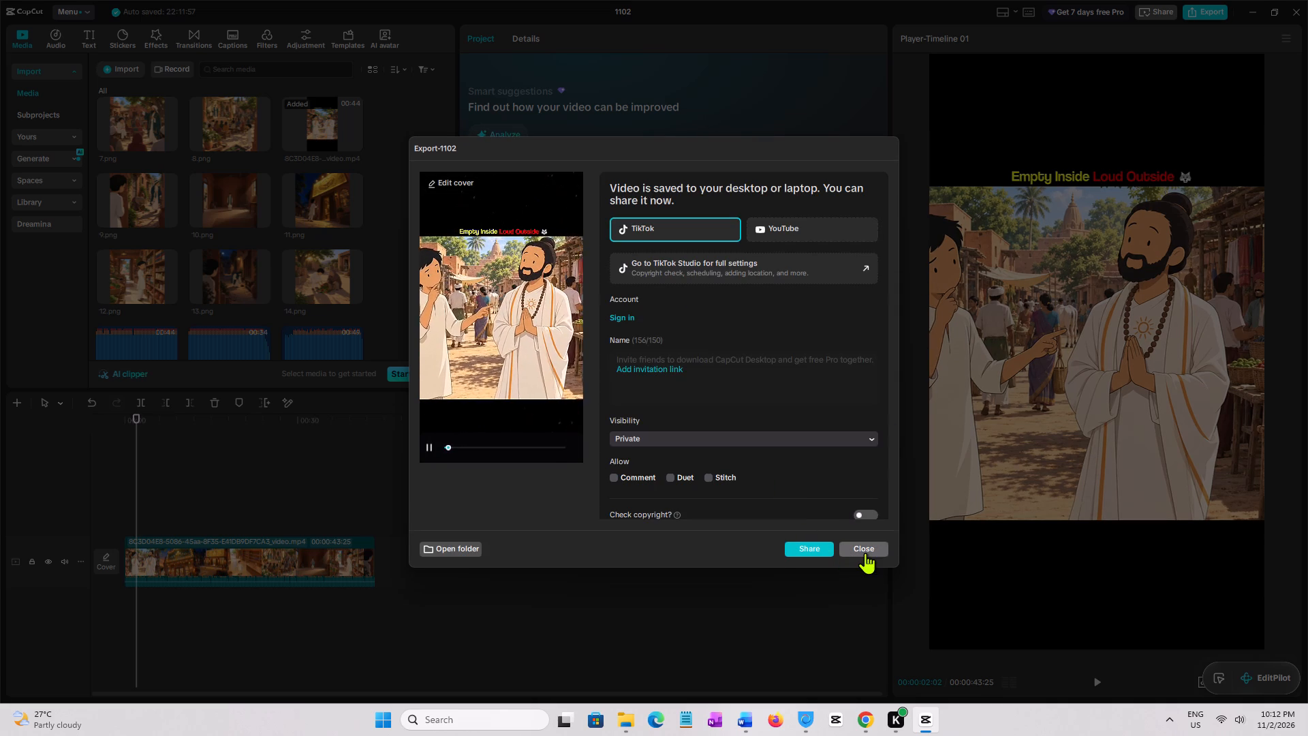
pyautogui.click(865, 551)
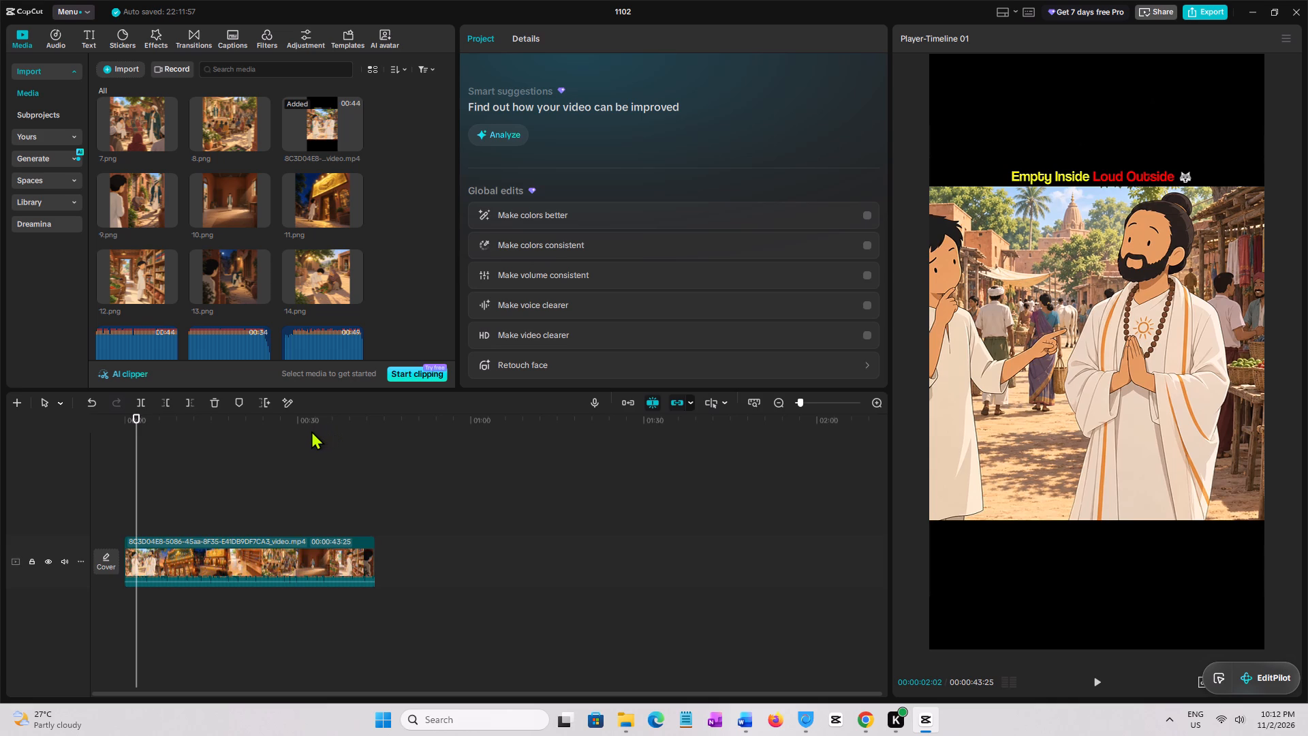
# Close the editor and delete project 1102 from the home screen's project list.
pyautogui.click(1297, 18)
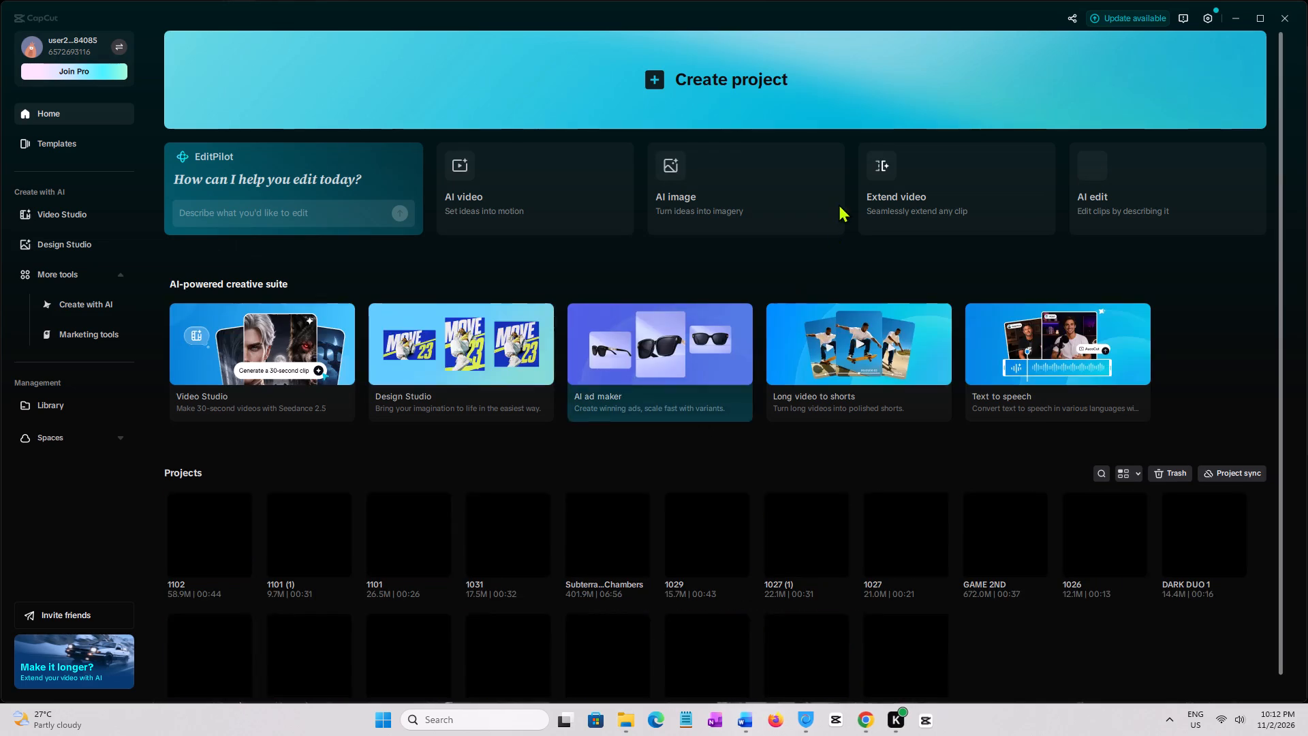
pyautogui.rightClick(213, 545)
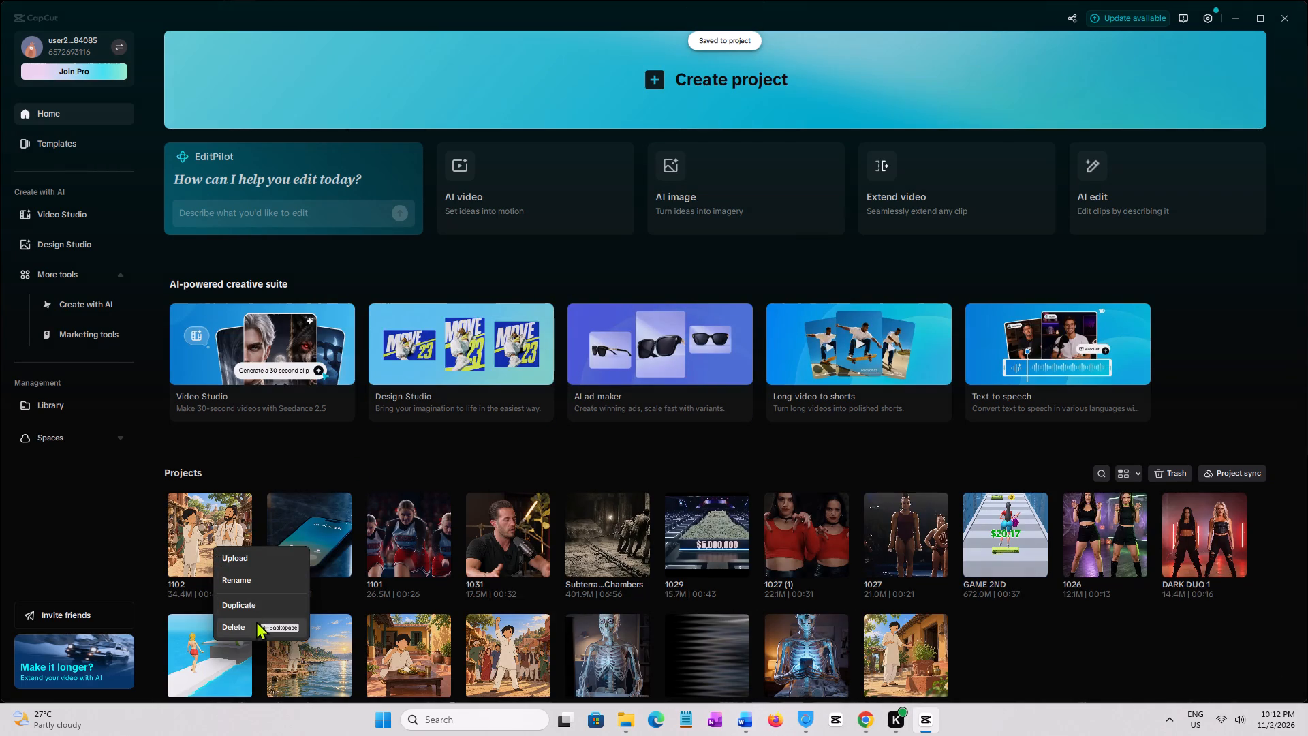
pyautogui.click(256, 627)
pyautogui.click(630, 403)
# Create a new project.
pyautogui.click(698, 83)
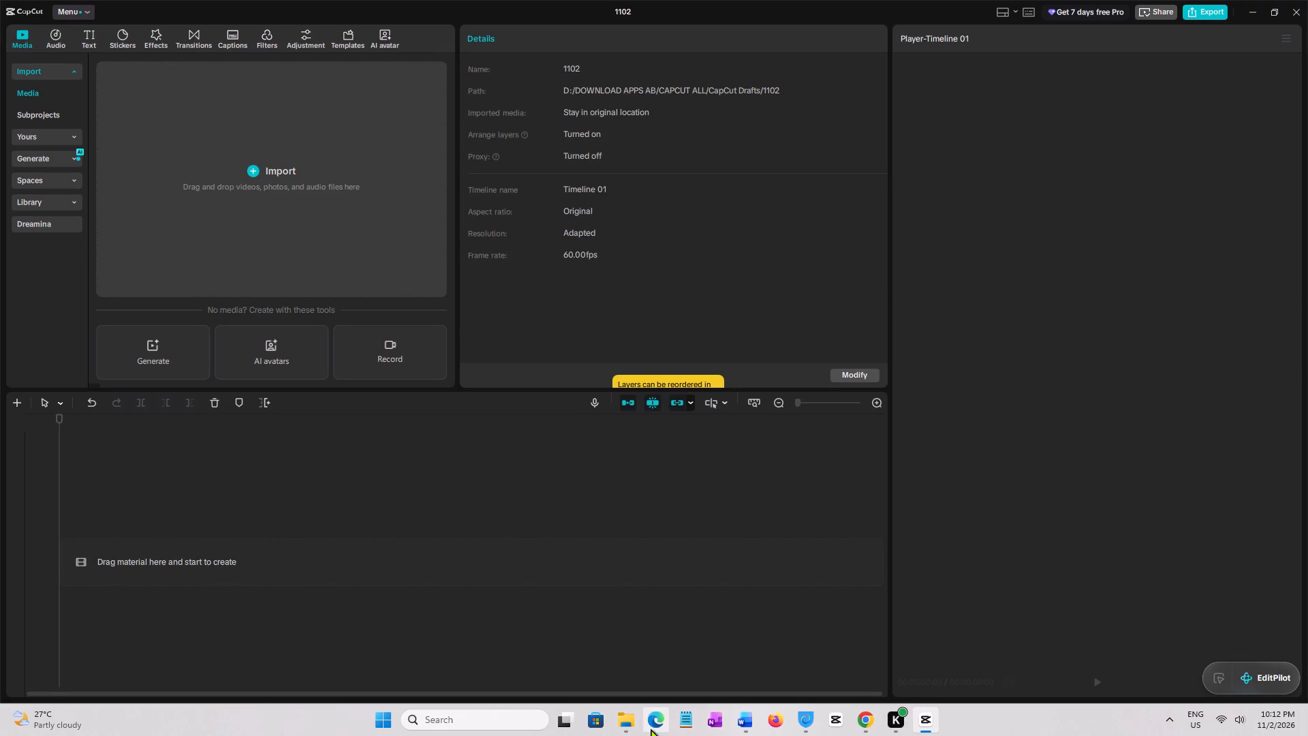
# Switch to File Explorer, open the JANGLE FIRE folder within PSYCHOSKE -IG, and delete its Hindi-named MP3 file.
pyautogui.click(618, 719)
pyautogui.click(625, 103)
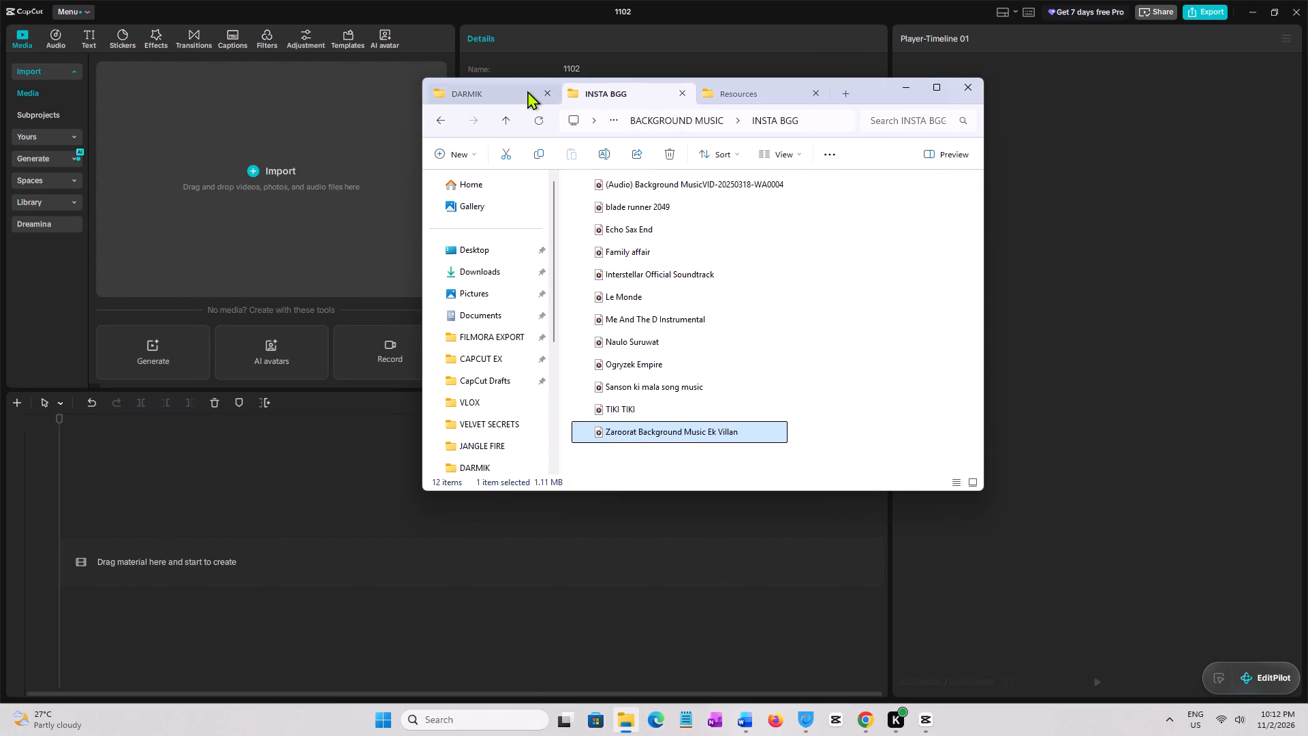
pyautogui.click(526, 89)
pyautogui.moveTo(886, 331); pyautogui.dragTo(856, 324)
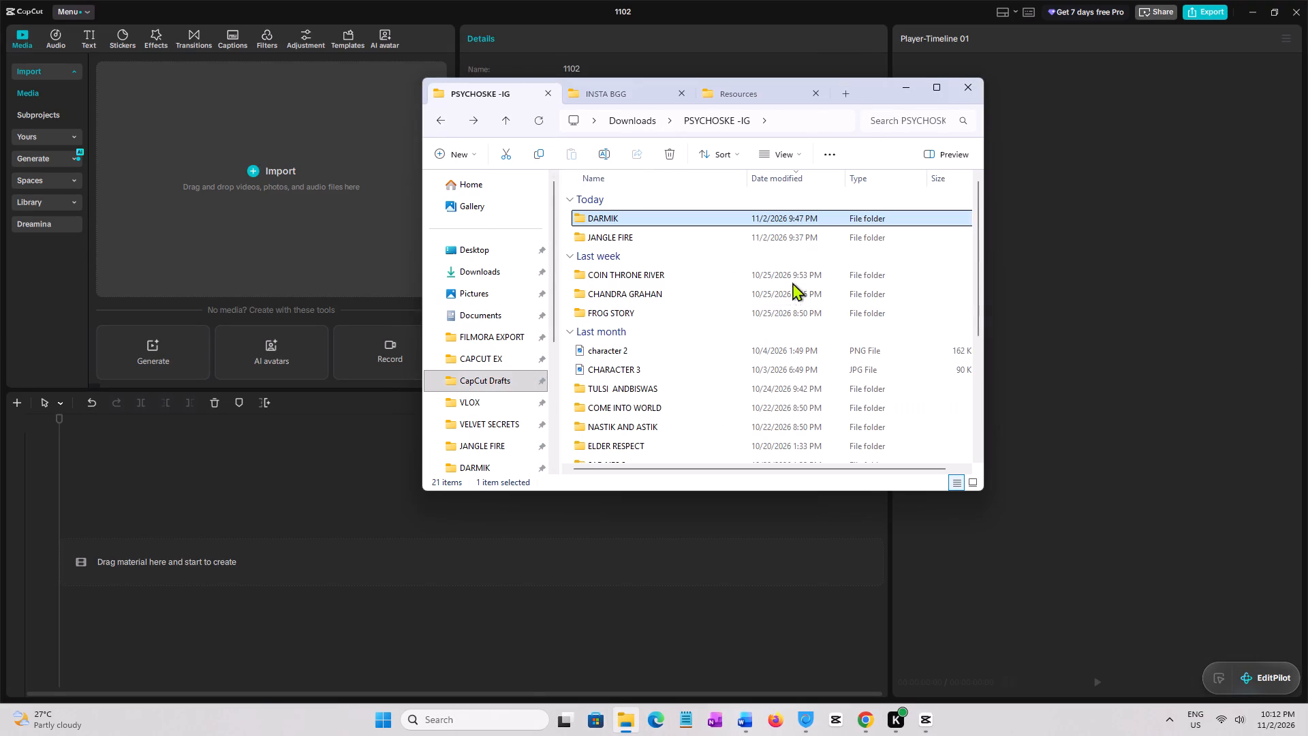
pyautogui.scroll(2, 792, 282)
pyautogui.doubleClick(626, 242)
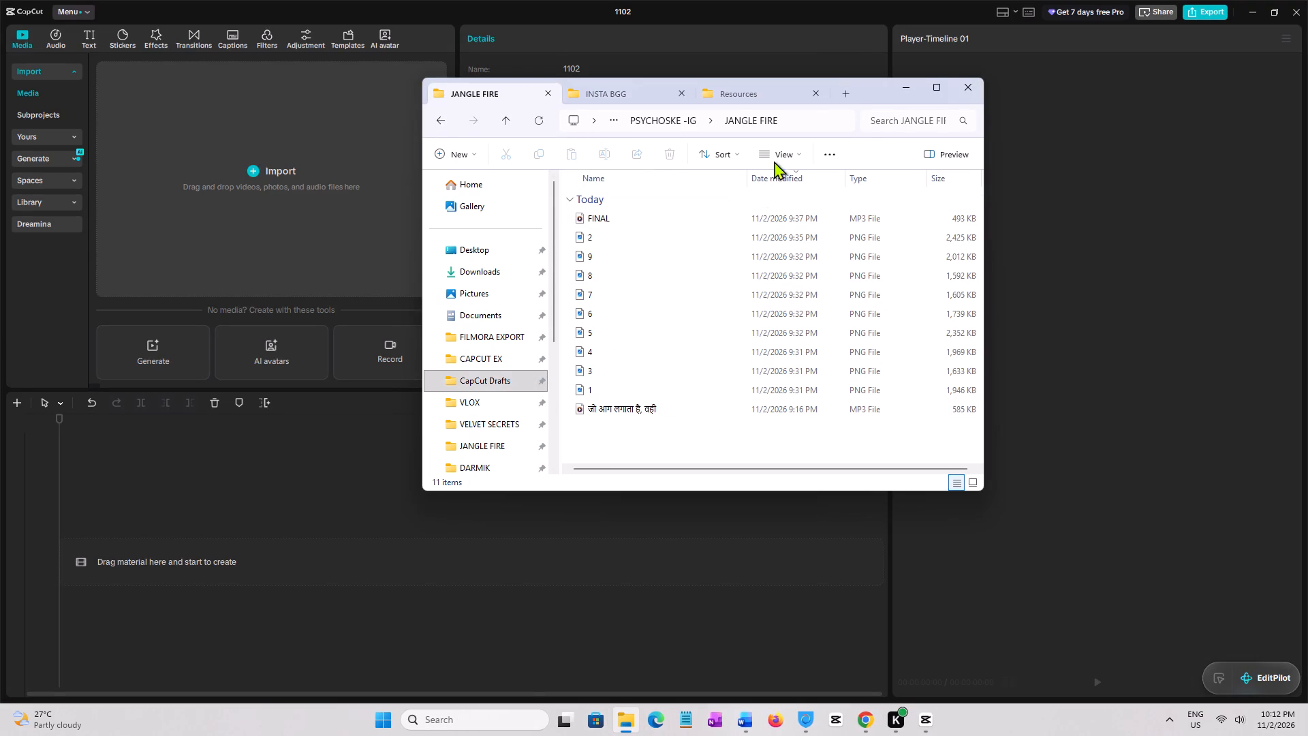
pyautogui.click(649, 409)
pyautogui.rightClick(649, 410)
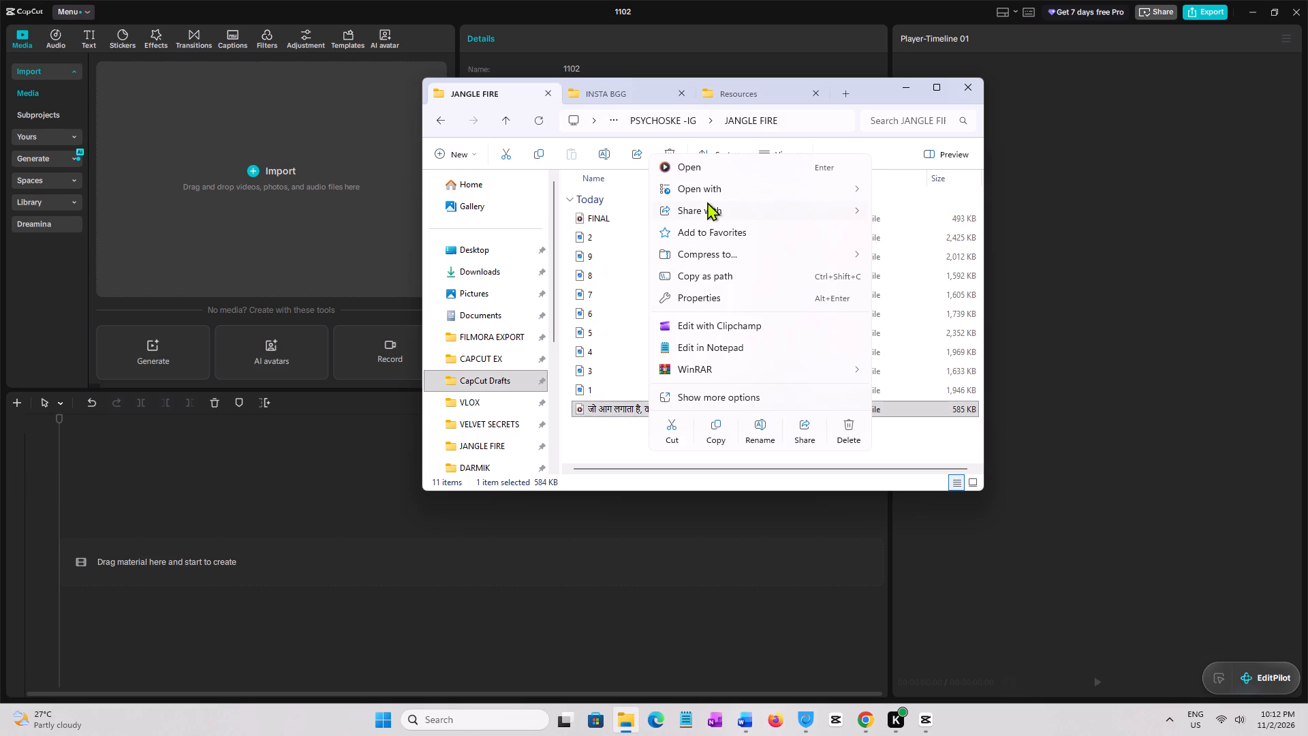
pyautogui.click(855, 434)
pyautogui.click(675, 444)
# Import FINAL.mp3 and the nine PNG images from the JANGLE FIRE folder into the CapCut project media.
pyautogui.moveTo(652, 424); pyautogui.dragTo(602, 371)
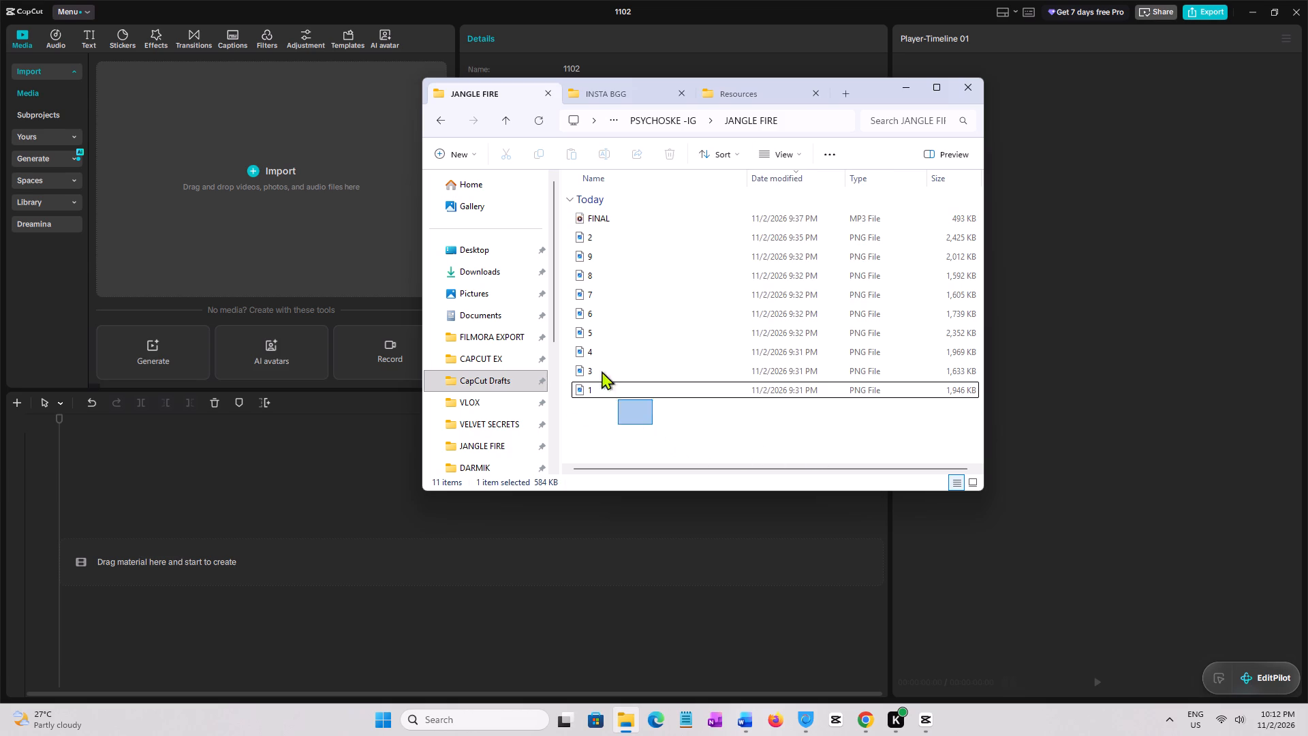
pyautogui.moveTo(602, 371); pyautogui.dragTo(602, 214)
pyautogui.moveTo(602, 216); pyautogui.dragTo(237, 148)
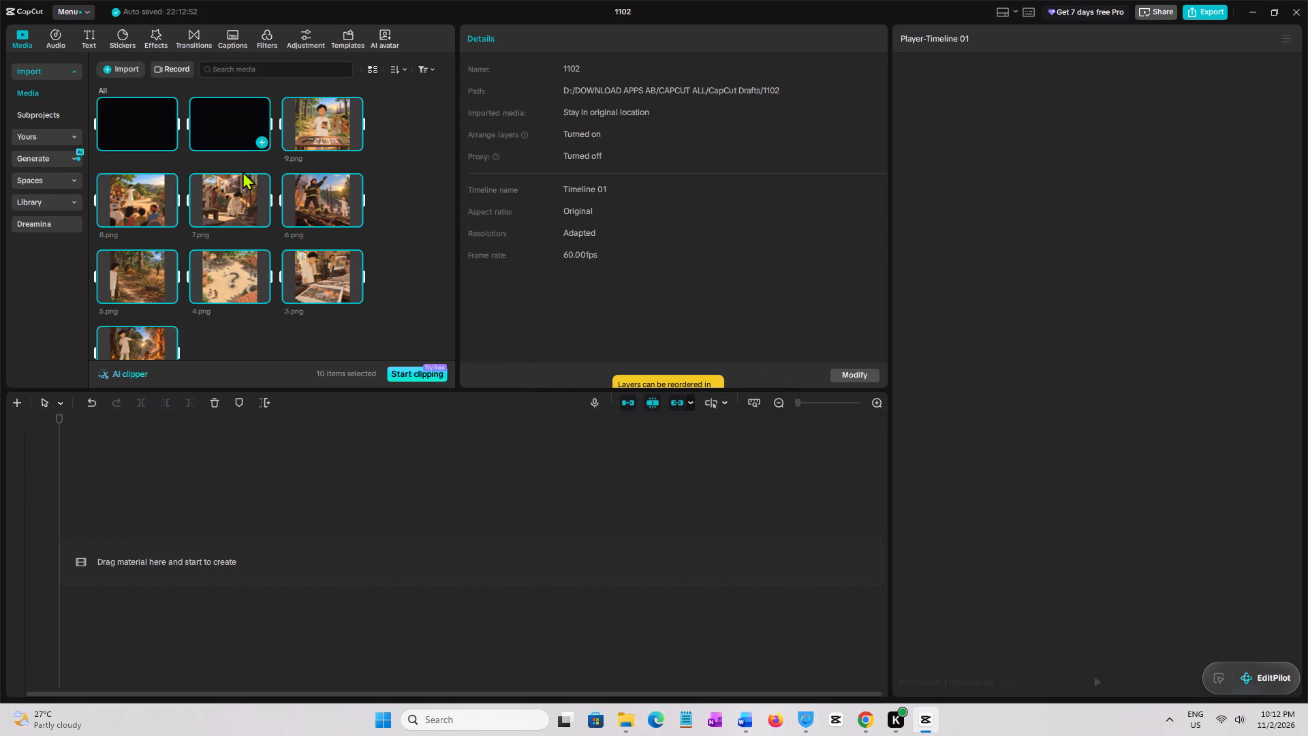
# Place FINAL.mp3 at the start of the timeline and turn off the main track magnet.
pyautogui.click(131, 124)
pyautogui.moveTo(131, 124); pyautogui.dragTo(117, 566)
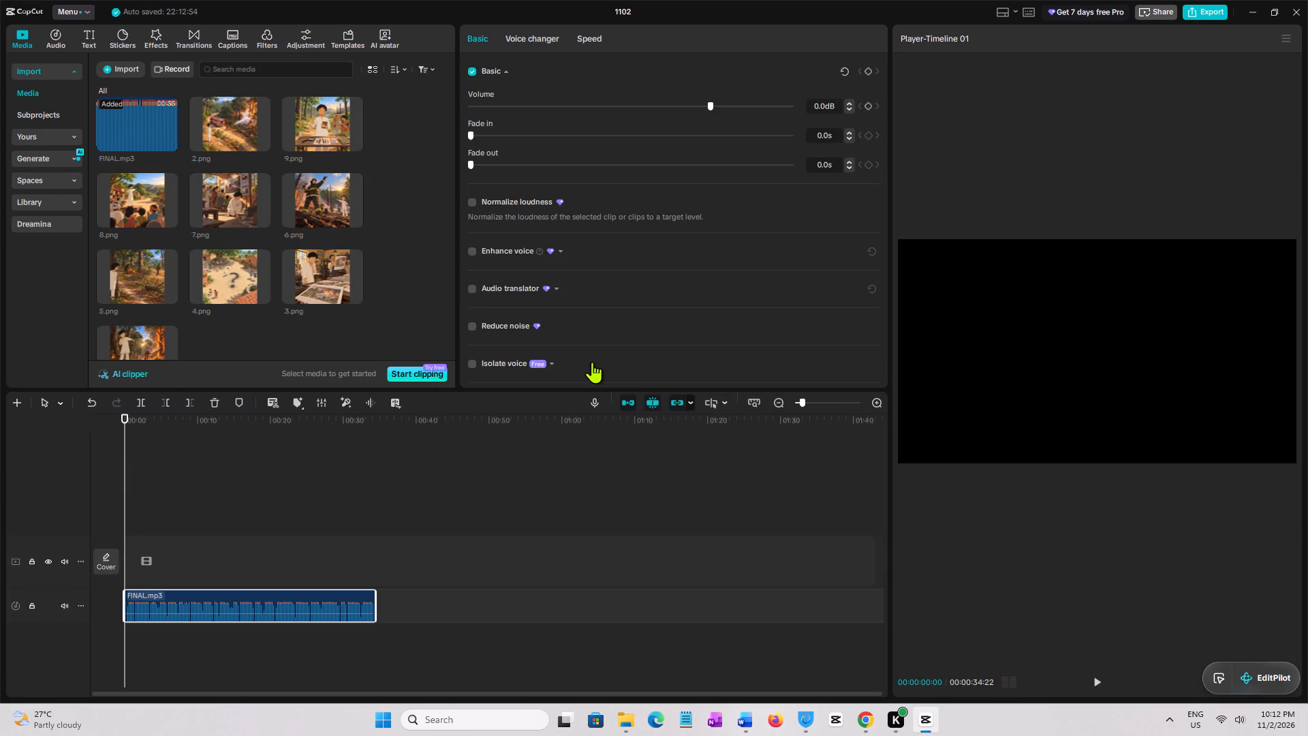
pyautogui.keyDown('ctrl'); pyautogui.scroll(4, 429, 565); pyautogui.keyUp('ctrl')
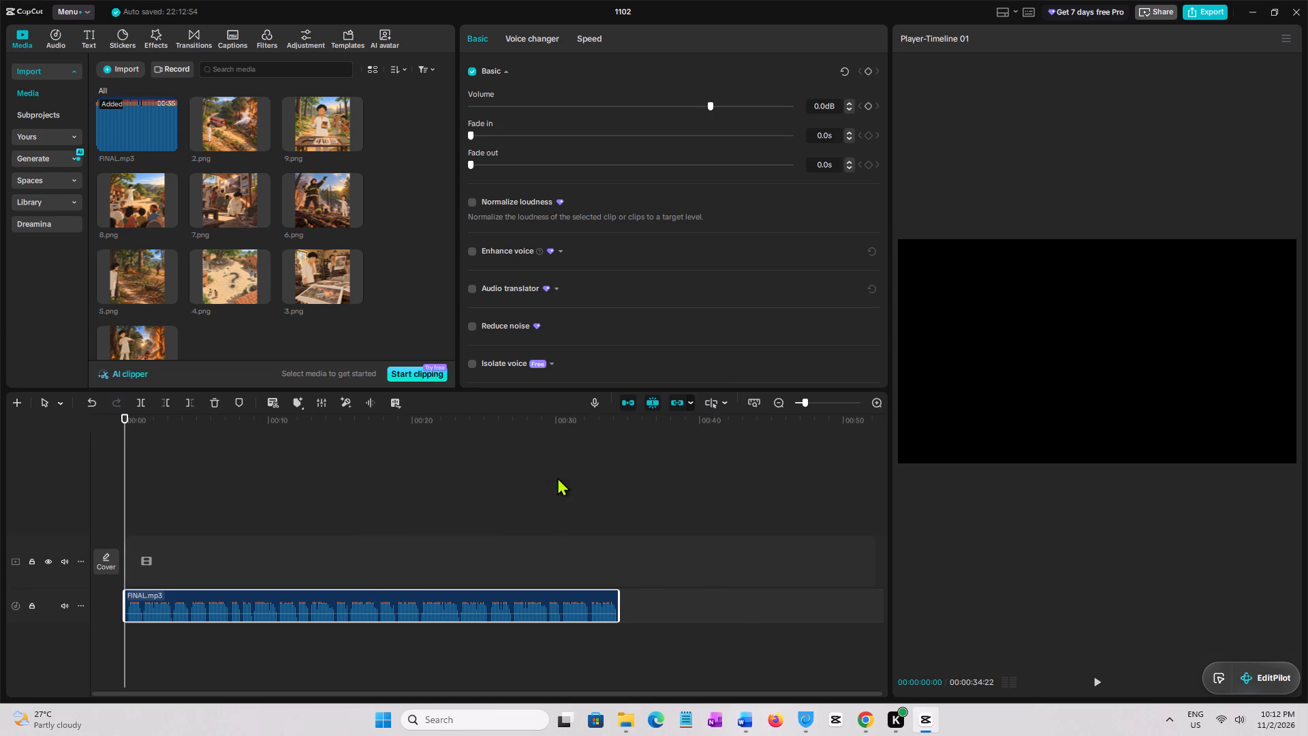
pyautogui.keyDown('ctrl'); pyautogui.click(625, 403); pyautogui.keyUp('ctrl')
# Move the floating EditPilot widget away from the player controls.
pyautogui.moveTo(1263, 682); pyautogui.dragTo(792, 0)
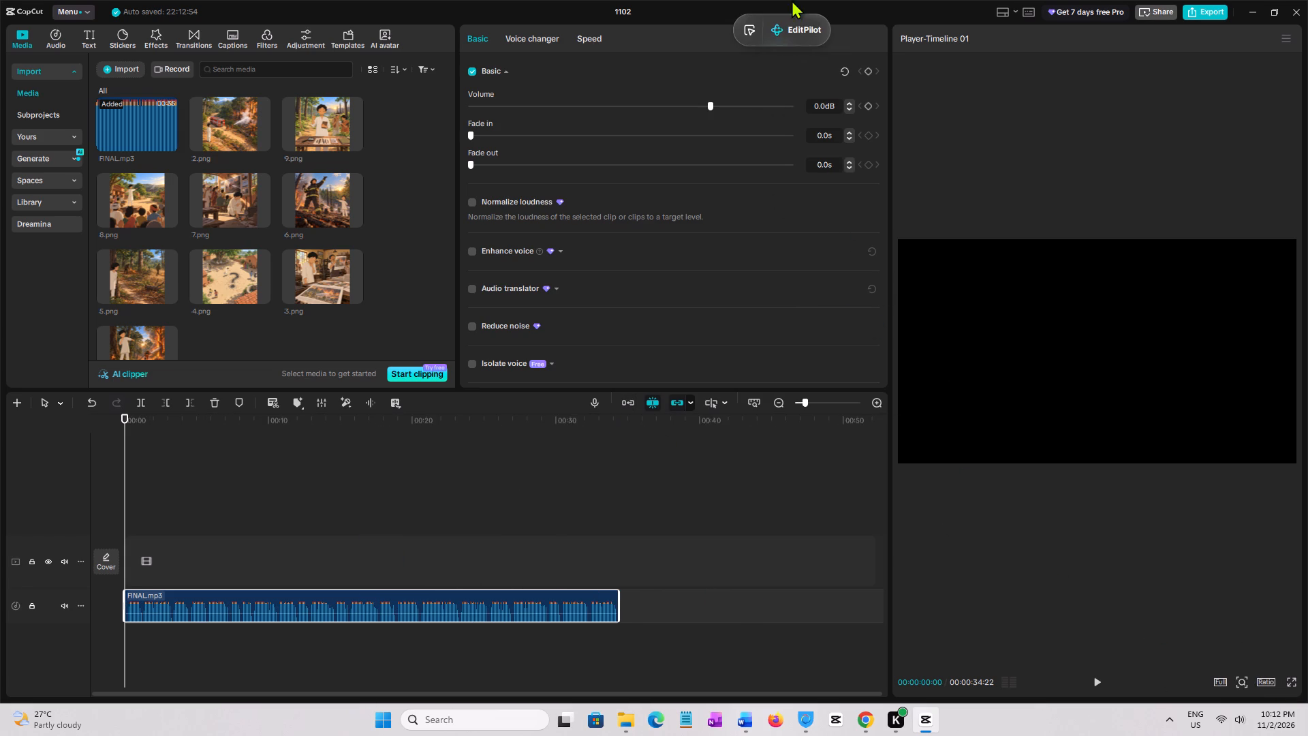
pyautogui.moveTo(792, 0); pyautogui.dragTo(785, 0)
# Sort the project media by name in A-Z order.
pyautogui.click(396, 63)
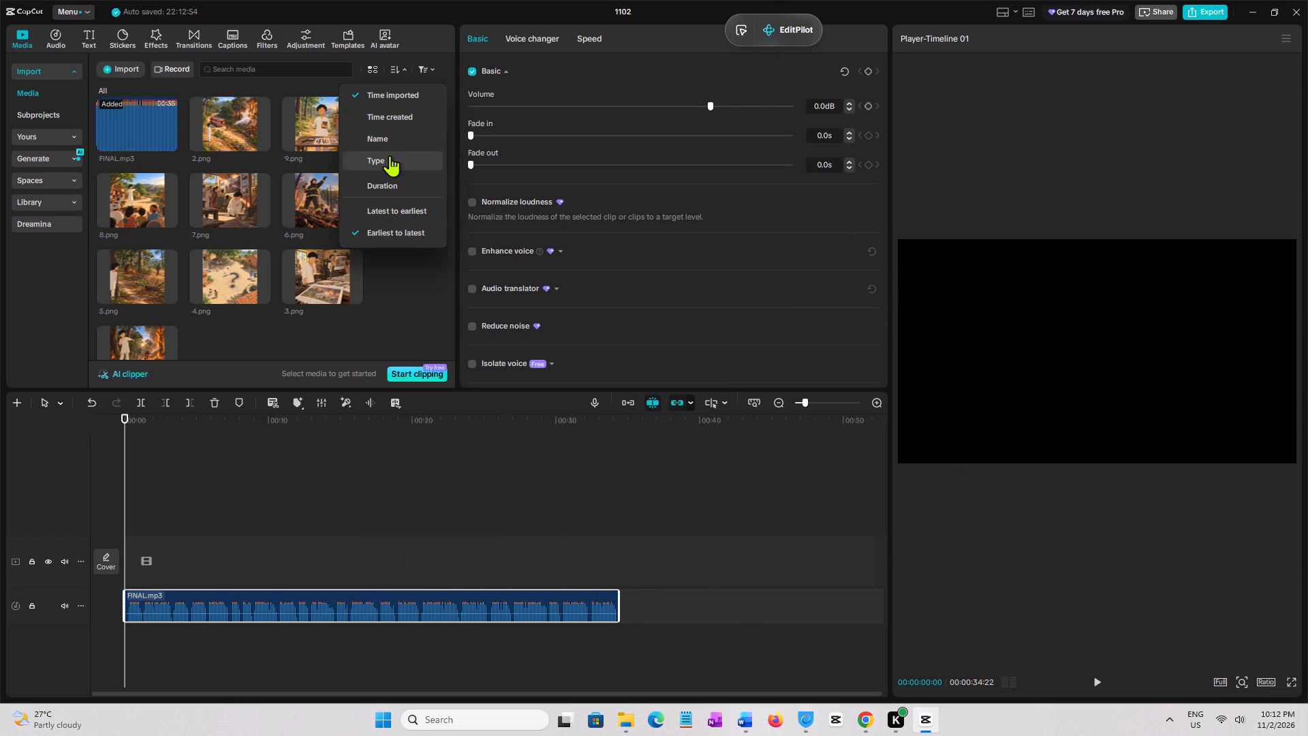
pyautogui.click(396, 142)
pyautogui.click(388, 204)
# Set the project's aspect ratio to 9:16.
pyautogui.click(1270, 682)
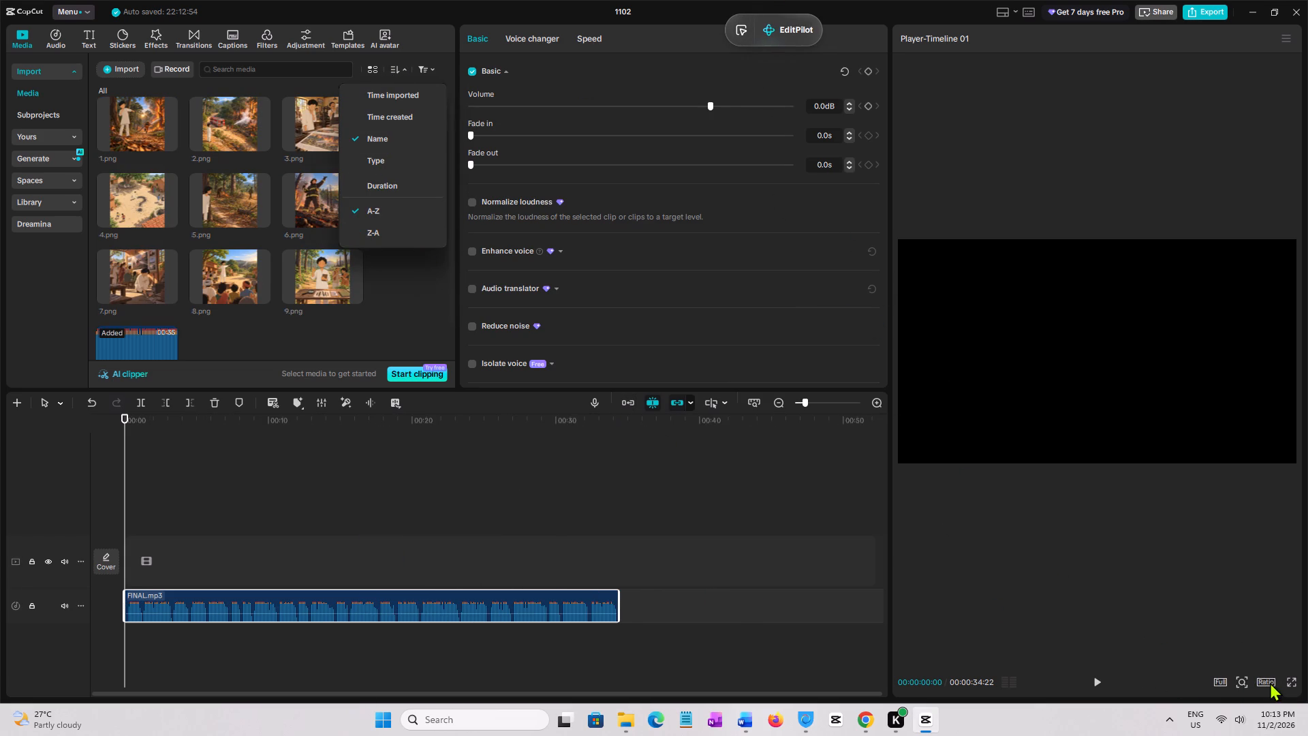
pyautogui.click(1217, 634)
# Play the FINAL.mp3 narration from the start of the timeline.
pyautogui.click(152, 461)
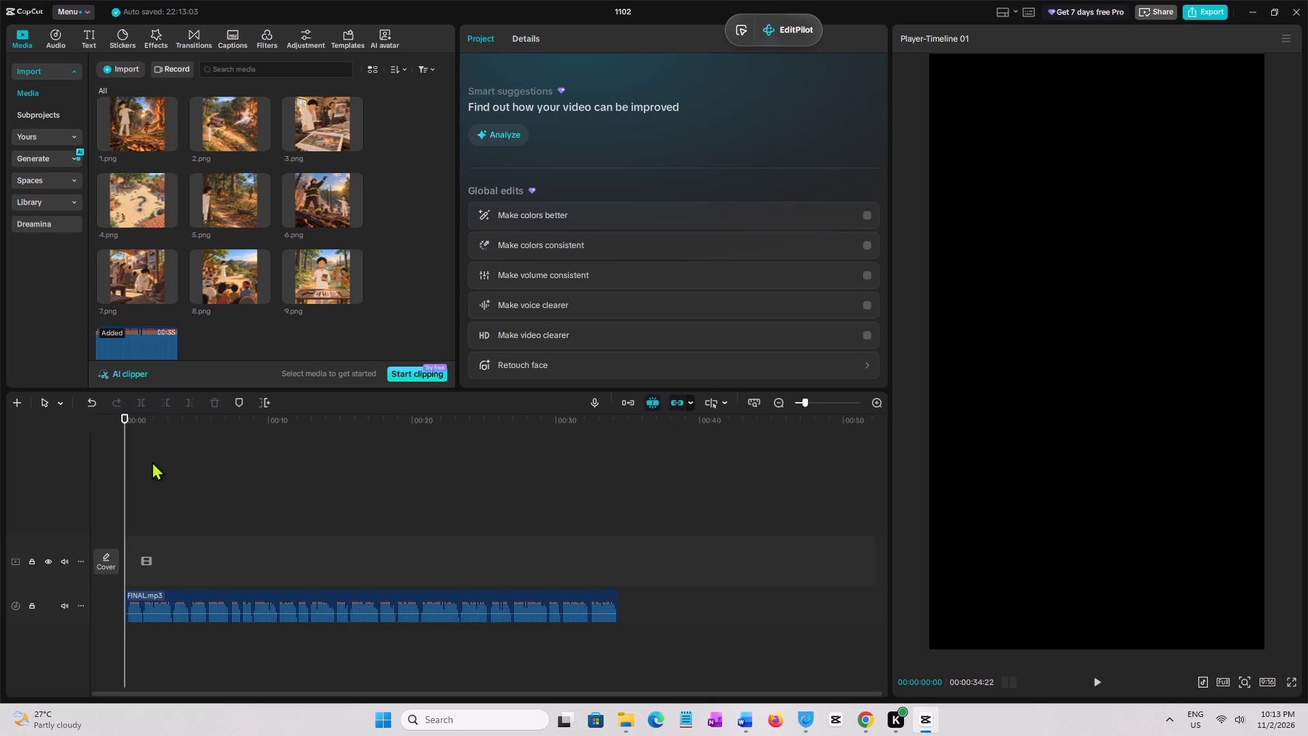
pyautogui.moveTo(152, 461); pyautogui.dragTo(11, 453)
pyautogui.keyDown('ctrl'); pyautogui.scroll(8, 244, 562); pyautogui.keyUp('ctrl')
pyautogui.keyDown('ctrl'); pyautogui.click(115, 478); pyautogui.keyUp('ctrl')
pyautogui.click(159, 493)
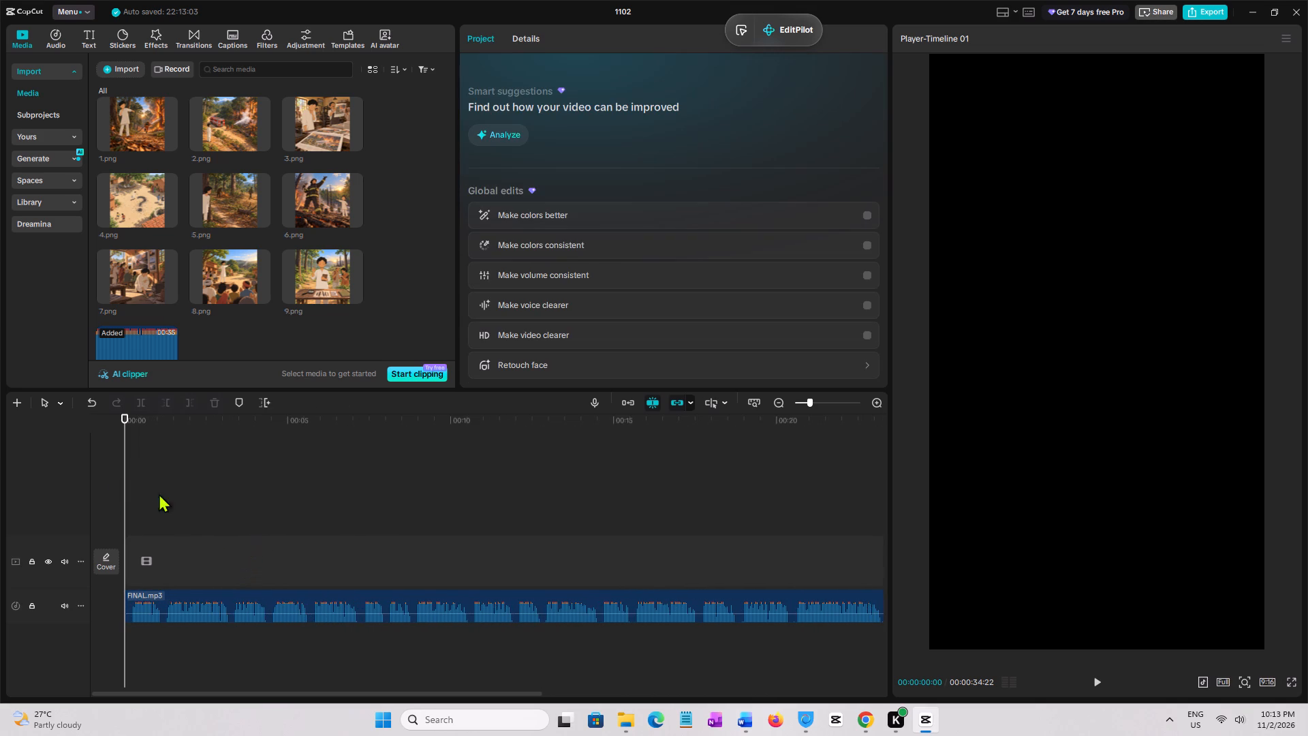
pyautogui.moveTo(159, 493); pyautogui.dragTo(0, 480)
pyautogui.press('space')
# Add 1.png to the main video track, aligned with the start of the FINAL.mp3 audio.
pyautogui.scroll(2, 170, 225)
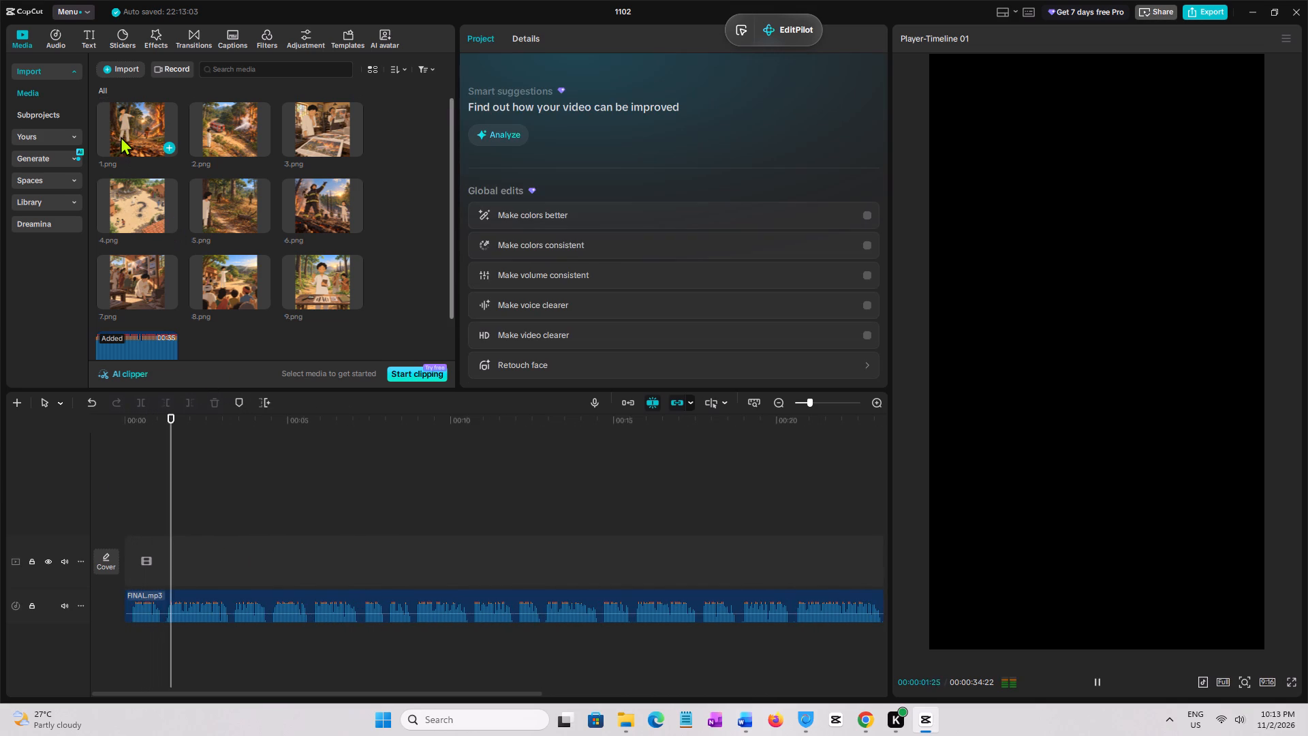
pyautogui.click(121, 136)
pyautogui.moveTo(125, 129); pyautogui.dragTo(132, 563)
pyautogui.moveTo(170, 556); pyautogui.dragTo(151, 561)
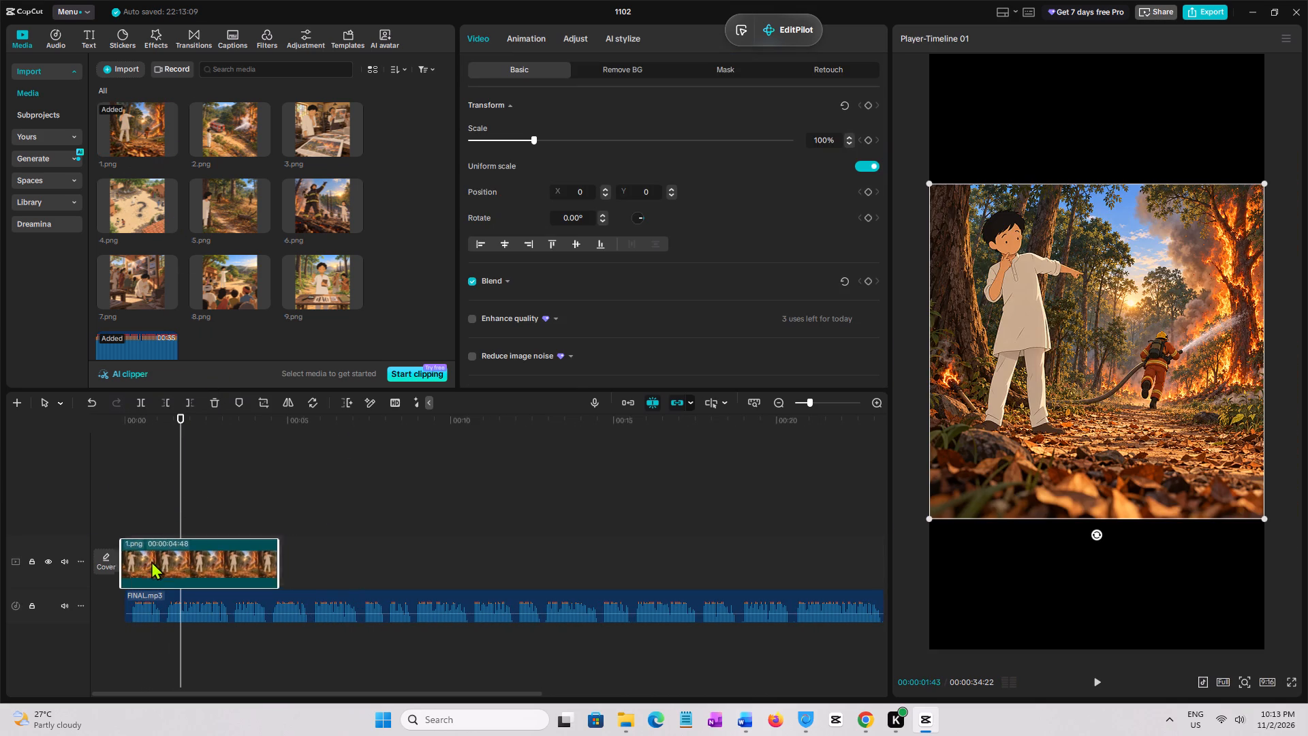
pyautogui.moveTo(151, 561); pyautogui.dragTo(143, 561)
# Replay the narration from the start and trim the end of 1.png at the narration break, leaving a duration of 00:00:04:32.
pyautogui.click(144, 505)
pyautogui.moveTo(144, 505); pyautogui.dragTo(0, 510)
pyautogui.press('space')
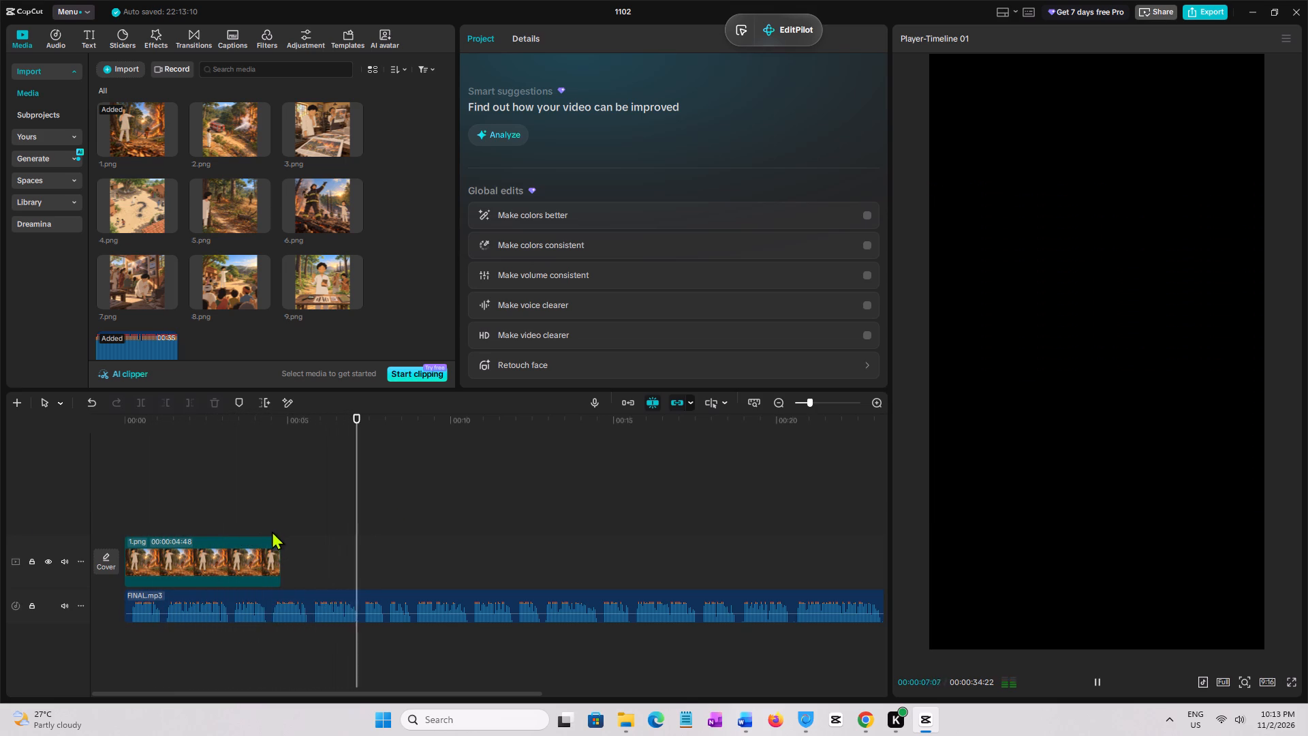
pyautogui.click(270, 527)
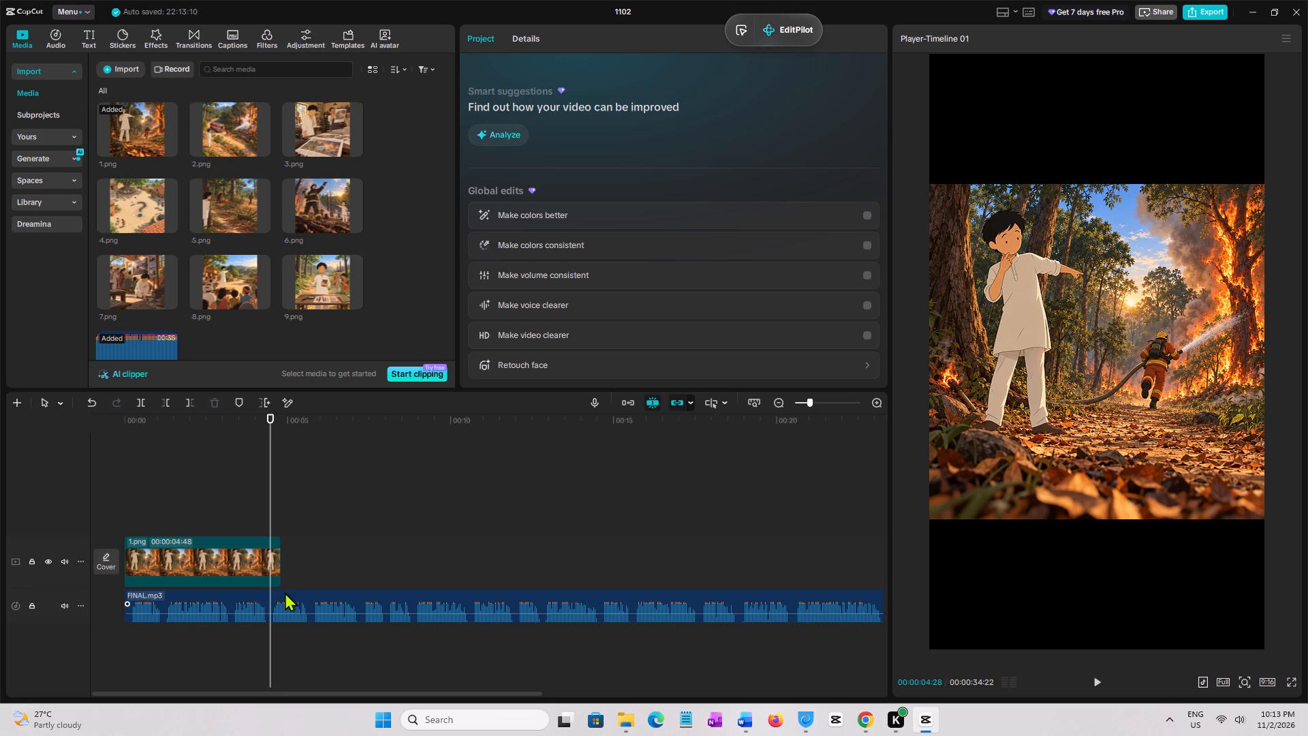
pyautogui.press('space')
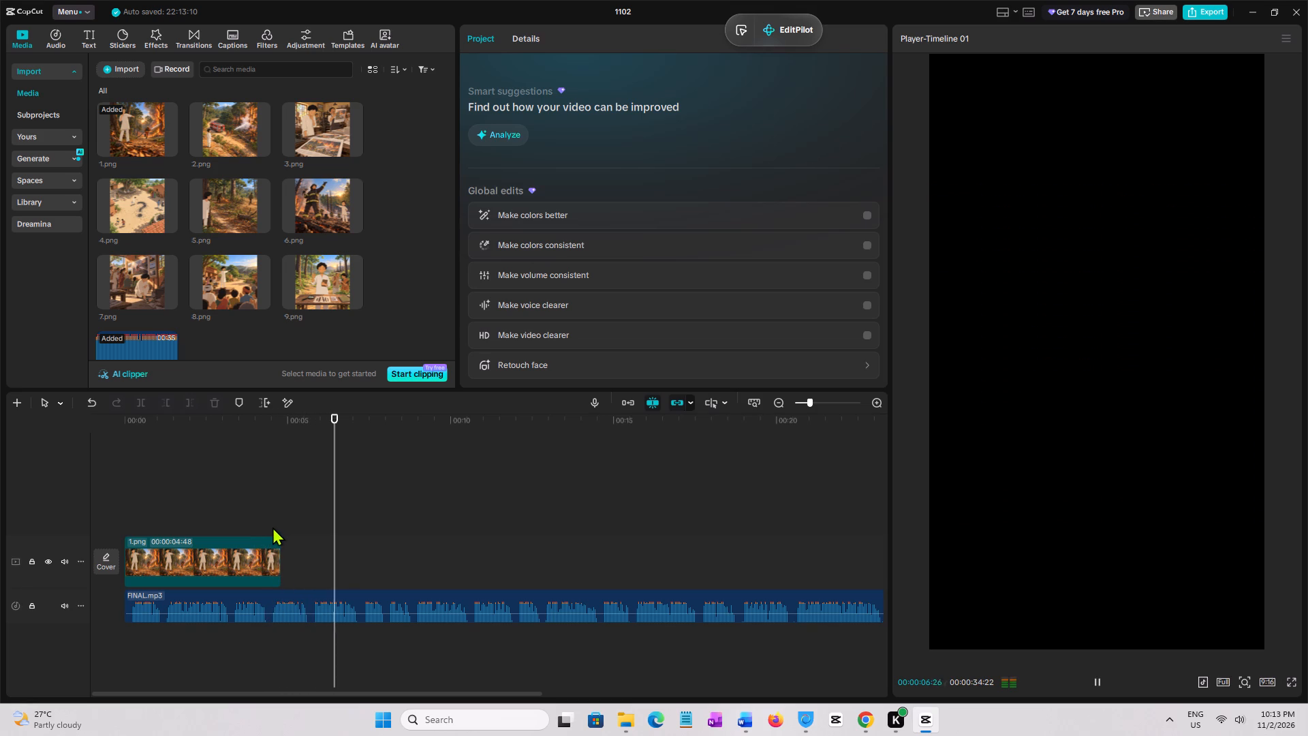
pyautogui.click(275, 525)
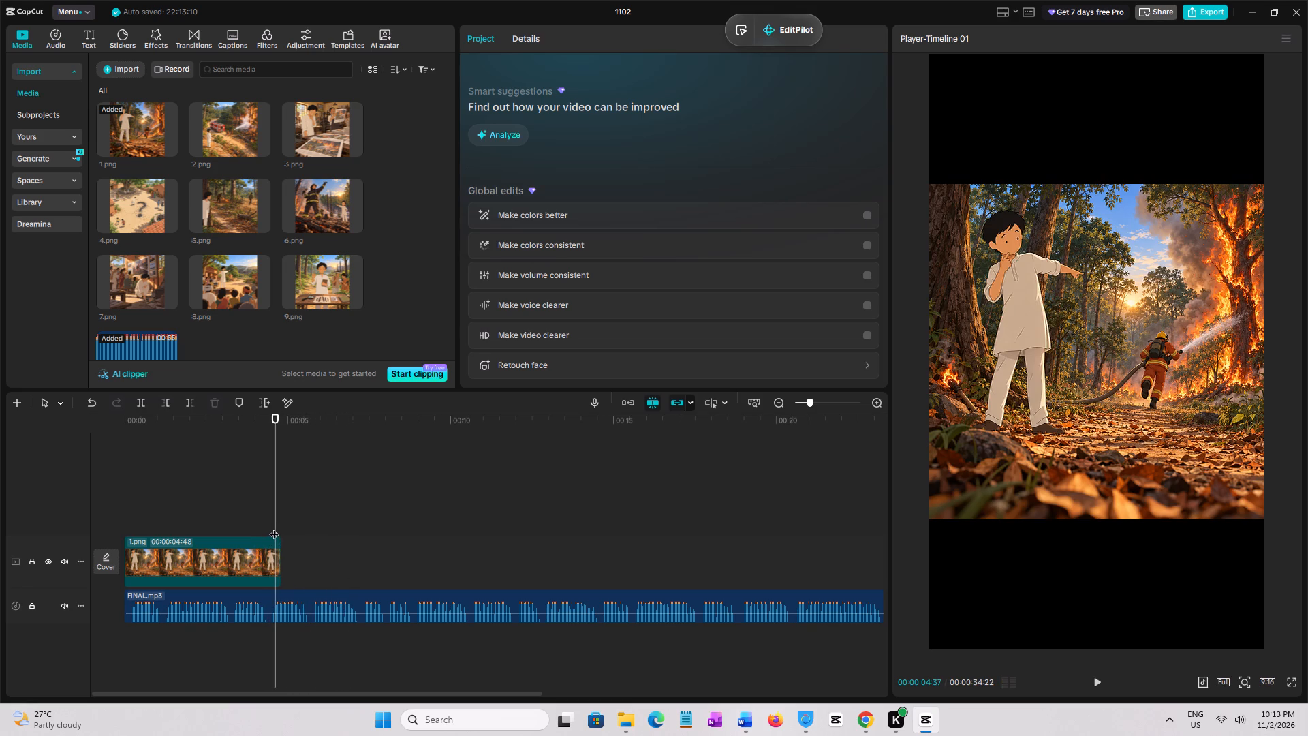
pyautogui.click(272, 527)
pyautogui.click(272, 540)
pyautogui.press('w')
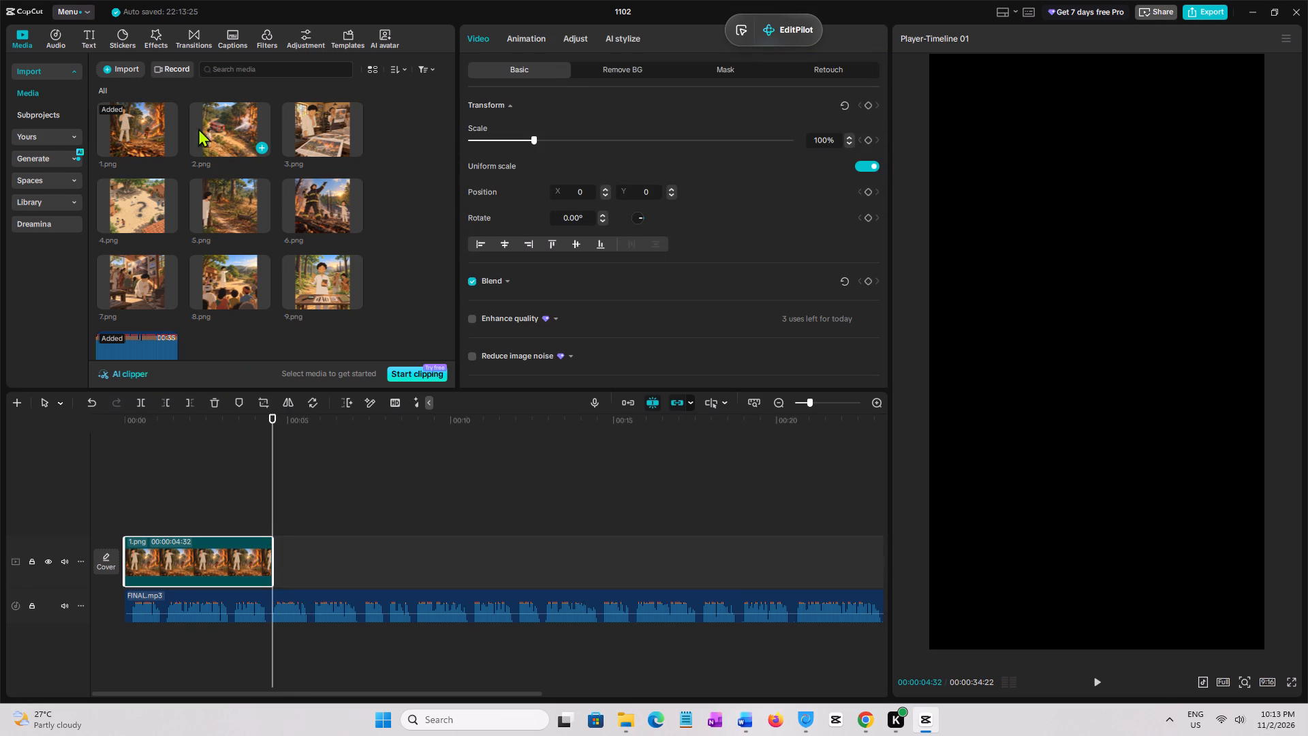
# Add 2.png directly after 1.png on the main track and trim its end to the narration, for a duration of 00:00:04:26.
pyautogui.click(238, 144)
pyautogui.moveTo(228, 126); pyautogui.dragTo(255, 187)
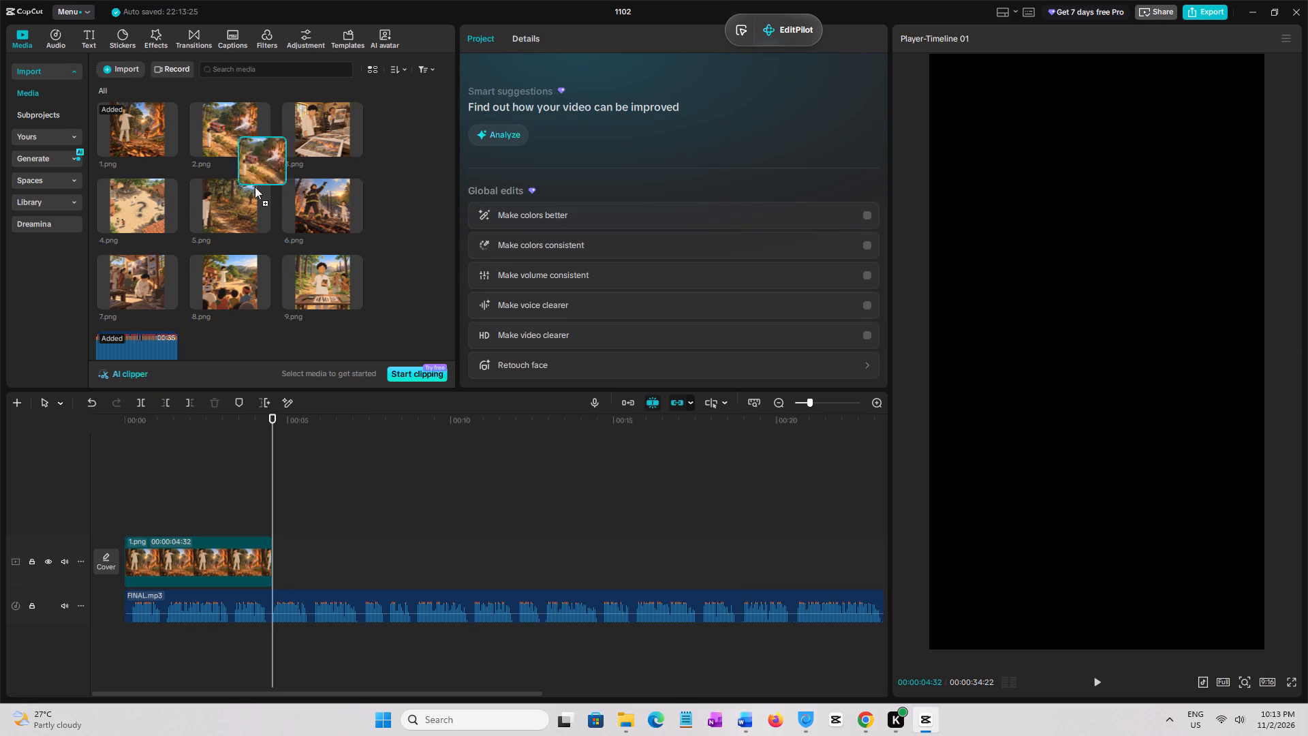
pyautogui.moveTo(255, 187); pyautogui.dragTo(272, 591)
pyautogui.press('space')
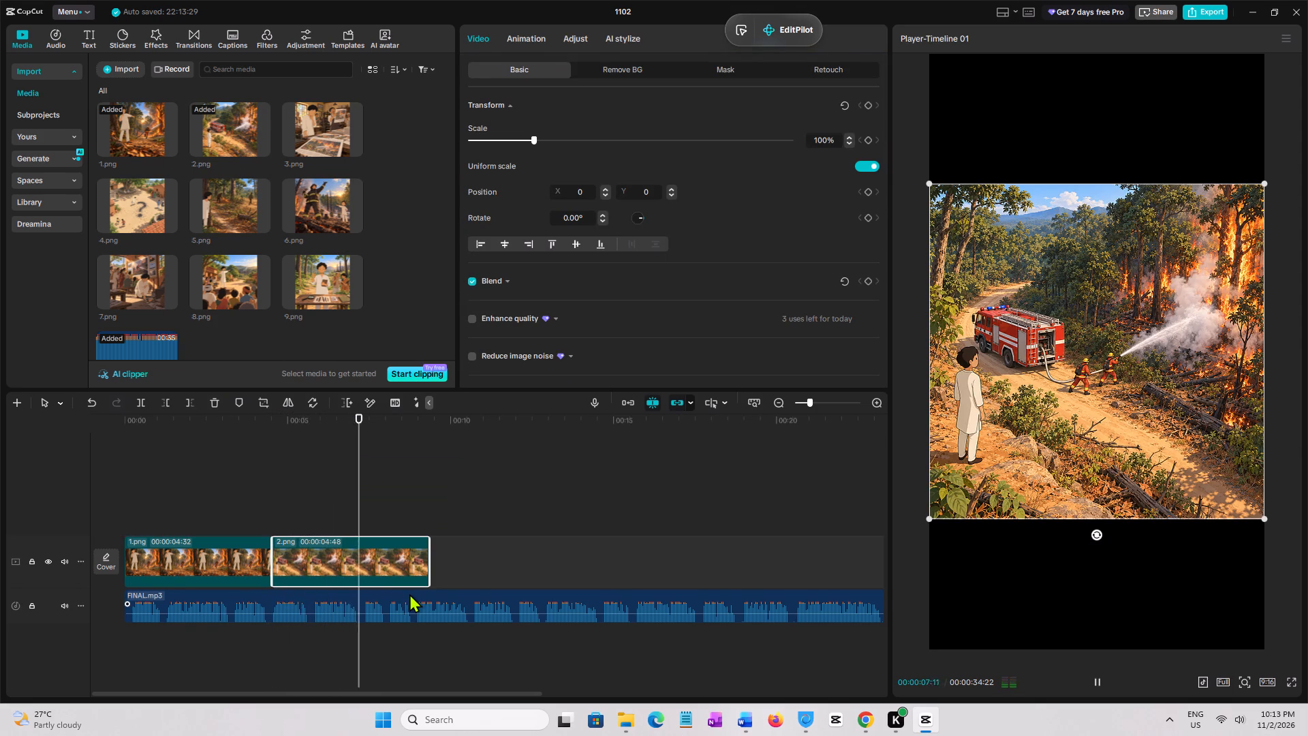
pyautogui.click(411, 517)
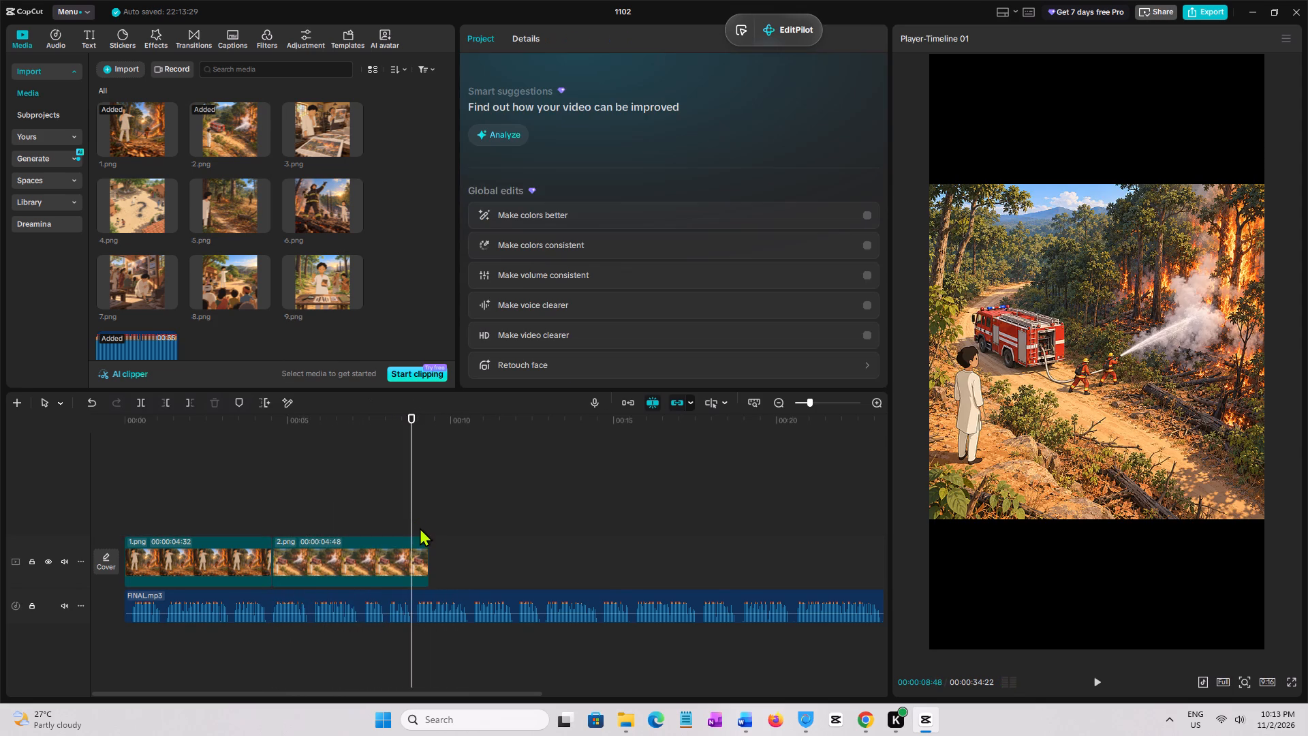
pyautogui.click(417, 523)
pyautogui.click(422, 558)
pyautogui.press('w')
# Add 3.png directly after 2.png on the main track and trim its end to the narration, for a duration of 00:00:04:01.
pyautogui.click(315, 132)
pyautogui.moveTo(315, 128); pyautogui.dragTo(413, 574)
pyautogui.moveTo(465, 502); pyautogui.dragTo(465, 540)
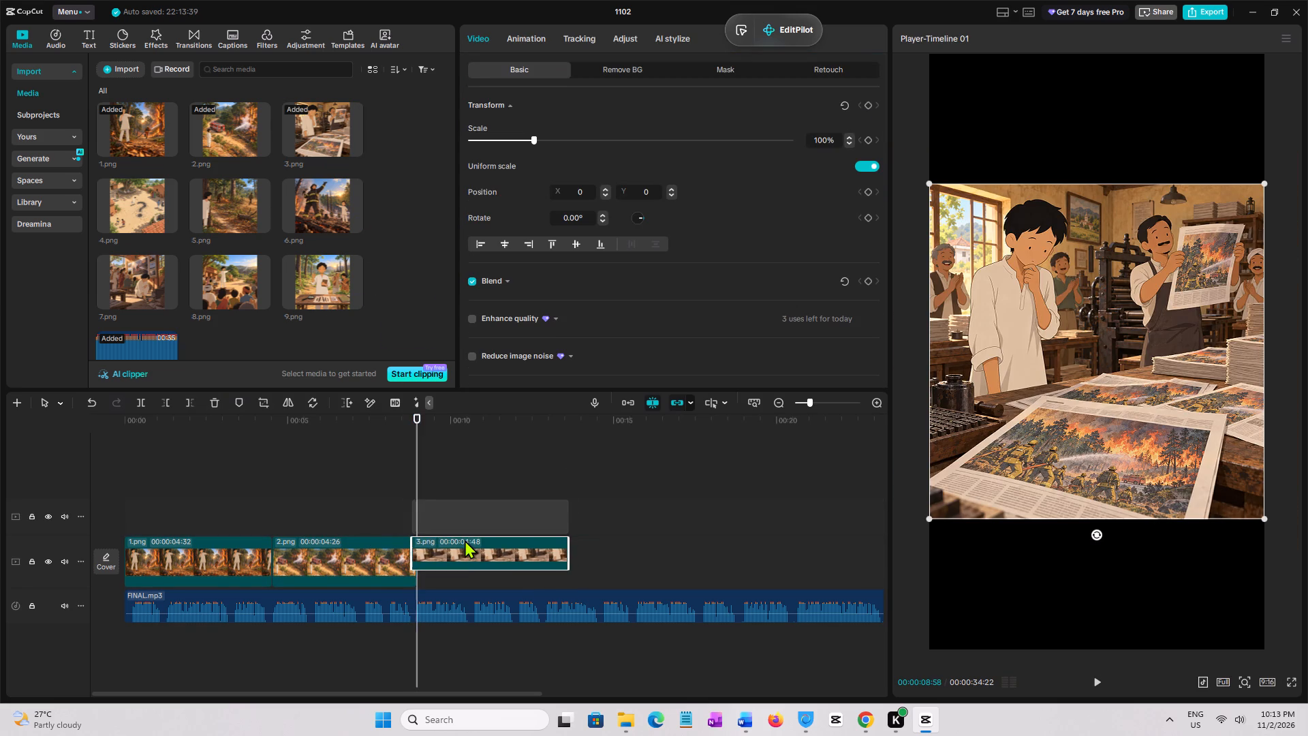
pyautogui.moveTo(465, 540); pyautogui.dragTo(471, 555)
pyautogui.press('space')
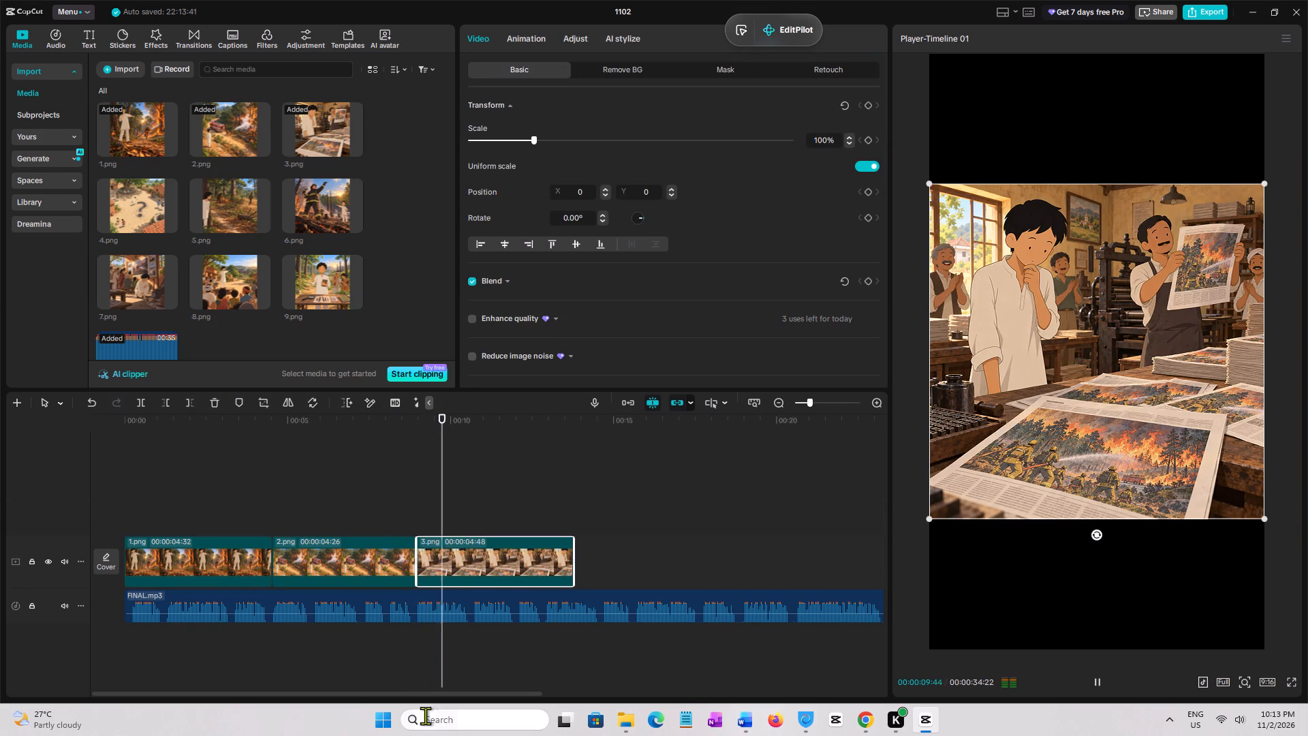
pyautogui.moveTo(339, 690); pyautogui.dragTo(426, 689)
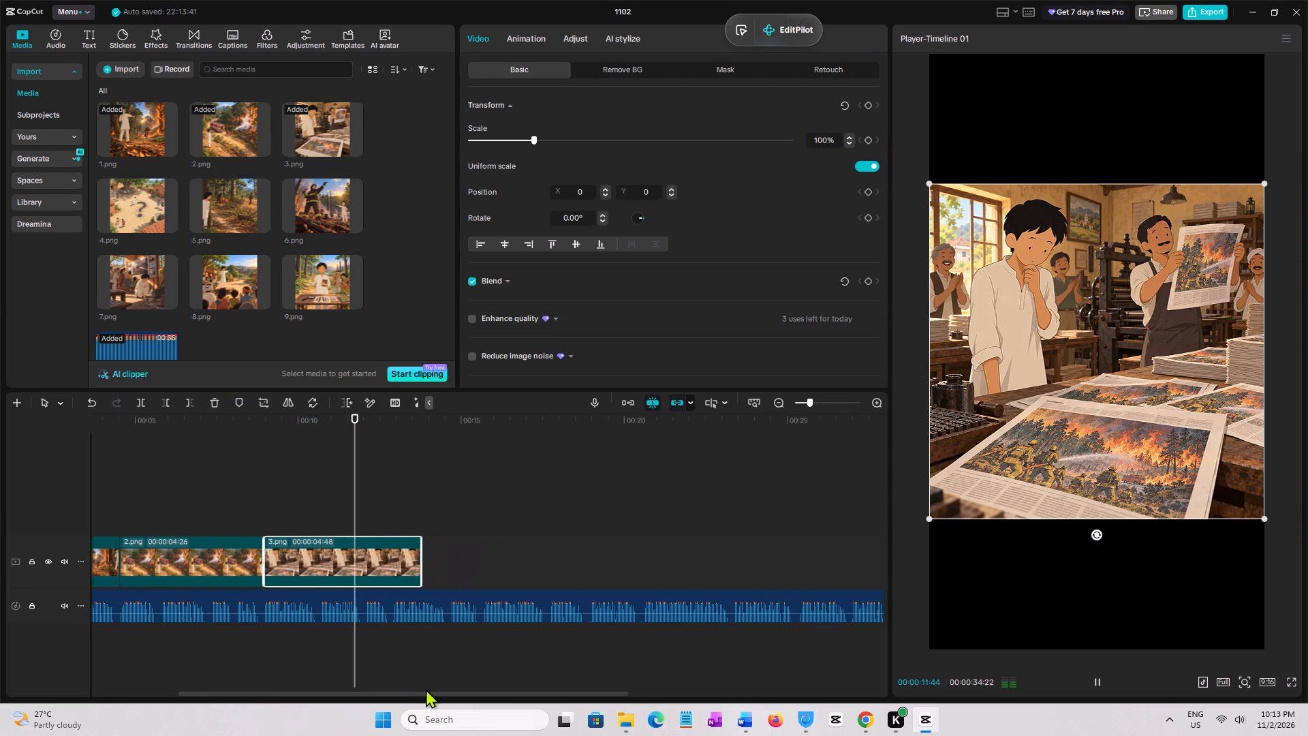
pyautogui.moveTo(426, 689); pyautogui.dragTo(438, 689)
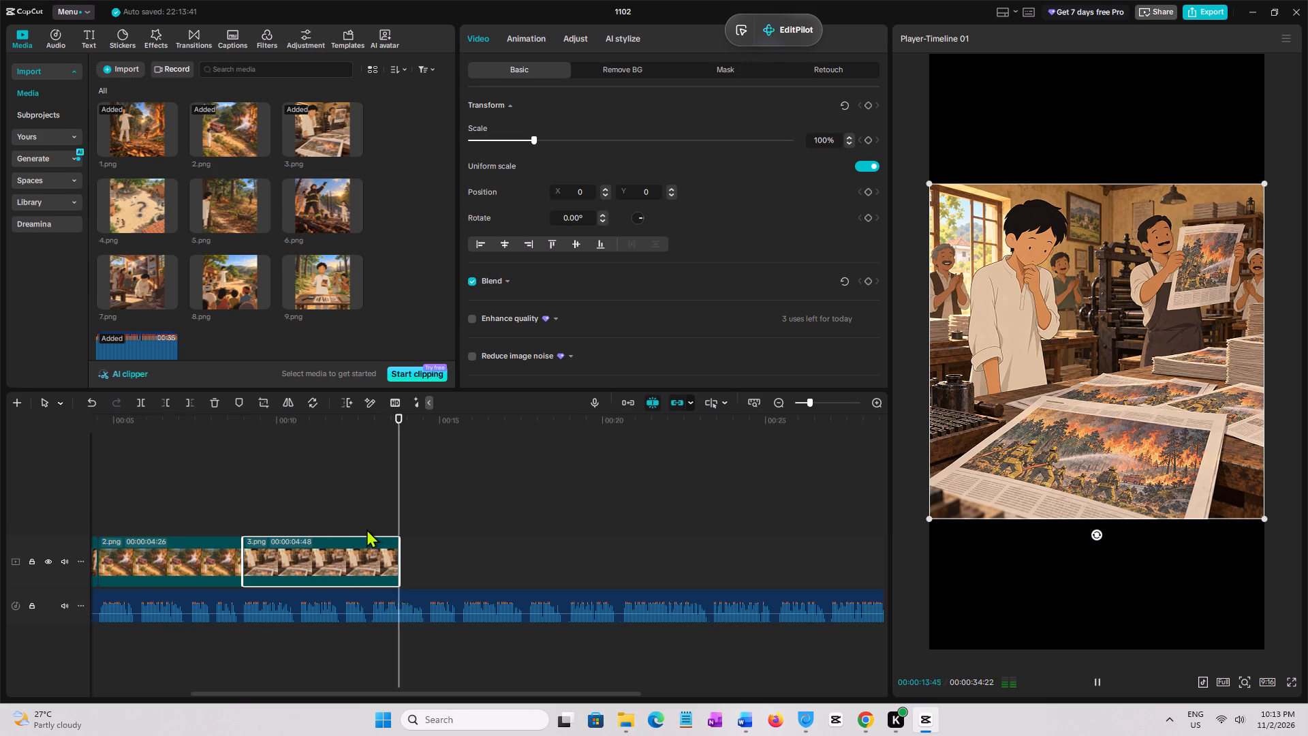
pyautogui.click(377, 536)
pyautogui.click(374, 532)
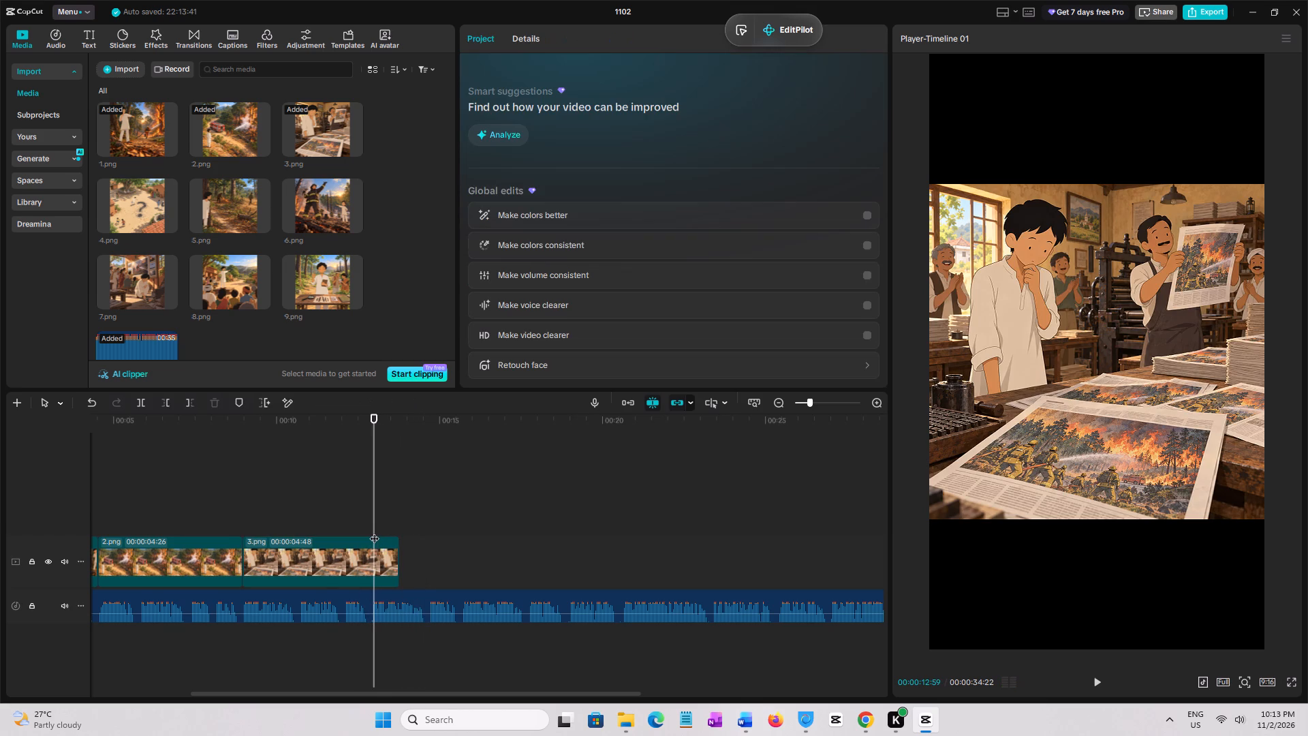
pyautogui.click(374, 532)
pyautogui.click(385, 552)
pyautogui.press('w')
# Add 4.png directly after 3.png on the main track and trim its end to the narration, for a duration of 00:00:02:43.
pyautogui.click(140, 212)
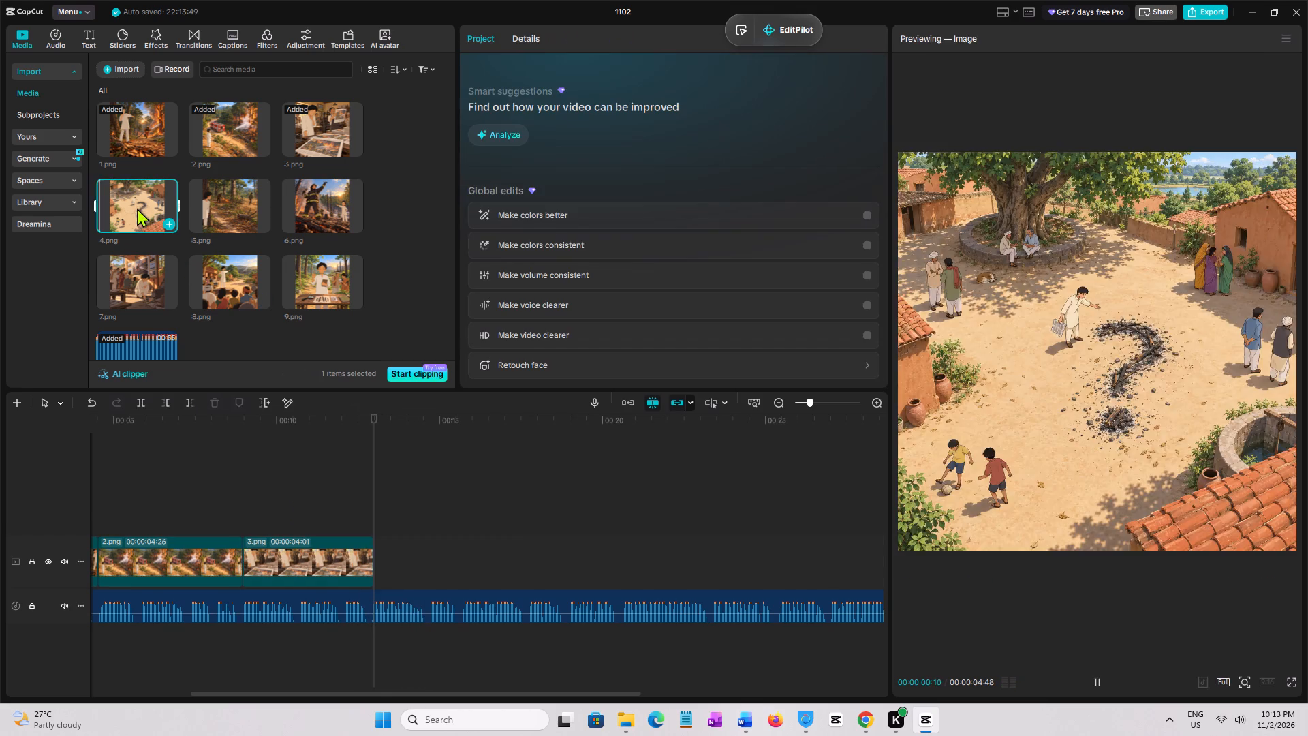
pyautogui.moveTo(137, 208); pyautogui.dragTo(377, 564)
pyautogui.press('space')
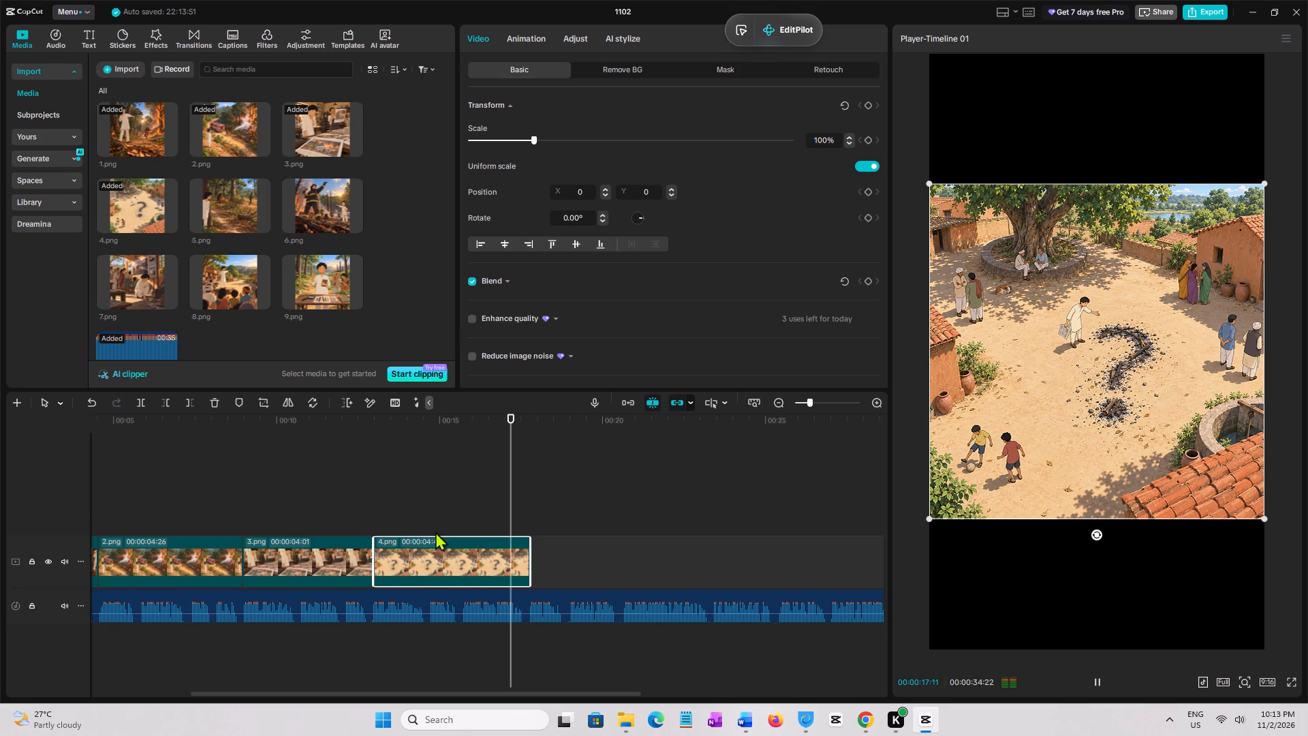
pyautogui.press('space')
pyautogui.click(234, 210)
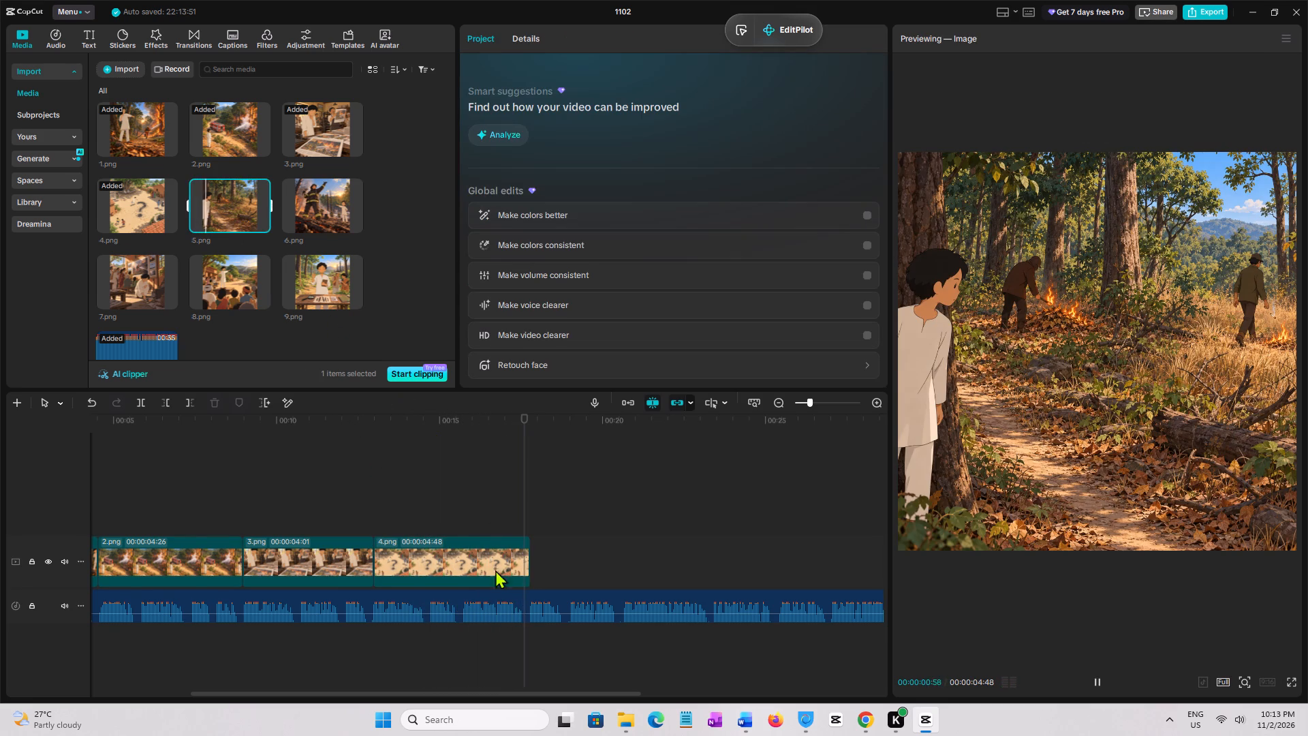
pyautogui.click(440, 527)
pyautogui.press('space')
pyautogui.click(463, 530)
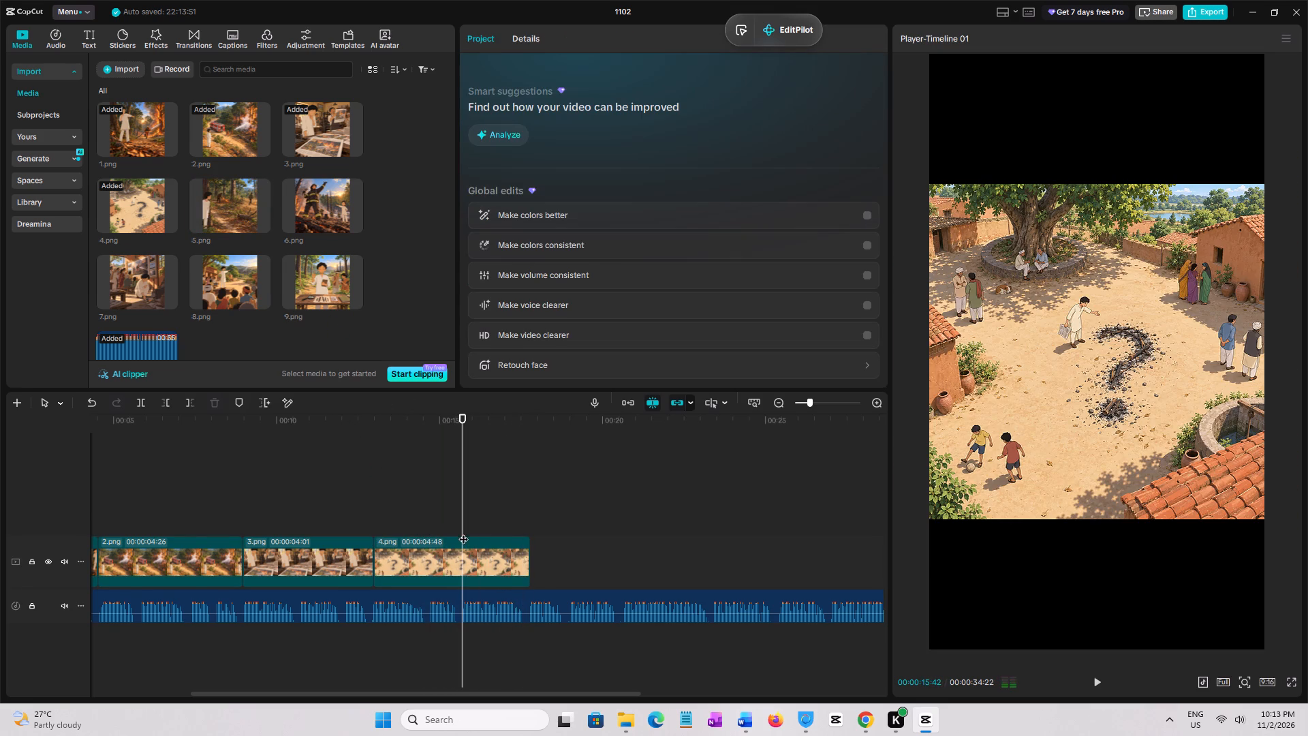
pyautogui.click(480, 564)
pyautogui.press('w')
# Add 5.png directly after 4.png on the main track and trim its end at 00:00:19:00 in the narration, for a duration of 00:00:03:18.
pyautogui.click(214, 210)
pyautogui.moveTo(221, 210); pyautogui.dragTo(474, 581)
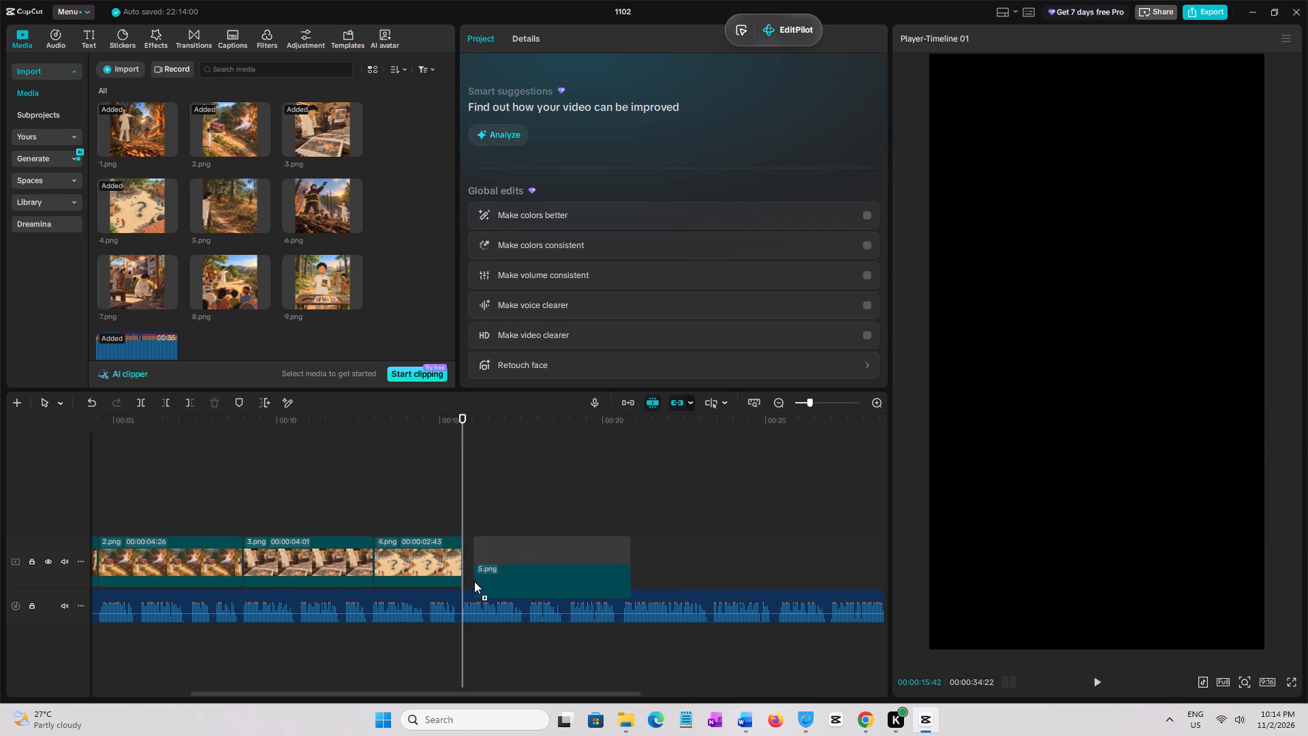
pyautogui.moveTo(474, 581); pyautogui.dragTo(462, 581)
pyautogui.press('space')
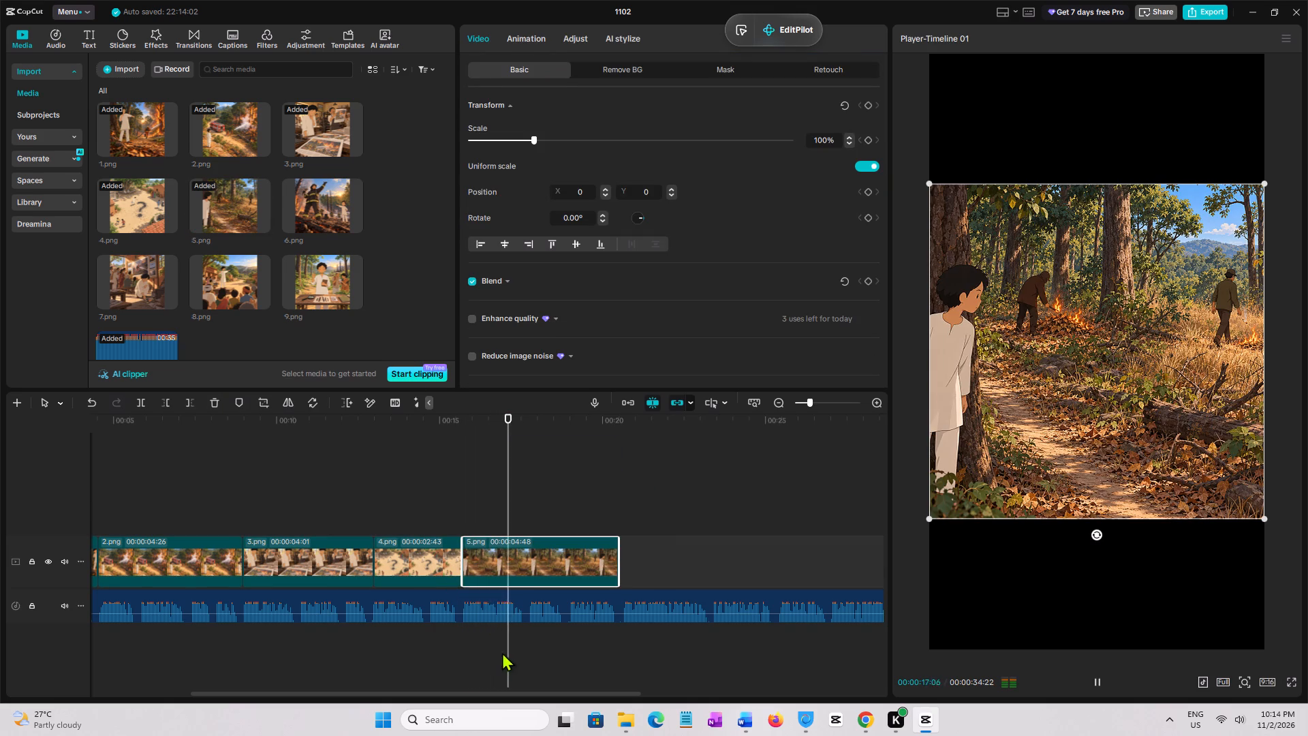
pyautogui.moveTo(506, 692); pyautogui.dragTo(595, 692)
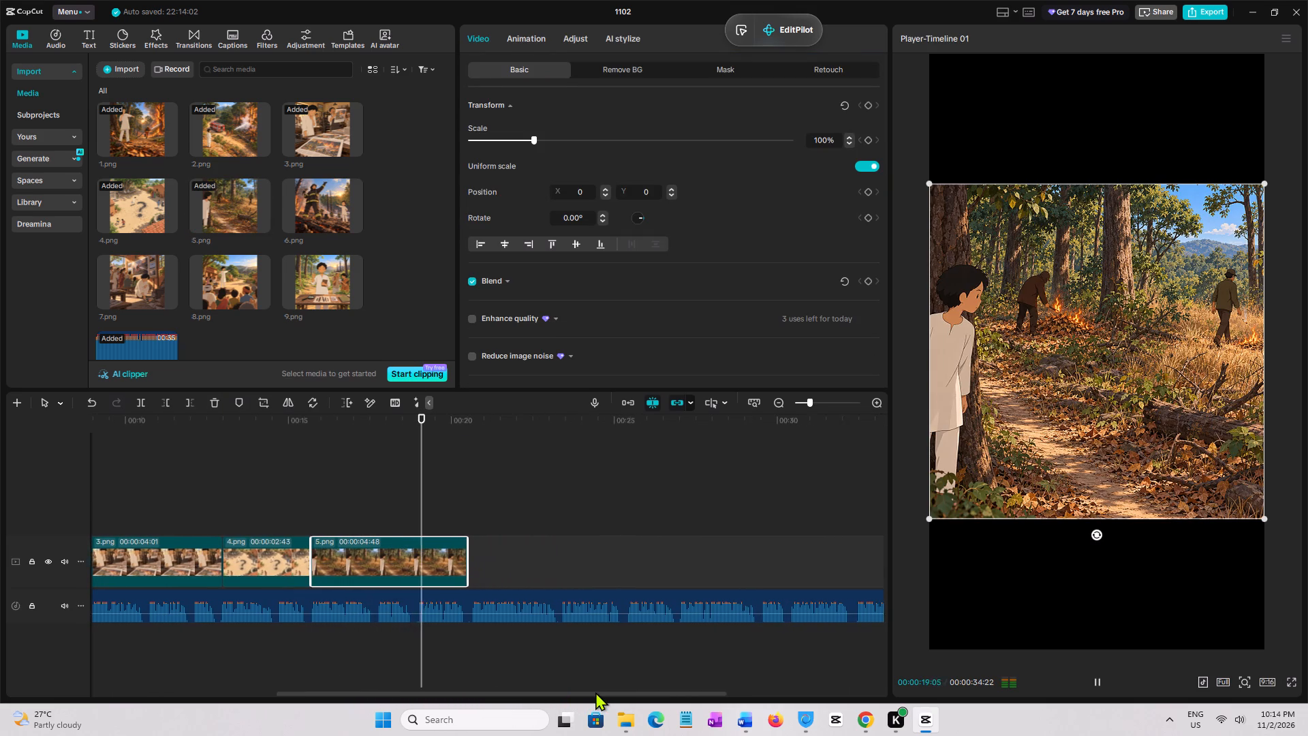
pyautogui.moveTo(595, 692); pyautogui.dragTo(596, 692)
pyautogui.click(307, 519)
pyautogui.press('space')
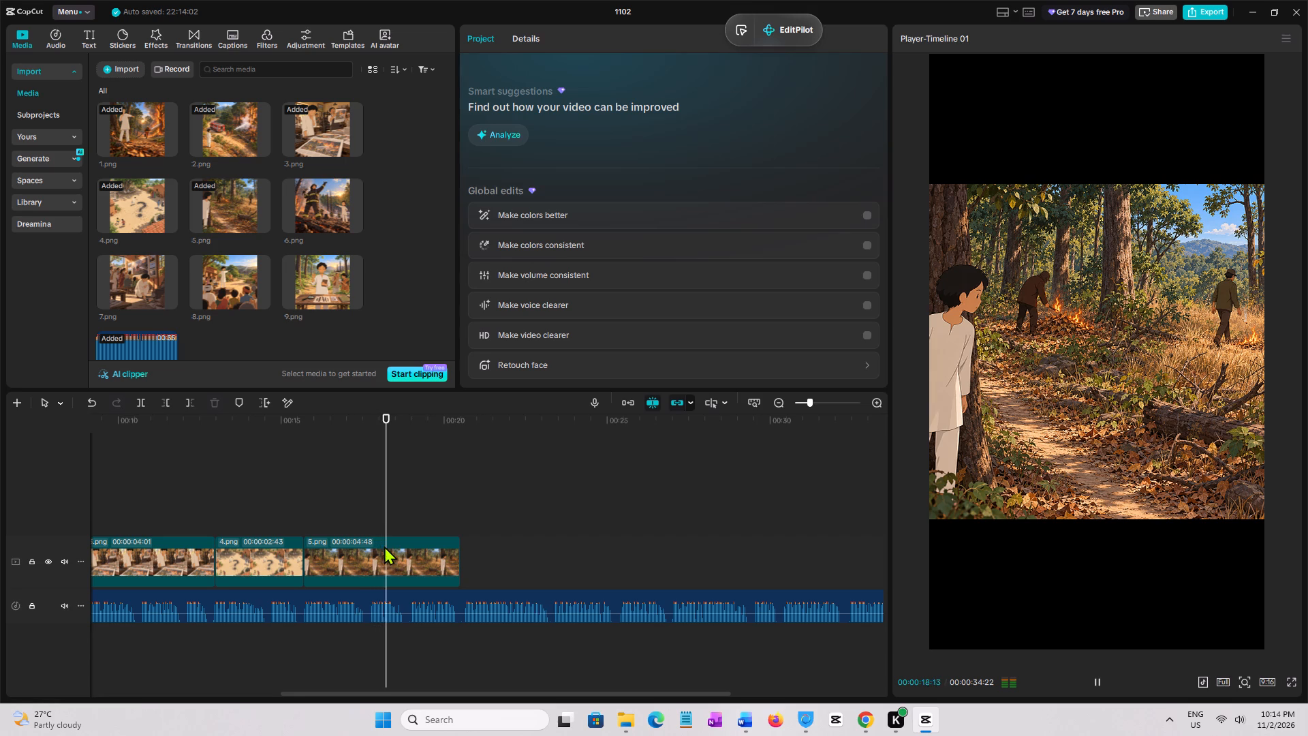
pyautogui.press('space')
pyautogui.click(320, 200)
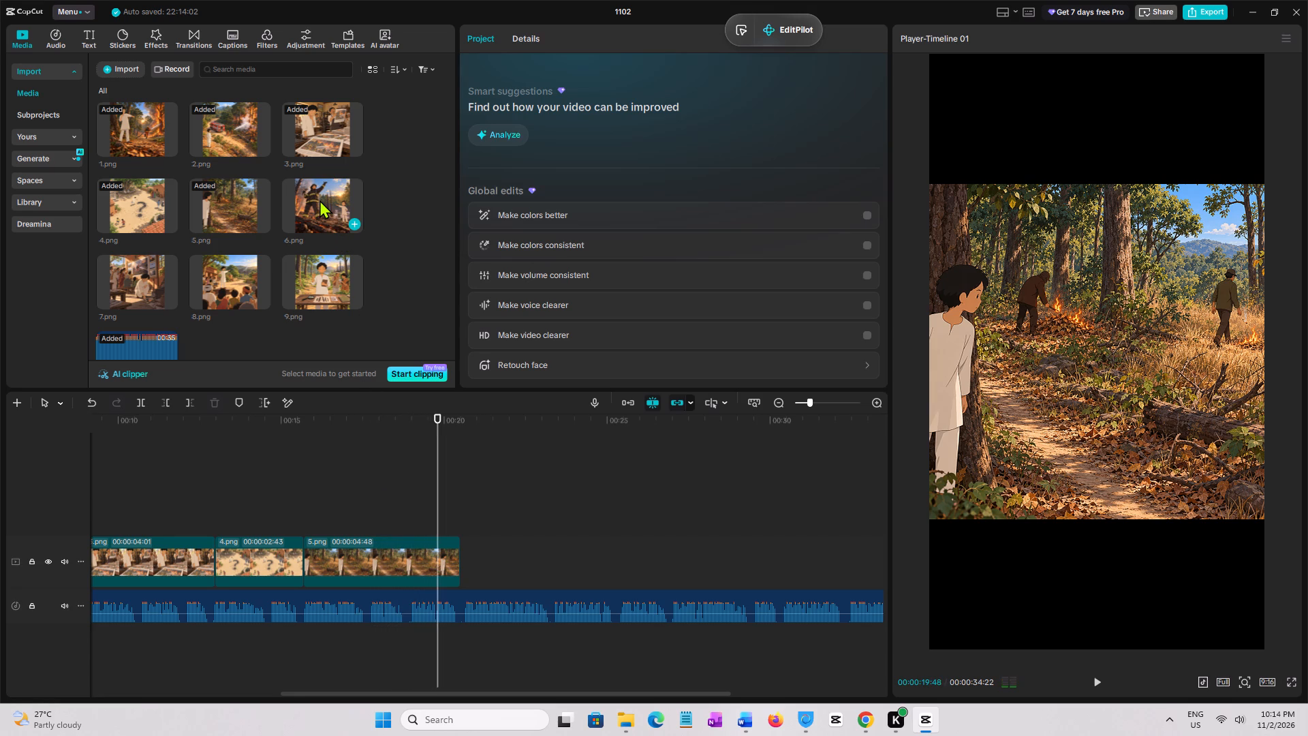
pyautogui.click(358, 505)
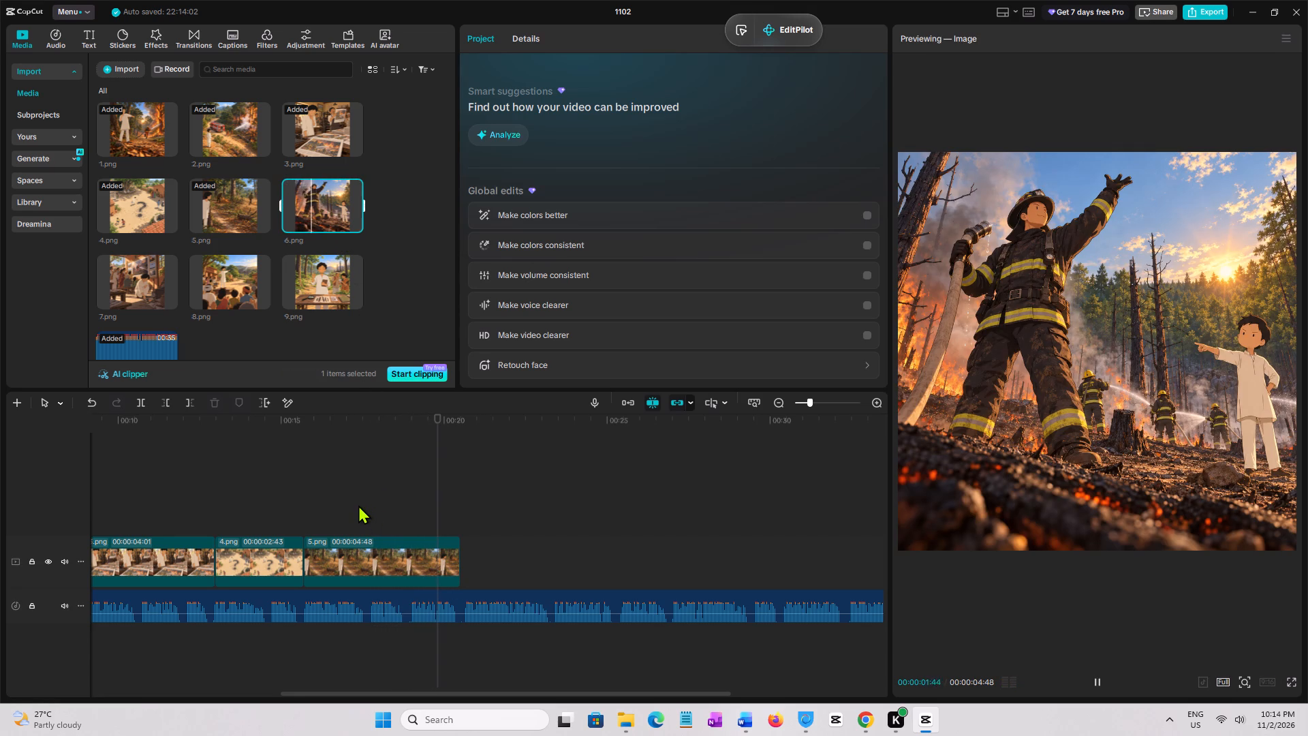
pyautogui.press('space')
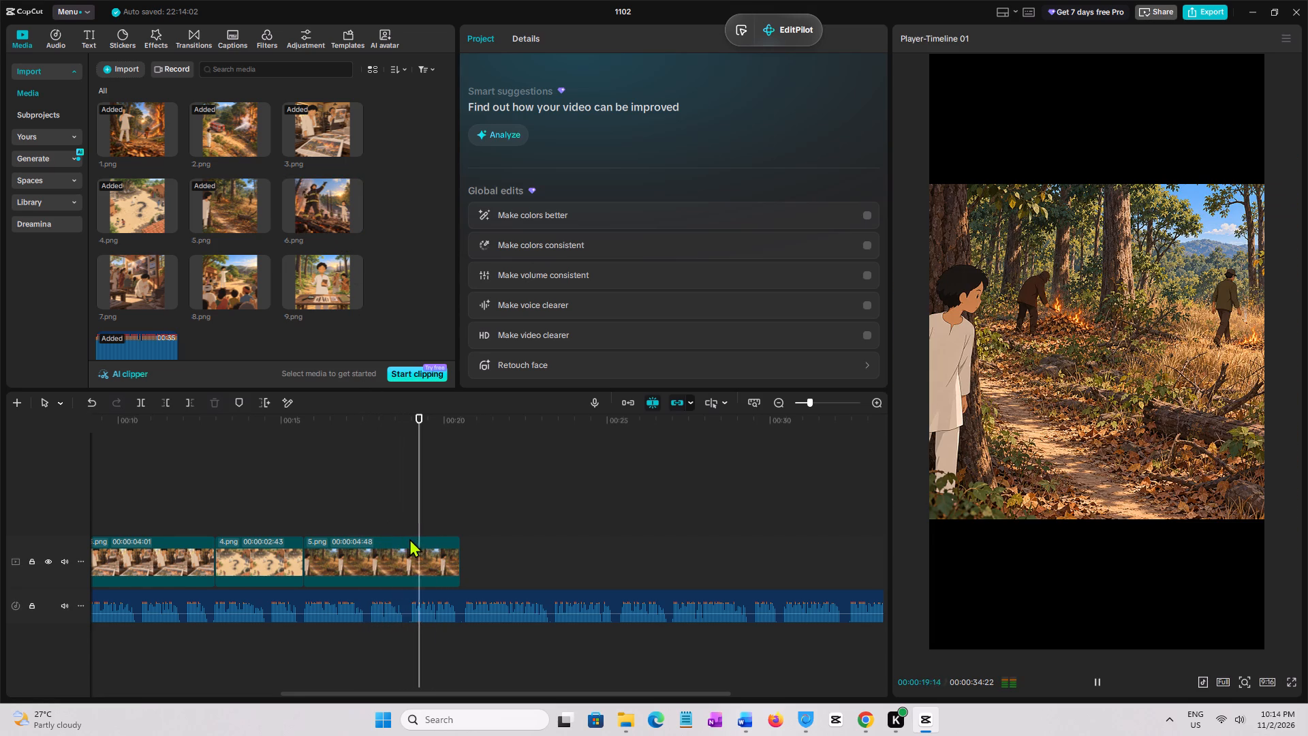
pyautogui.click(414, 535)
pyautogui.click(411, 532)
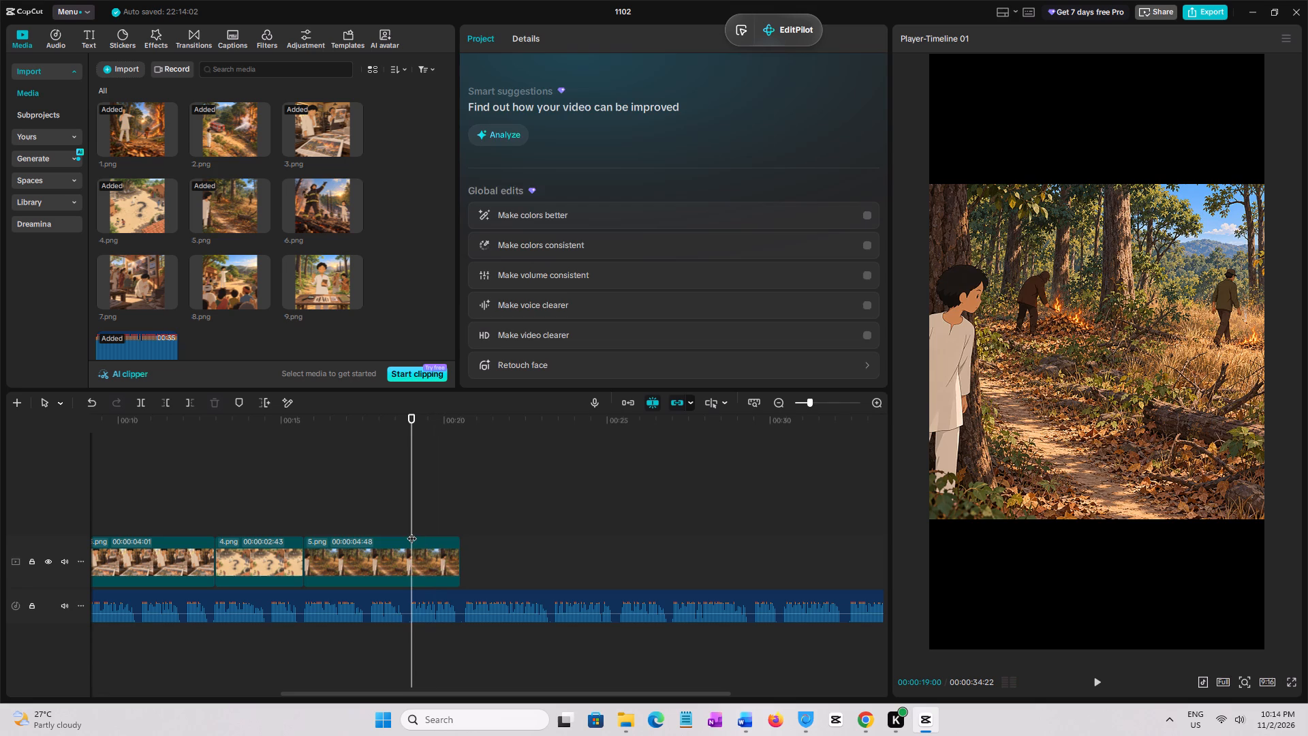
pyautogui.click(433, 569)
pyautogui.press('w')
# Add 6.png directly after 5.png on the main track and trim its end to the narration, for a duration of 00:00:04:27.
pyautogui.click(309, 208)
pyautogui.moveTo(324, 209); pyautogui.dragTo(413, 555)
pyautogui.press('space')
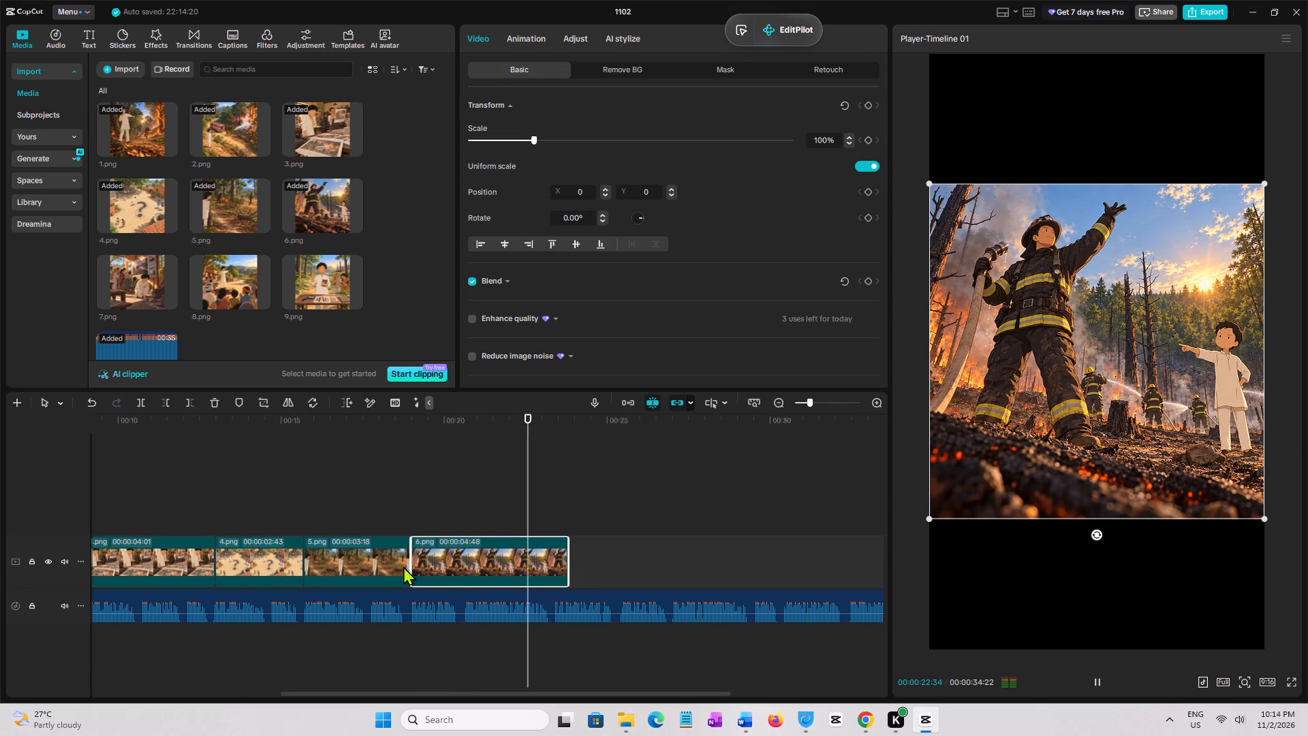
pyautogui.press('space')
pyautogui.press('space')
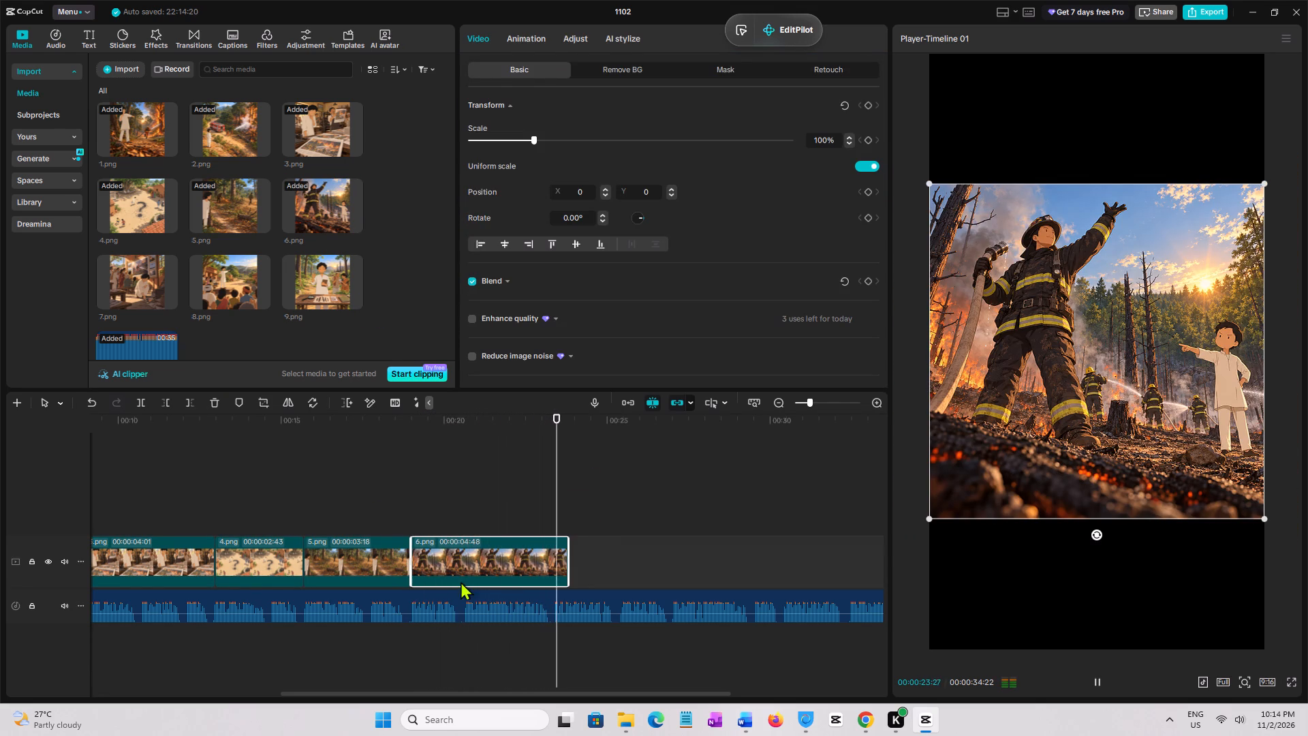
pyautogui.click(550, 523)
pyautogui.click(557, 529)
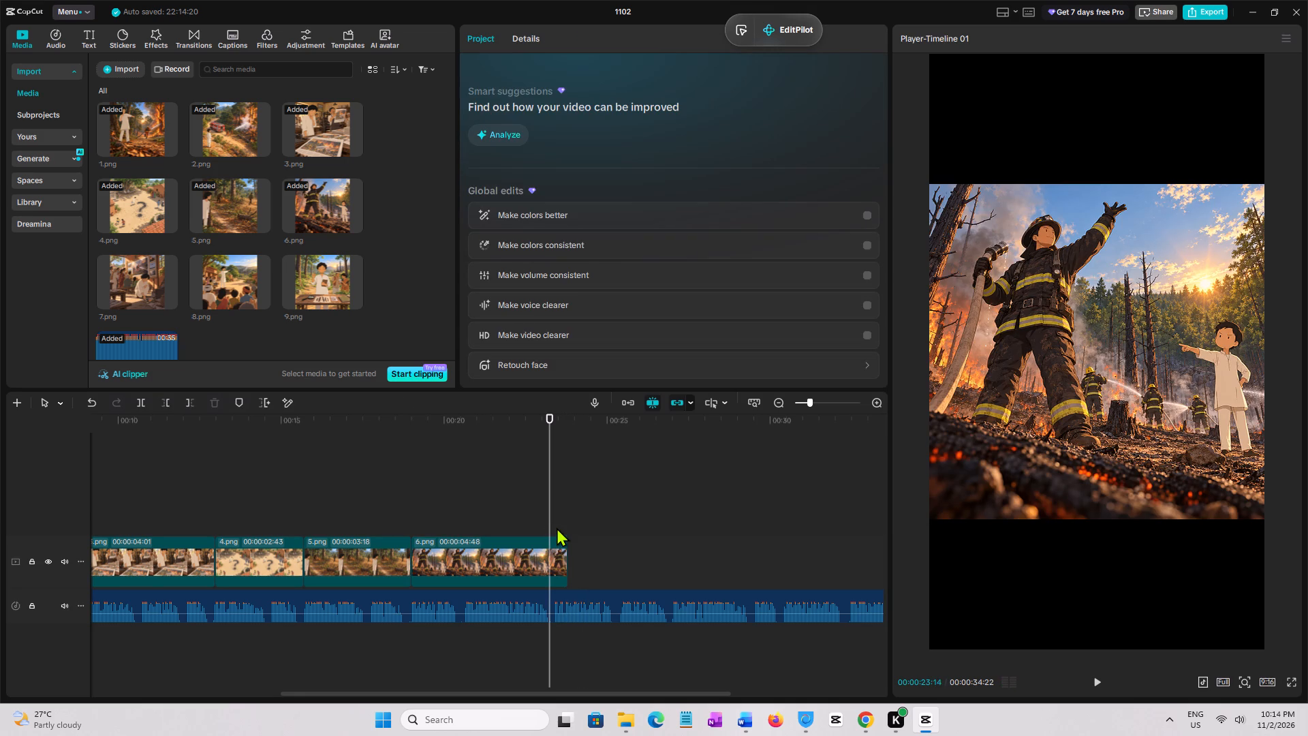
pyautogui.click(559, 552)
pyautogui.press('w')
# Add 7.png directly after 6.png on the main track and trim its end to the narration, for a duration of 00:00:03:30.
pyautogui.click(147, 275)
pyautogui.moveTo(144, 272); pyautogui.dragTo(604, 526)
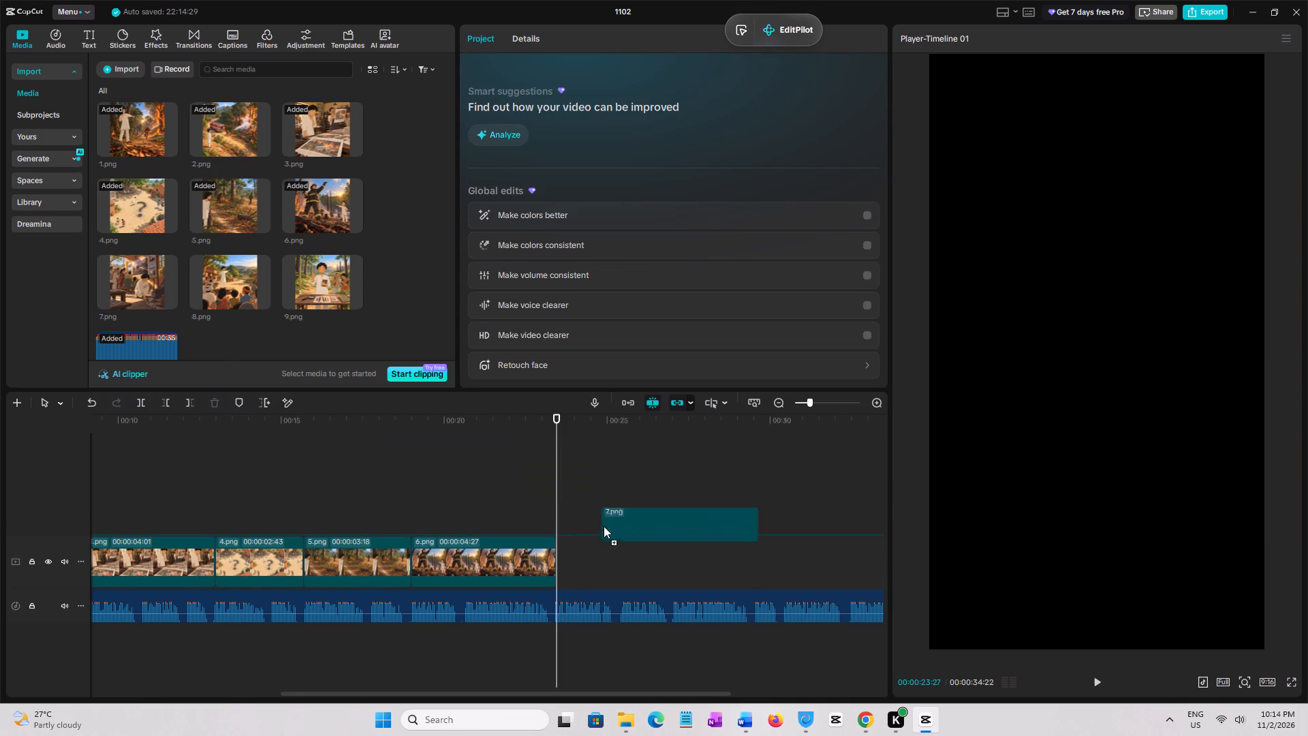
pyautogui.moveTo(604, 526); pyautogui.dragTo(559, 554)
pyautogui.press('space')
pyautogui.moveTo(550, 694); pyautogui.dragTo(631, 690)
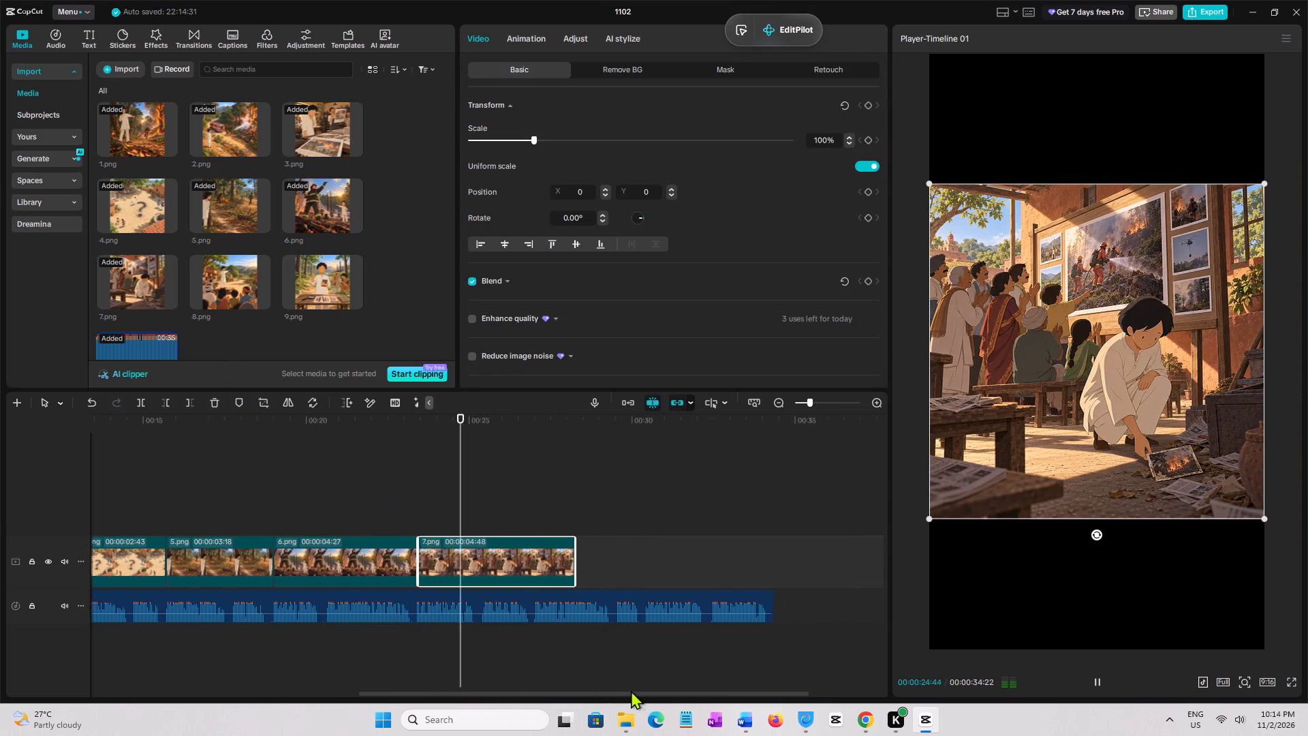
pyautogui.moveTo(631, 690); pyautogui.dragTo(664, 689)
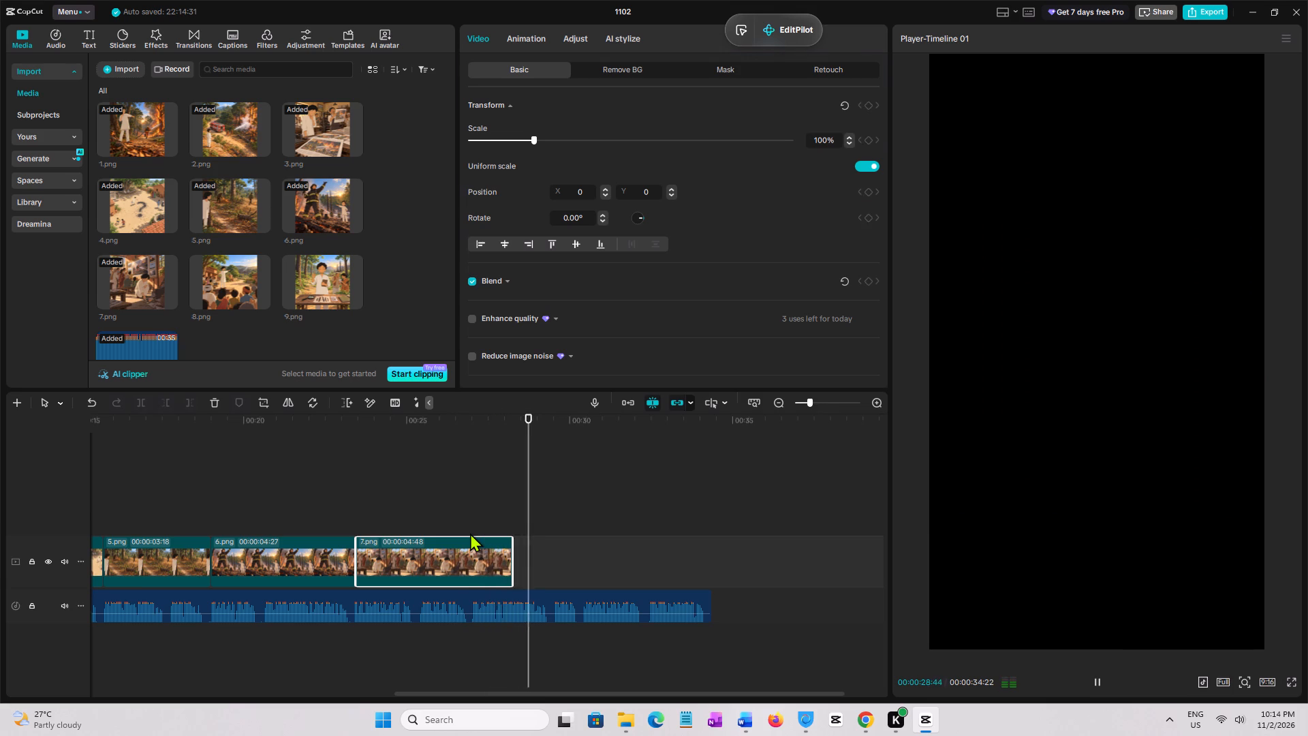
pyautogui.click(470, 533)
pyautogui.click(486, 562)
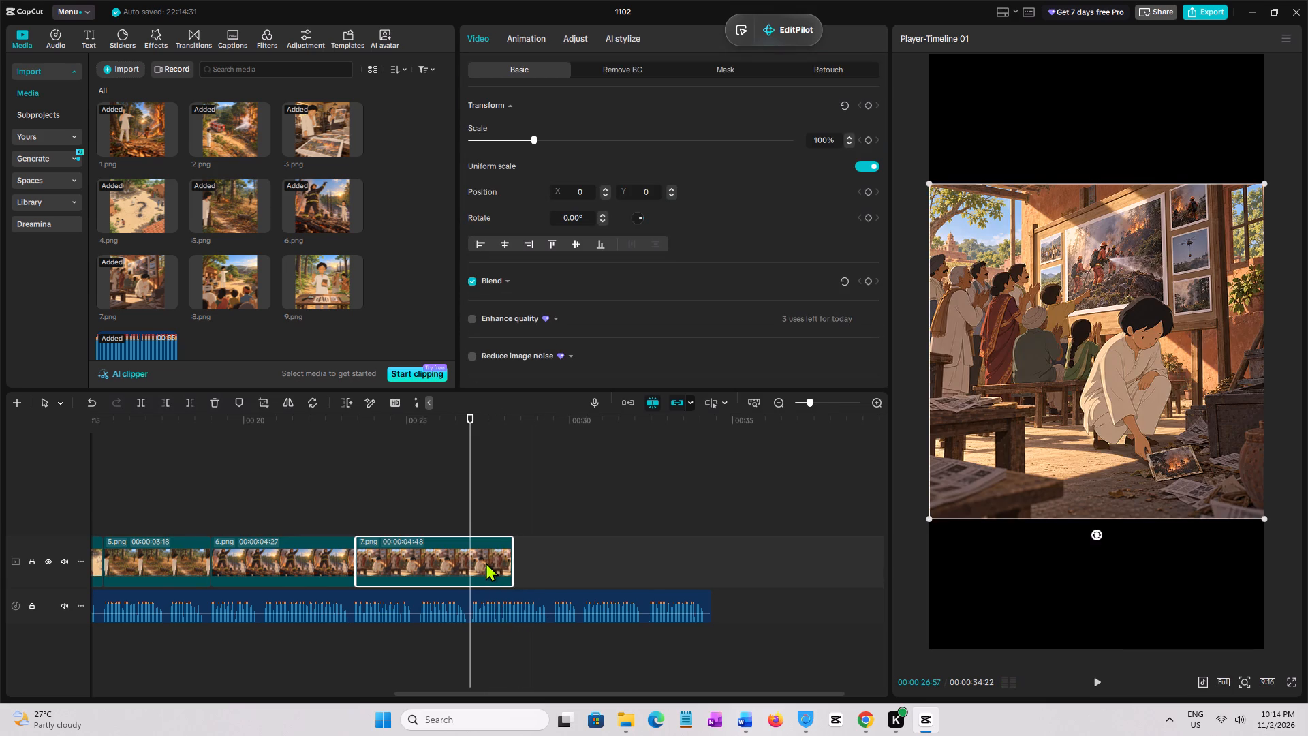
pyautogui.press('w')
# Add 8.png directly after 7.png on the main track and trim its end to the narration, for a duration of 00:00:03:28.
pyautogui.click(231, 274)
pyautogui.moveTo(229, 275); pyautogui.dragTo(475, 564)
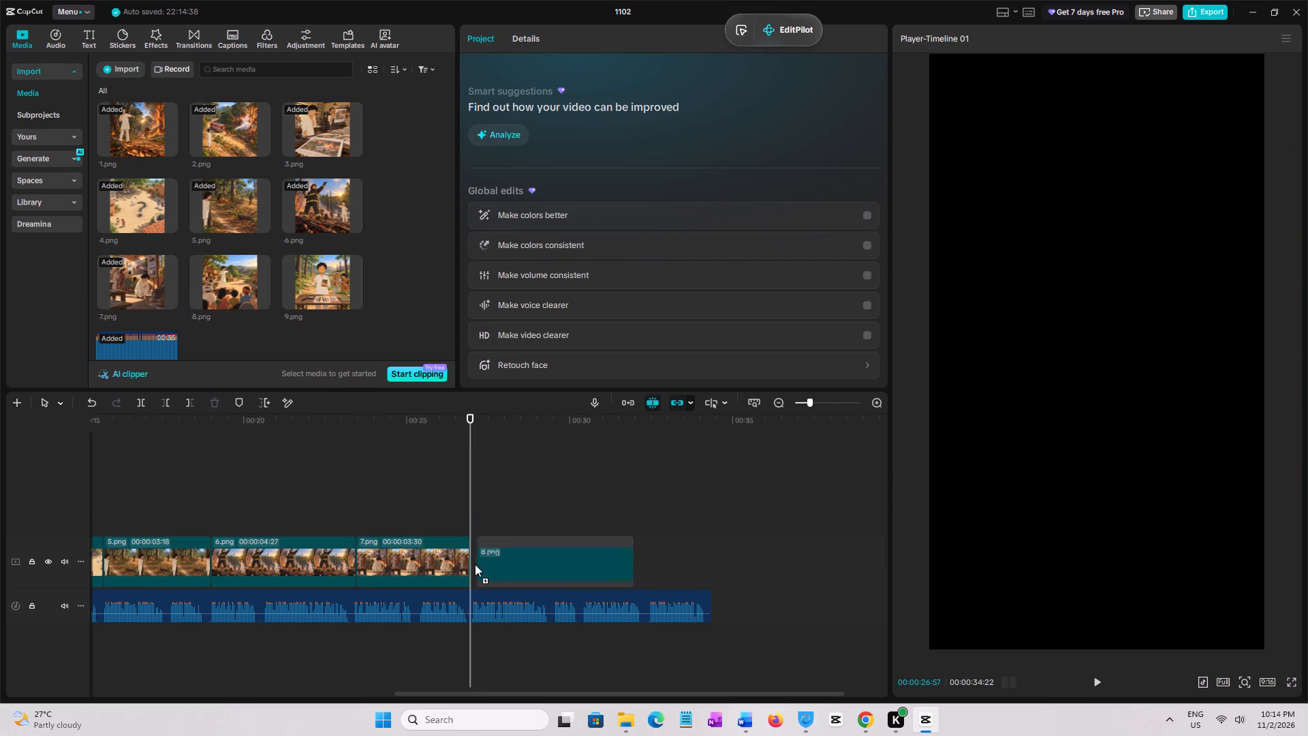
pyautogui.moveTo(475, 564); pyautogui.dragTo(471, 564)
pyautogui.press('space')
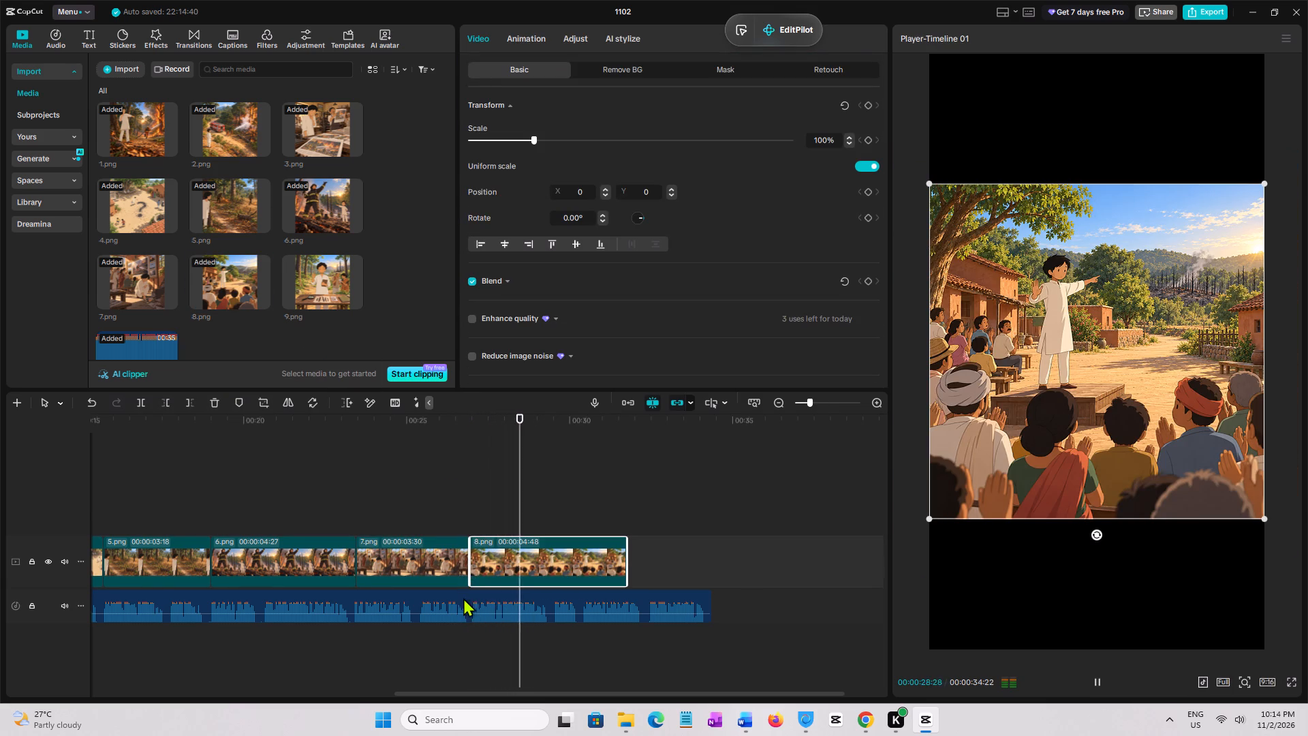
pyautogui.click(581, 526)
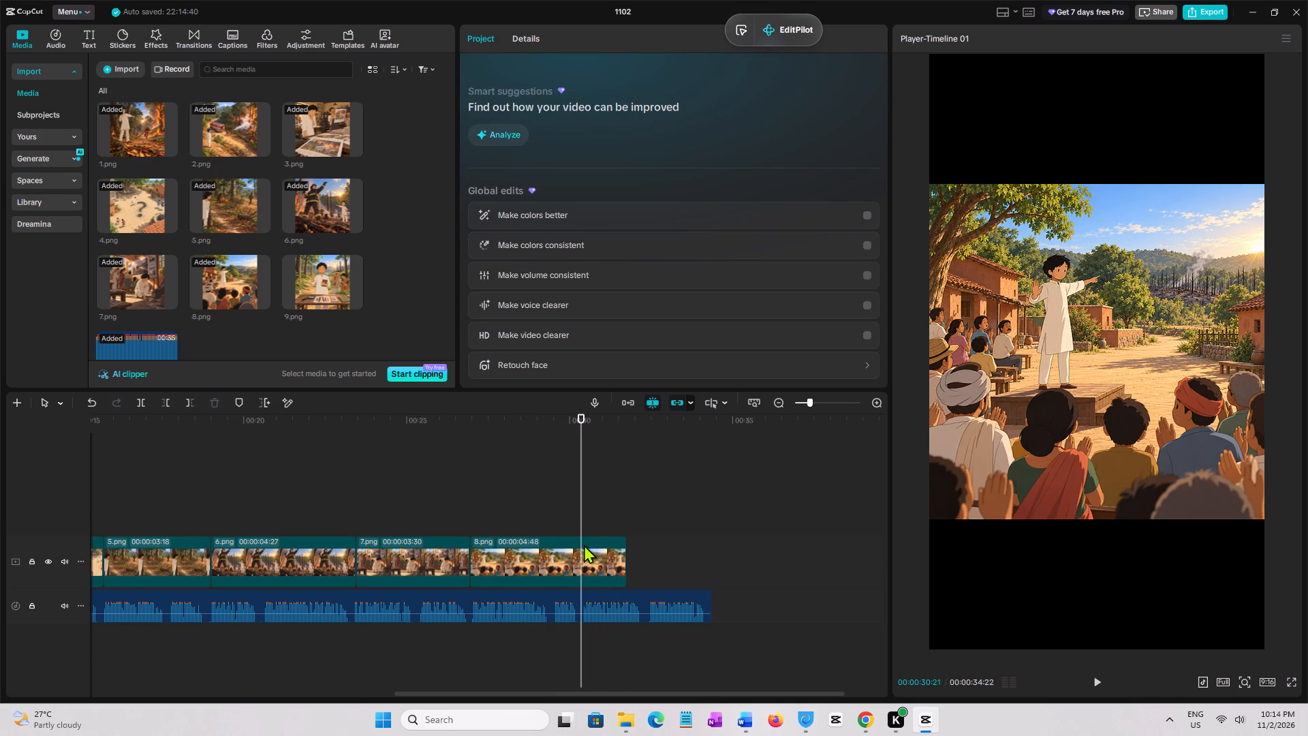
pyautogui.click(583, 533)
pyautogui.click(583, 550)
pyautogui.press('w')
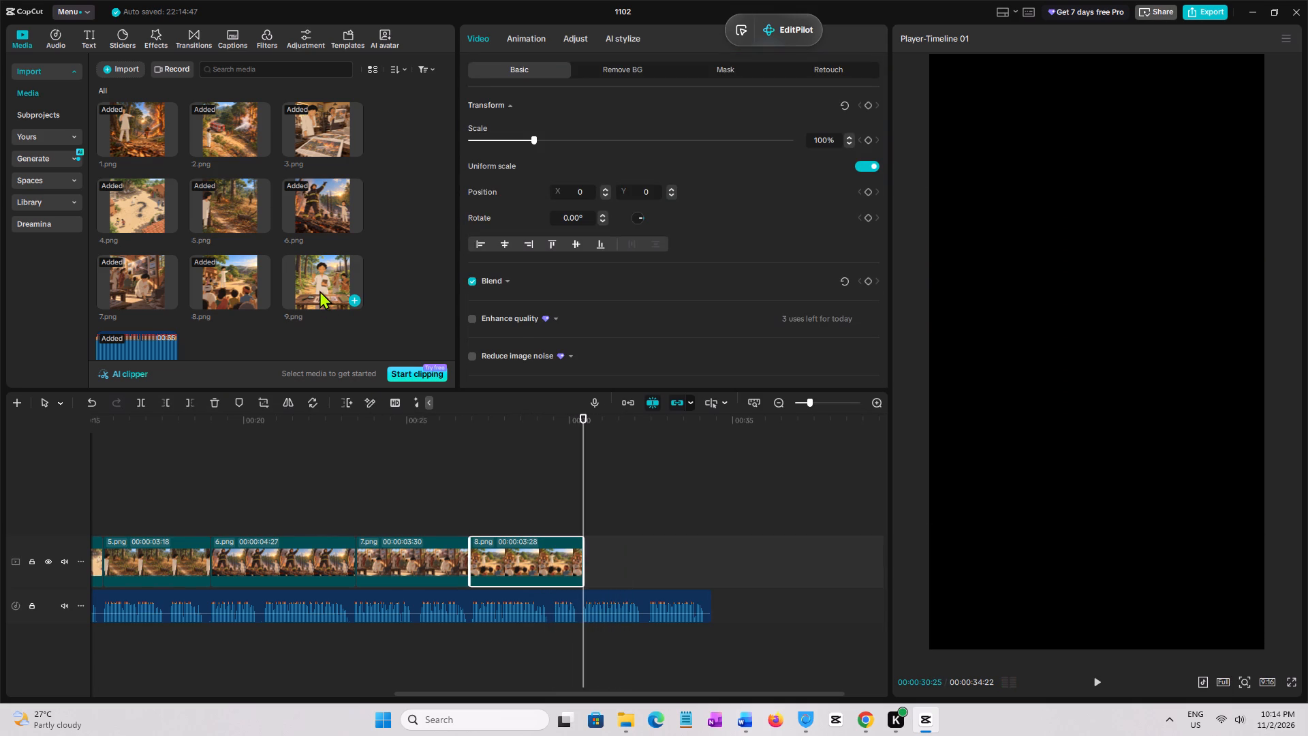
# Add 9.png directly after 8.png on the main track and trim its end to the end of FINAL.mp3 at 00:00:34:22.
pyautogui.click(320, 290)
pyautogui.moveTo(319, 283); pyautogui.dragTo(581, 554)
pyautogui.press('space')
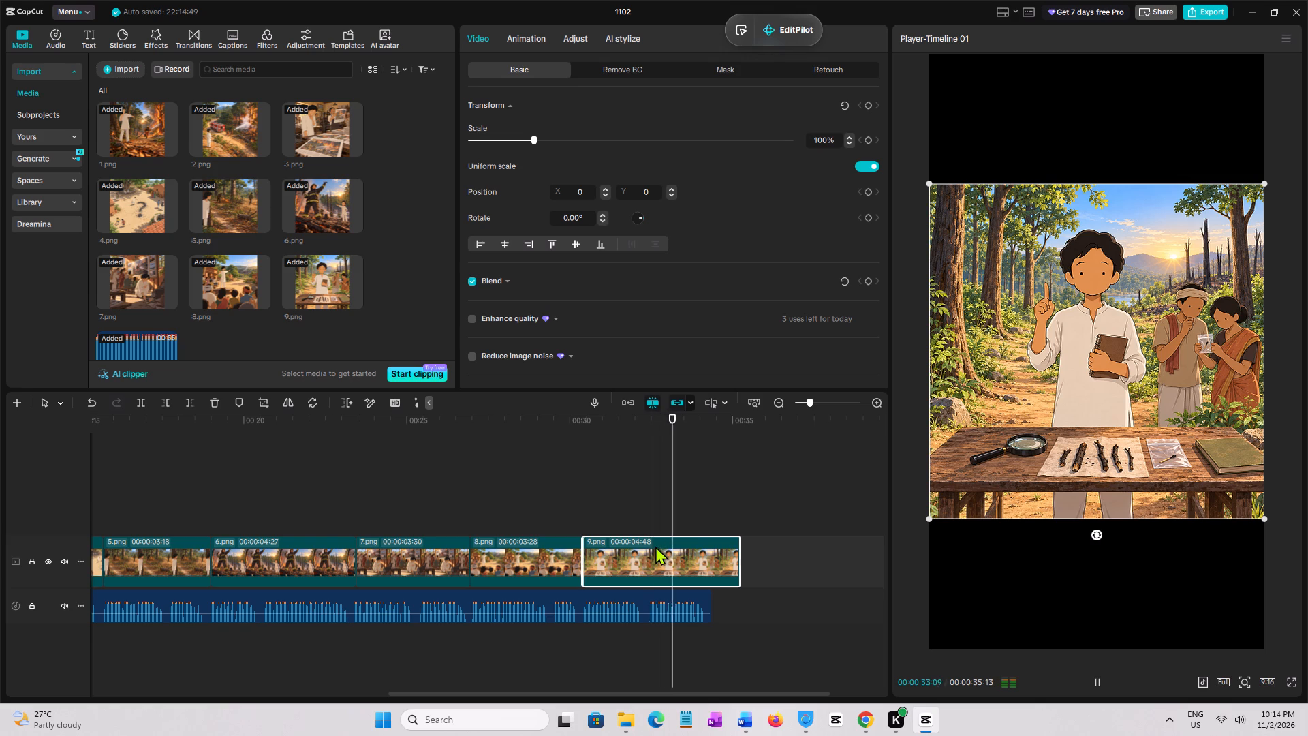
pyautogui.click(712, 534)
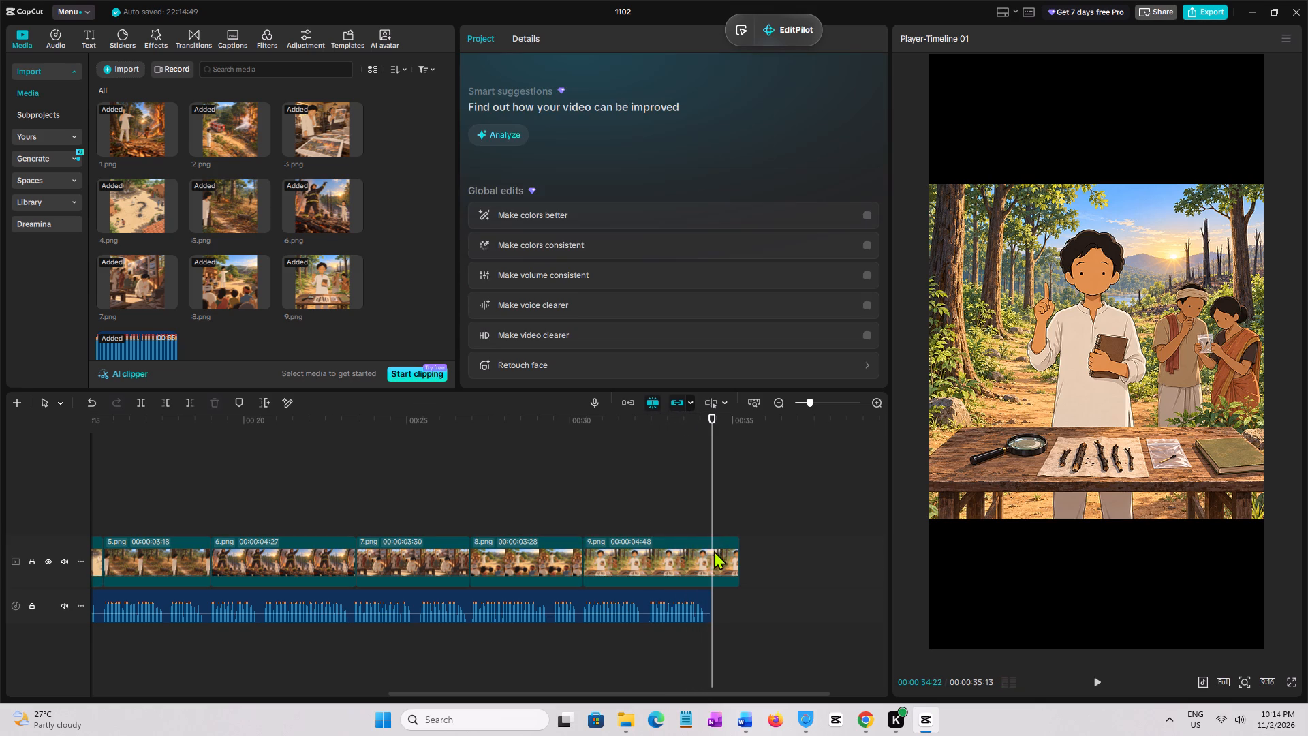
pyautogui.click(714, 544)
pyautogui.press('w')
pyautogui.click(599, 517)
pyautogui.moveTo(599, 517); pyautogui.dragTo(0, 476)
pyautogui.press('space')
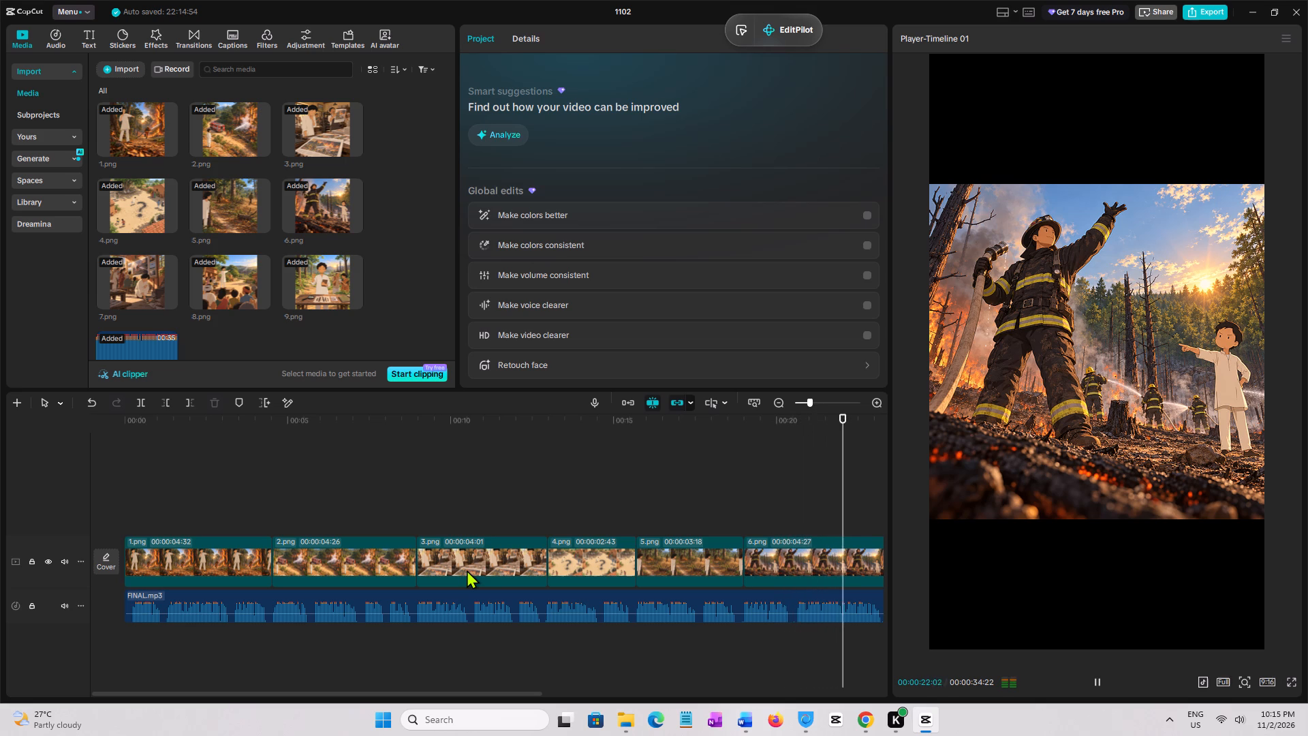
pyautogui.click(193, 507)
pyautogui.moveTo(193, 507); pyautogui.dragTo(0, 514)
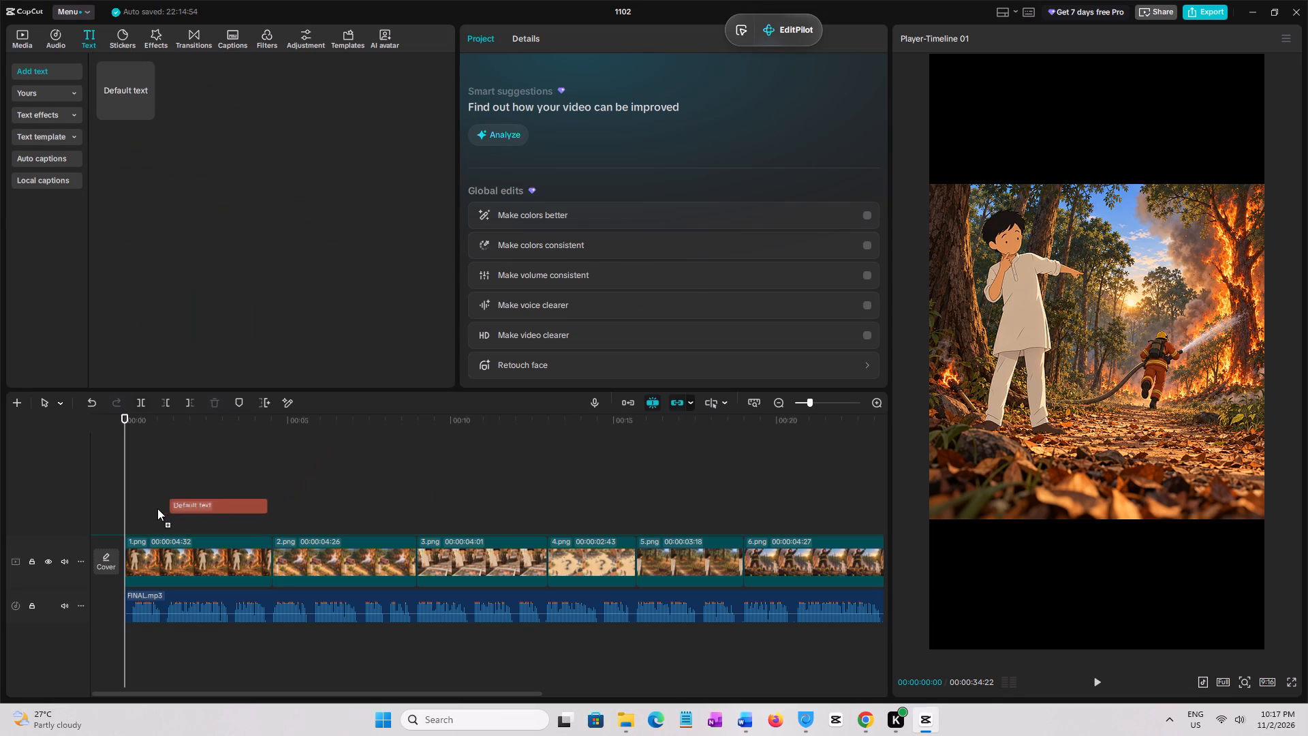
pyautogui.moveTo(157, 508); pyautogui.dragTo(128, 516)
pyautogui.keyDown('ctrl'); pyautogui.scroll(-7, 448, 582); pyautogui.keyUp('ctrl')
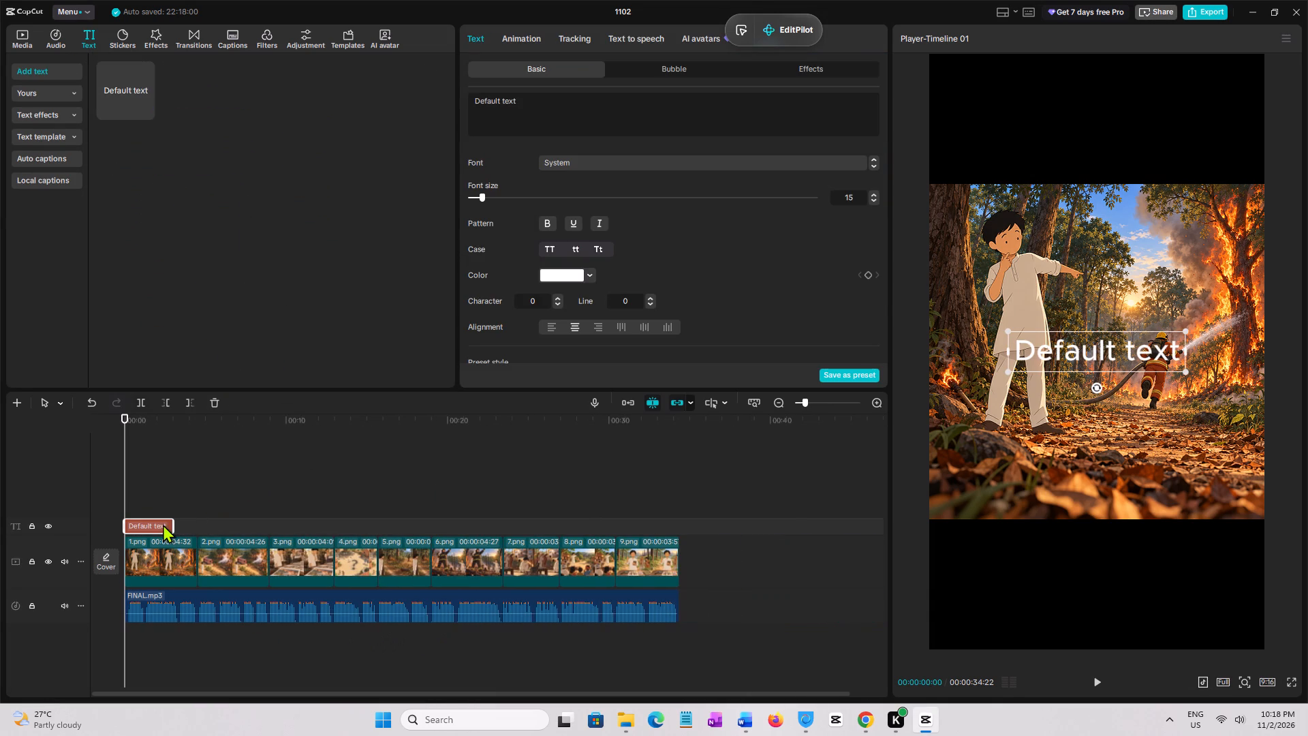
pyautogui.keyDown('ctrl'); pyautogui.moveTo(170, 526); pyautogui.dragTo(676, 547); pyautogui.keyUp('ctrl')
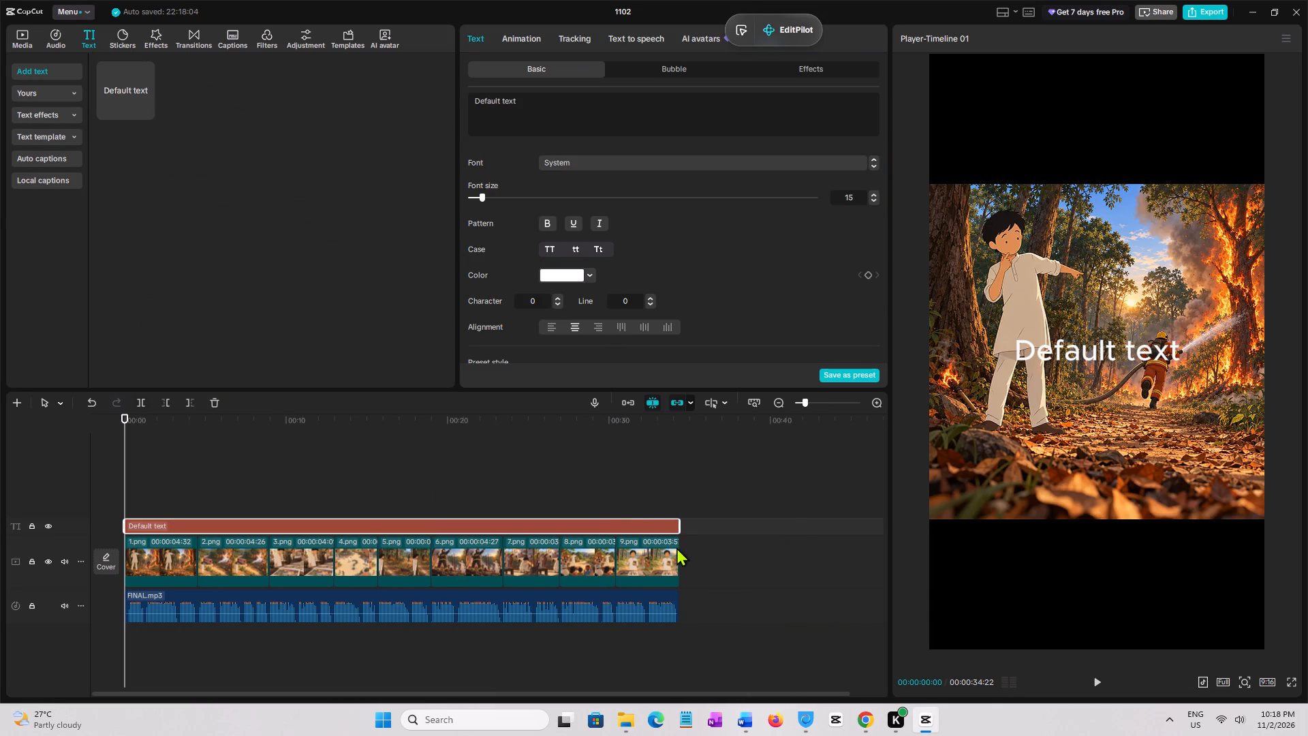
# Replace the default text with the copied headline "Politicians, Who Lit It? 🔥🐺" and set its font size to 12.
pyautogui.doubleClick(1084, 348)
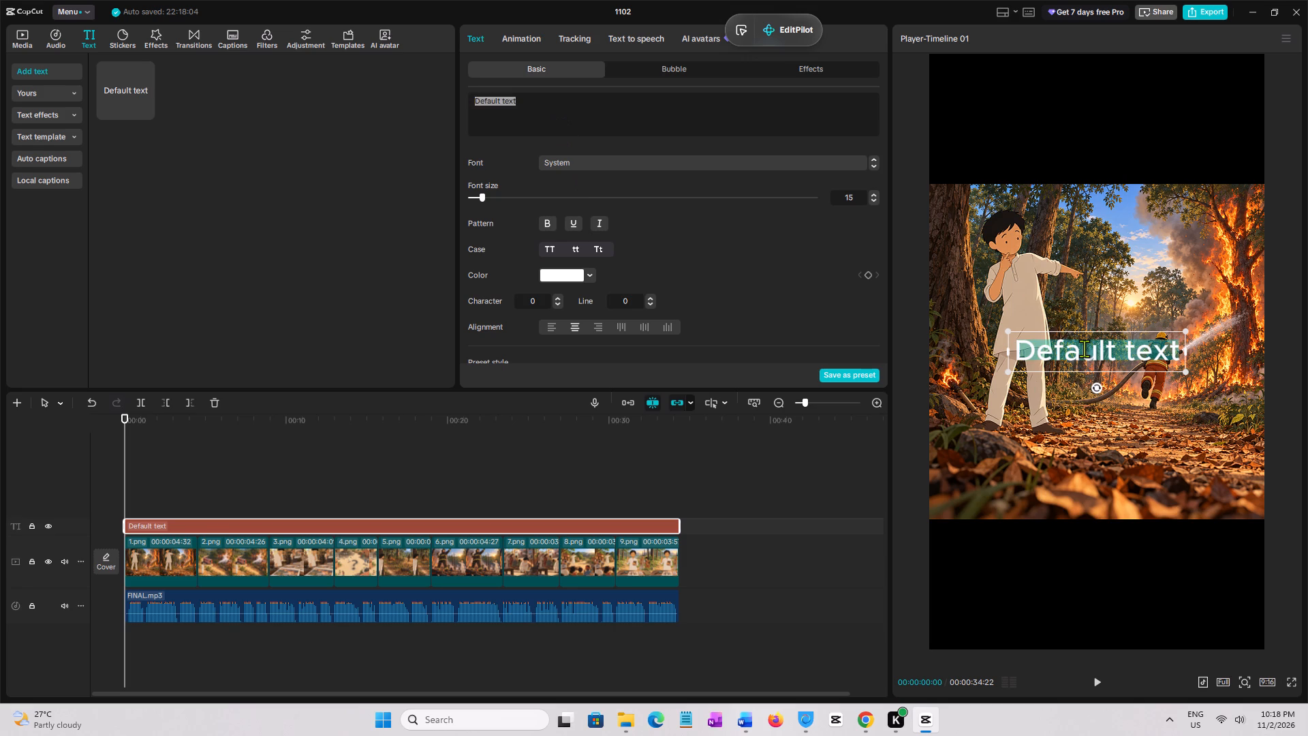
pyautogui.hotkey('ctrl', 'v')
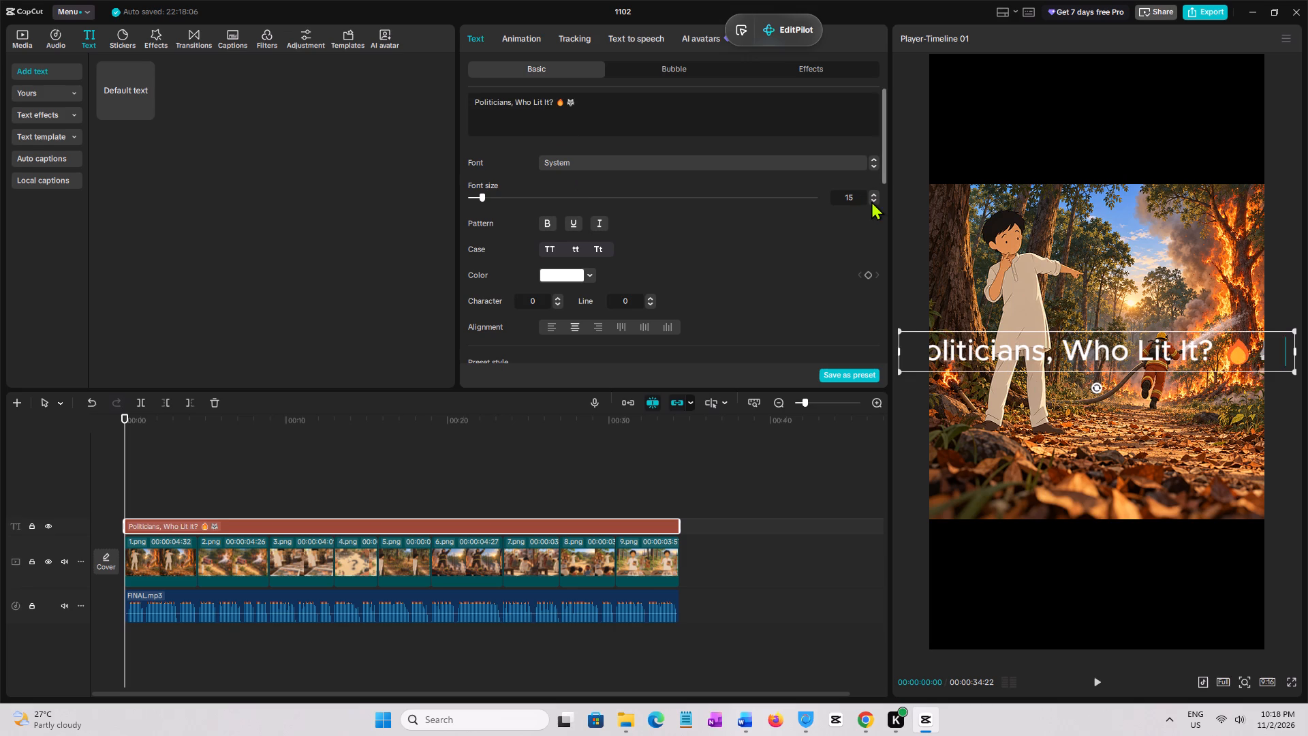
pyautogui.tripleClick(871, 201)
# Move the headline into the black area just above the image and scale it down to fit well within the frame width.
pyautogui.moveTo(1042, 353); pyautogui.dragTo(1075, 227)
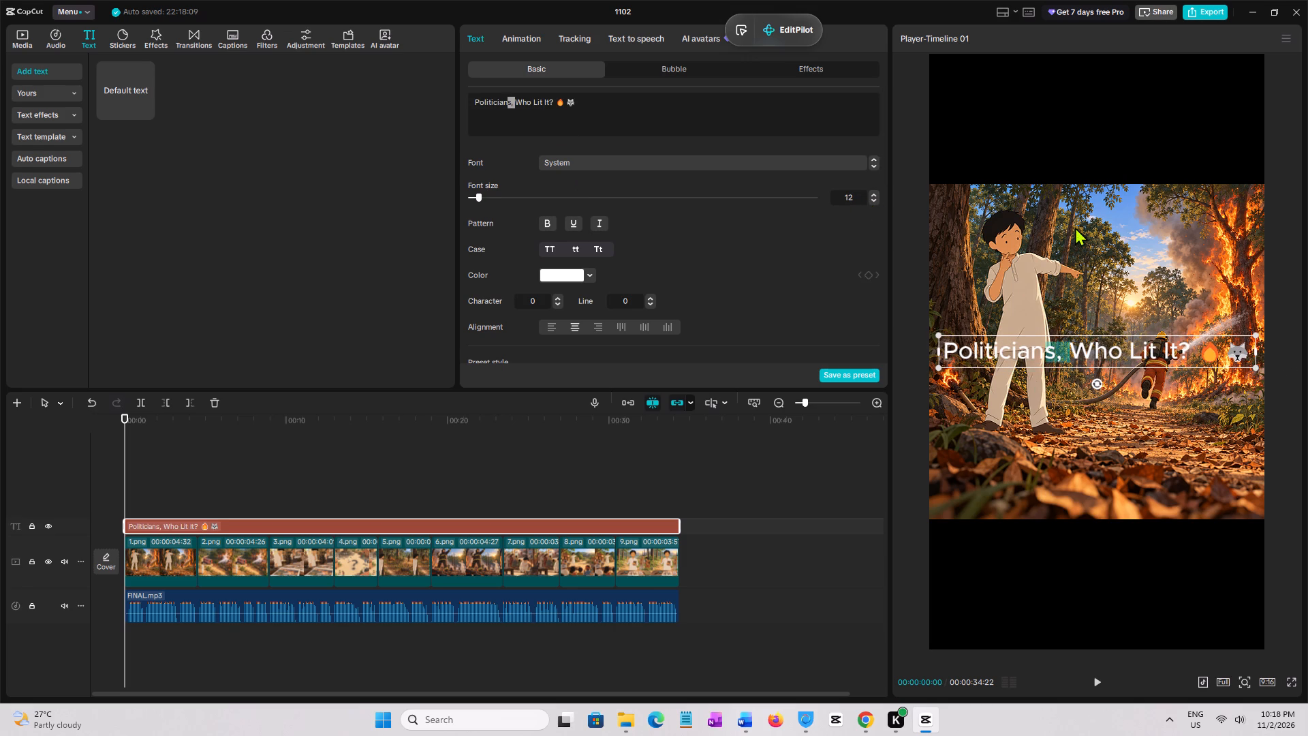
pyautogui.click(1075, 227)
pyautogui.click(1061, 352)
pyautogui.moveTo(1061, 352); pyautogui.dragTo(1071, 168)
pyautogui.moveTo(946, 150); pyautogui.dragTo(948, 150)
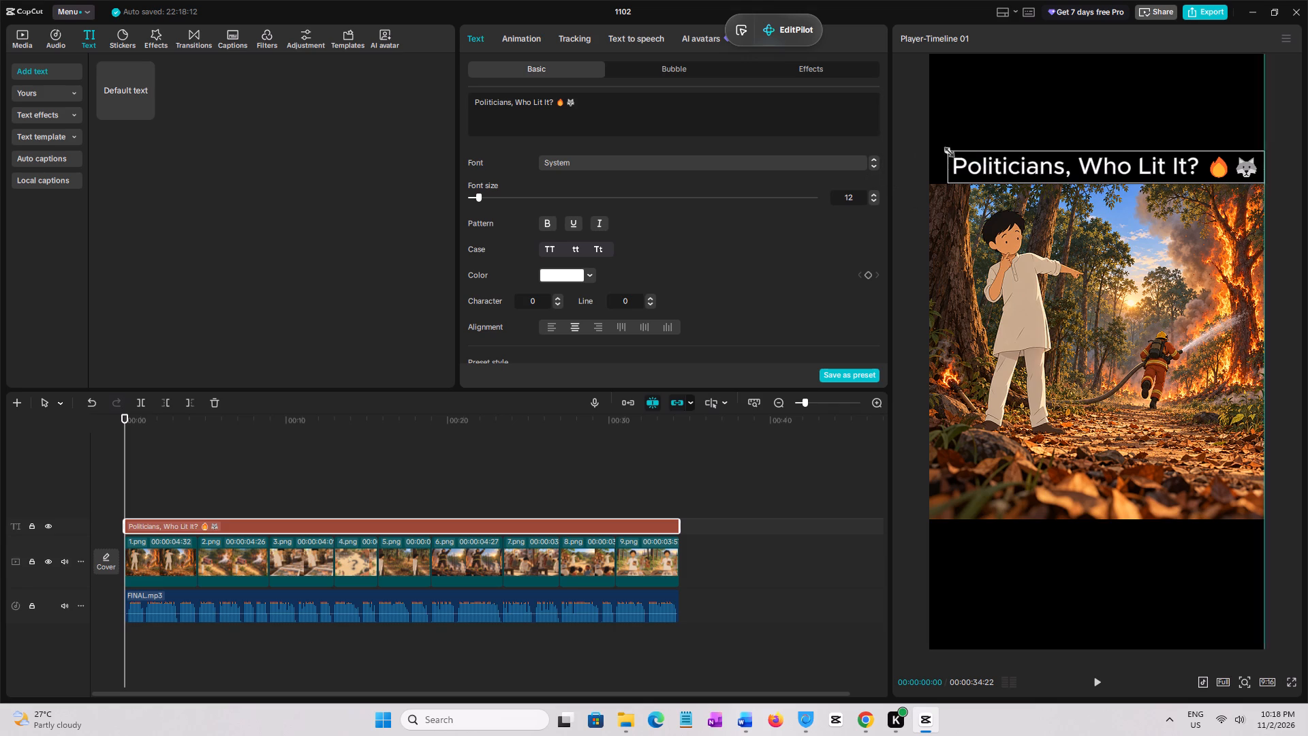
pyautogui.moveTo(948, 150); pyautogui.dragTo(1003, 179)
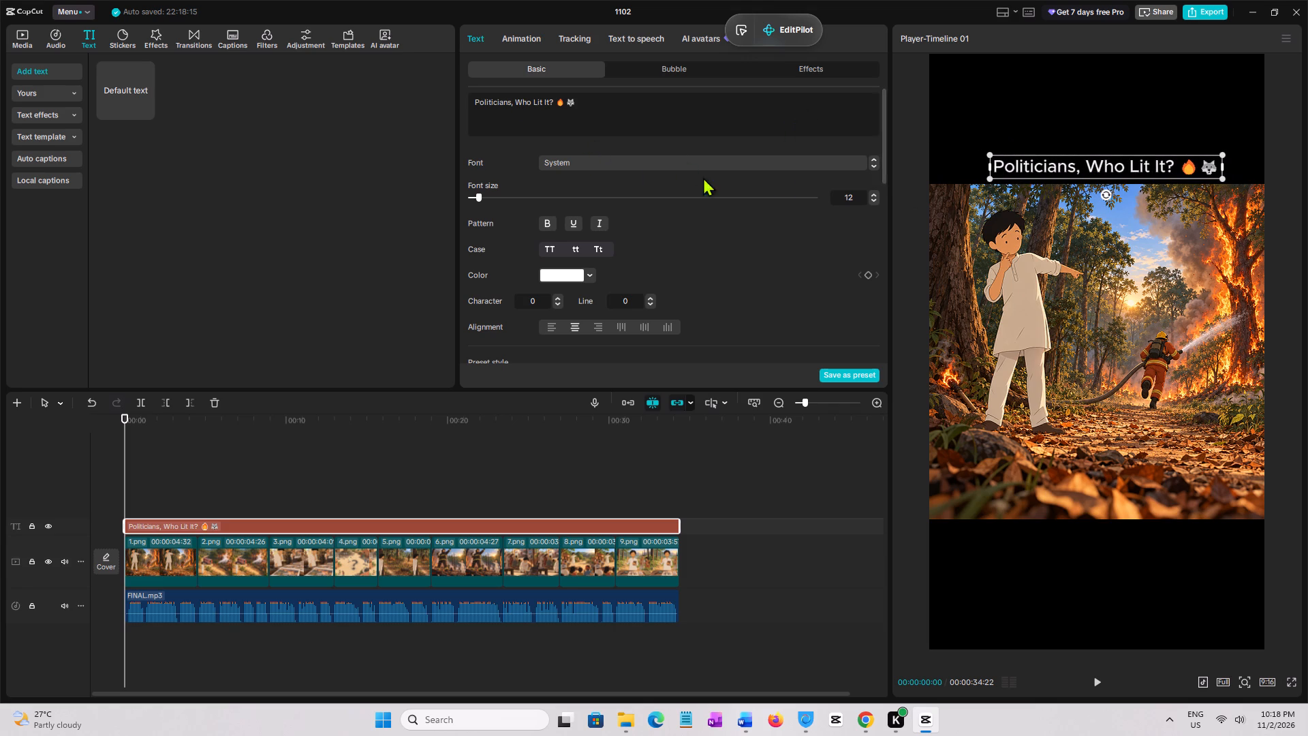
# Remove the comma after "Politicians" in the headline and set the headline's font to Throwback.
pyautogui.click(514, 104)
pyautogui.press('BackSpace')
pyautogui.click(621, 166)
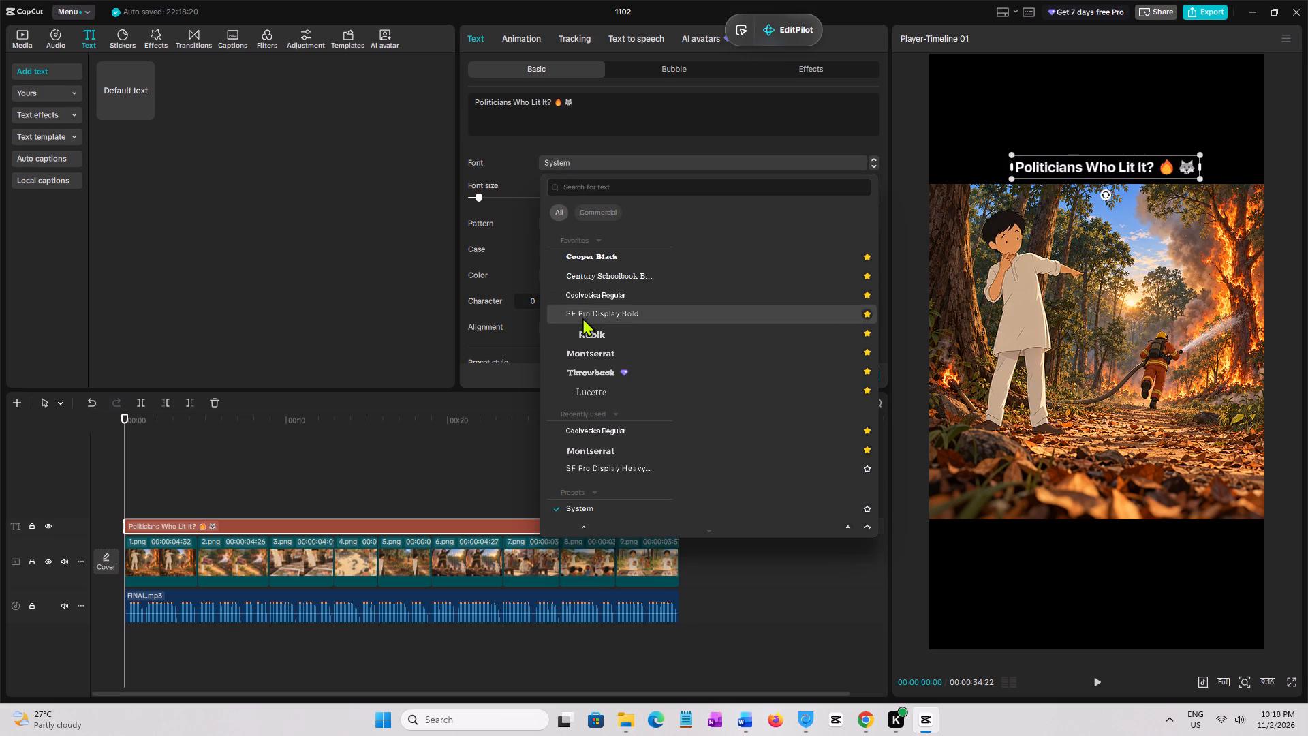
pyautogui.click(593, 377)
pyautogui.click(1117, 78)
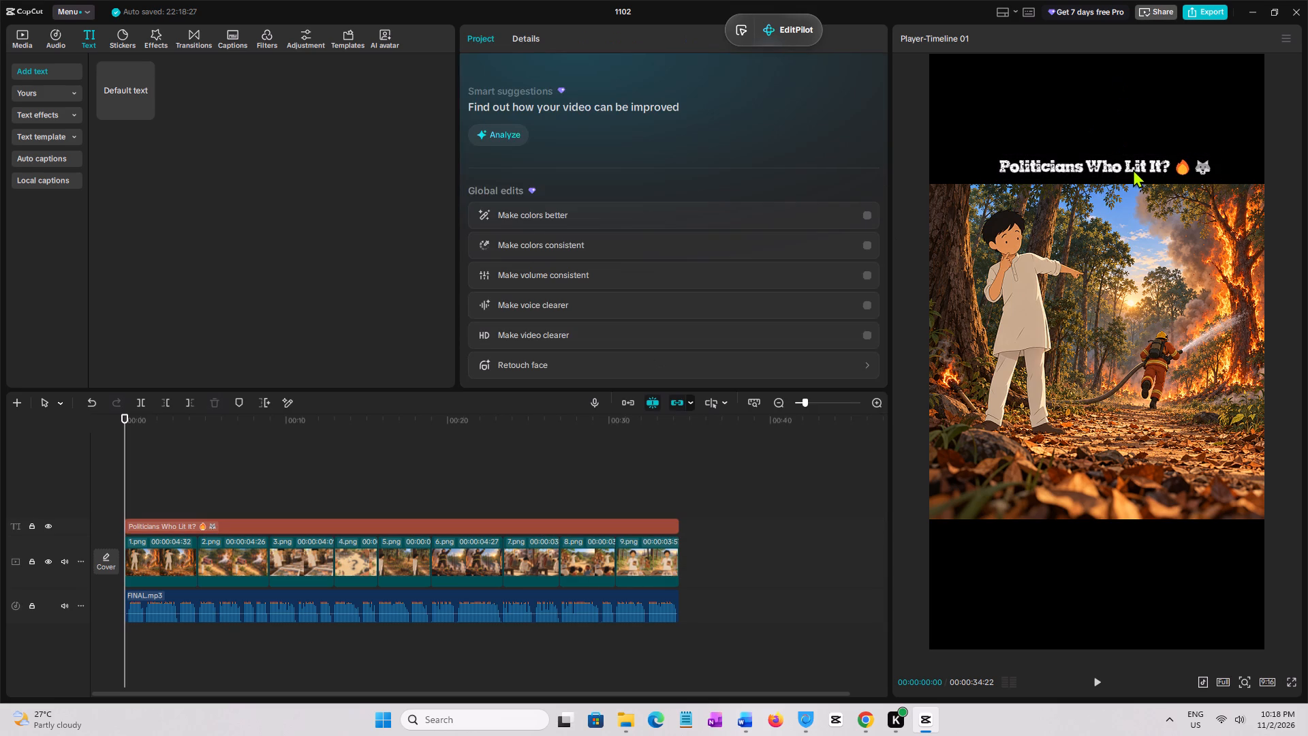
pyautogui.click(1133, 169)
pyautogui.click(1214, 157)
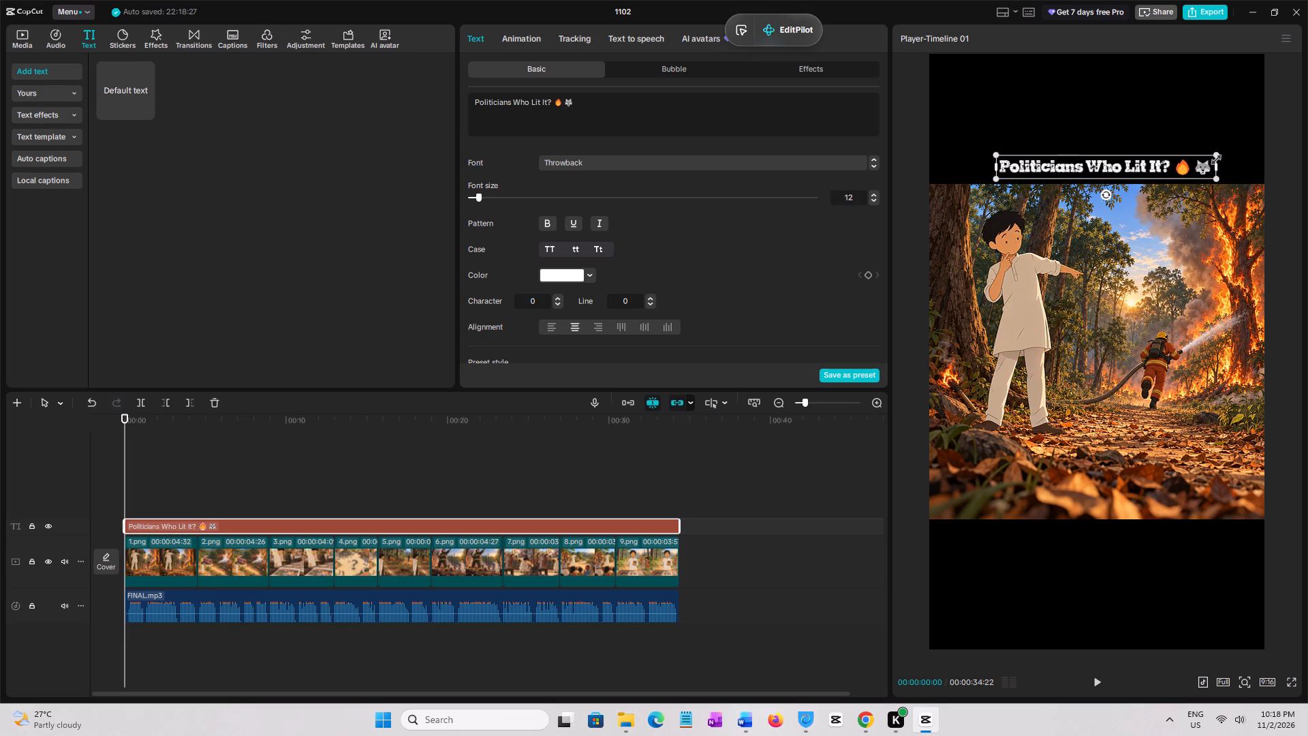
pyautogui.click(597, 228)
pyautogui.click(597, 228)
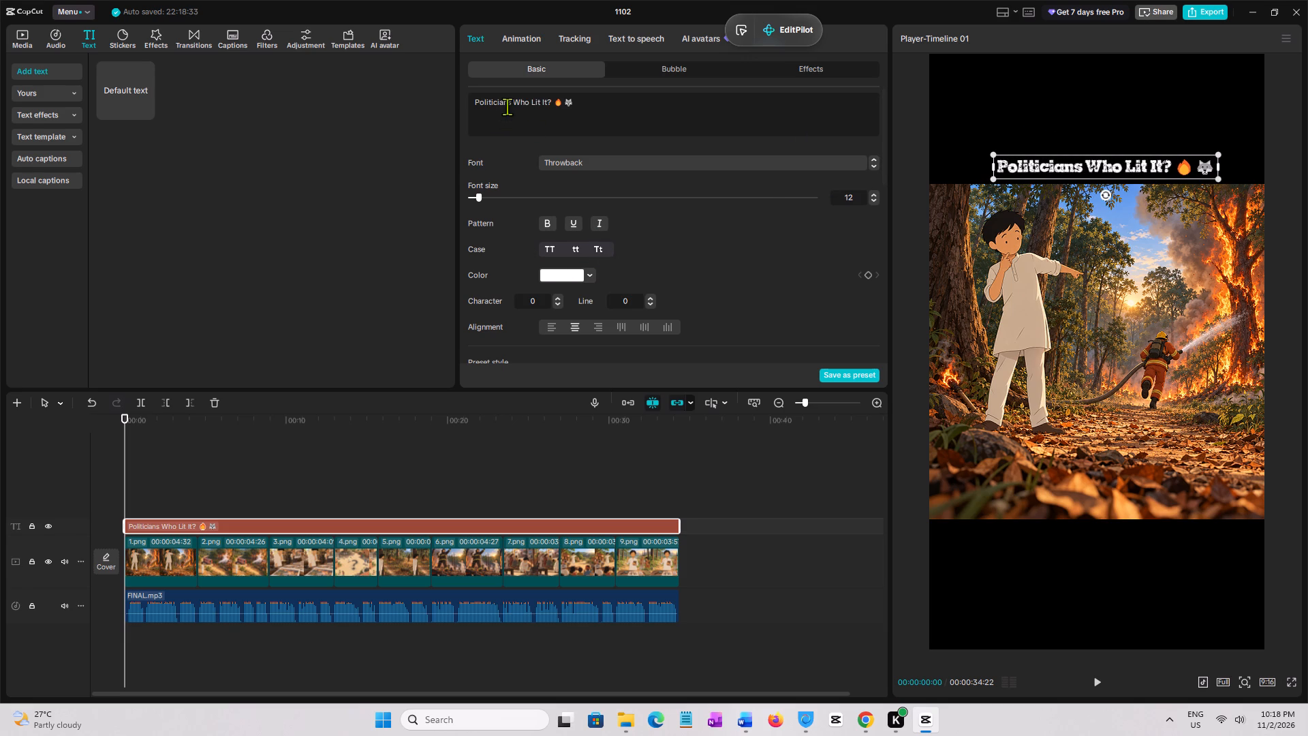
# Apply the yellow preset style with black outline to the word "Politicians" only and change that word's colour to red.
pyautogui.moveTo(511, 105); pyautogui.dragTo(465, 106)
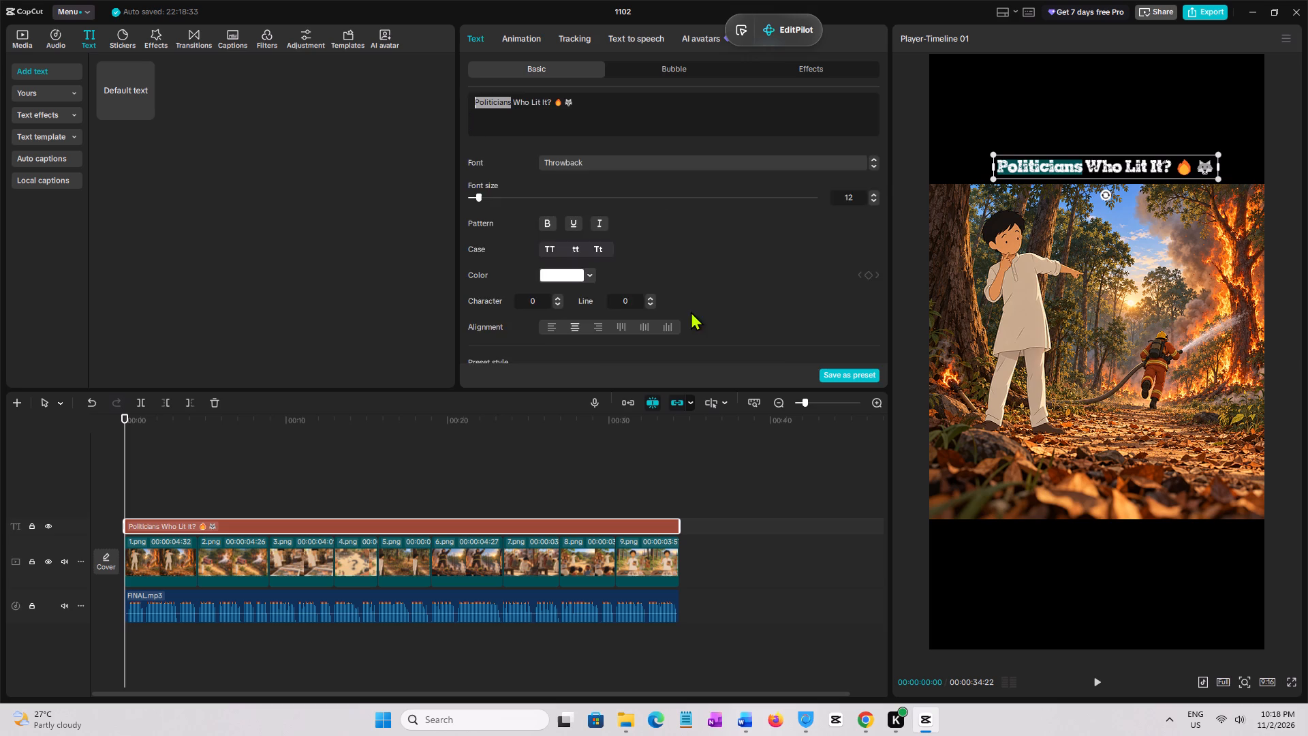
pyautogui.scroll(-3, 687, 311)
pyautogui.click(666, 189)
pyautogui.scroll(2, 675, 250)
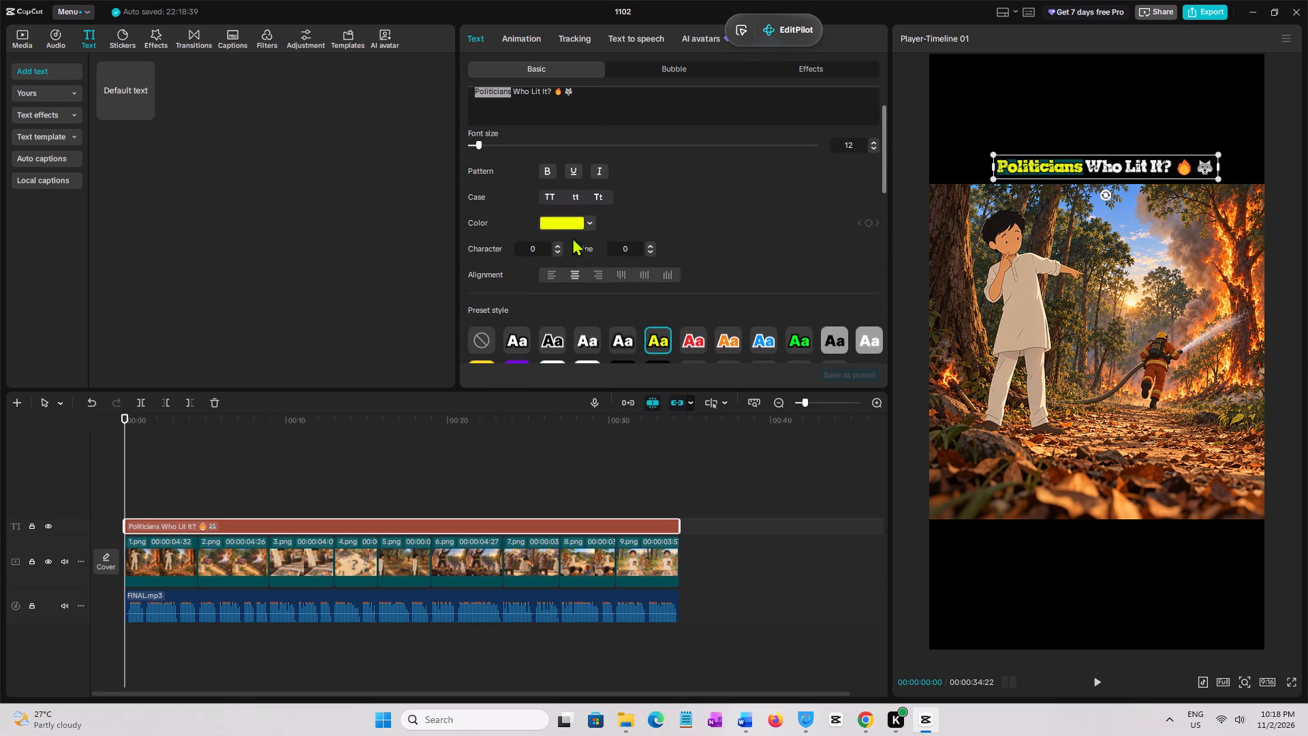
pyautogui.click(566, 221)
pyautogui.moveTo(545, 337); pyautogui.dragTo(424, 330)
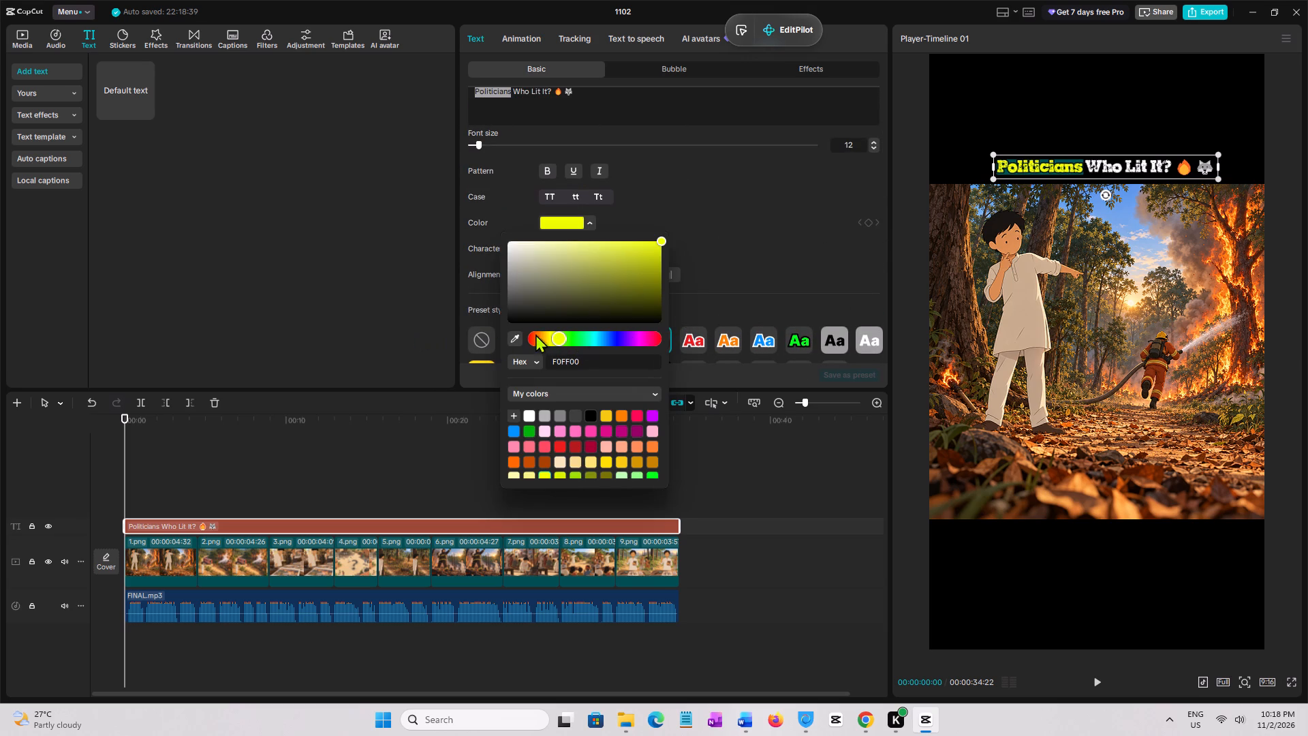
pyautogui.moveTo(556, 337); pyautogui.dragTo(449, 326)
pyautogui.scroll(1, 842, 285)
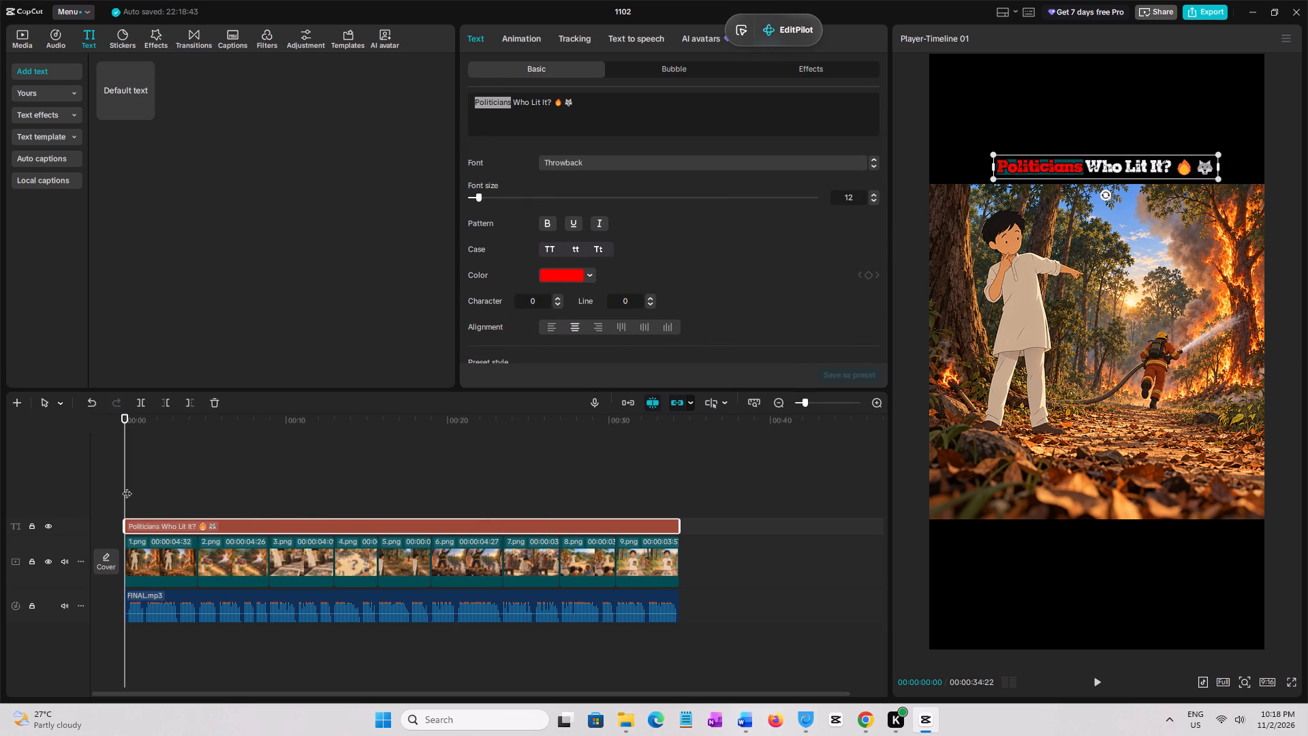
# Play the first few seconds of the video from the start to check the headline over the images.
pyautogui.click(166, 466)
pyautogui.moveTo(166, 466); pyautogui.dragTo(14, 464)
pyautogui.press('space')
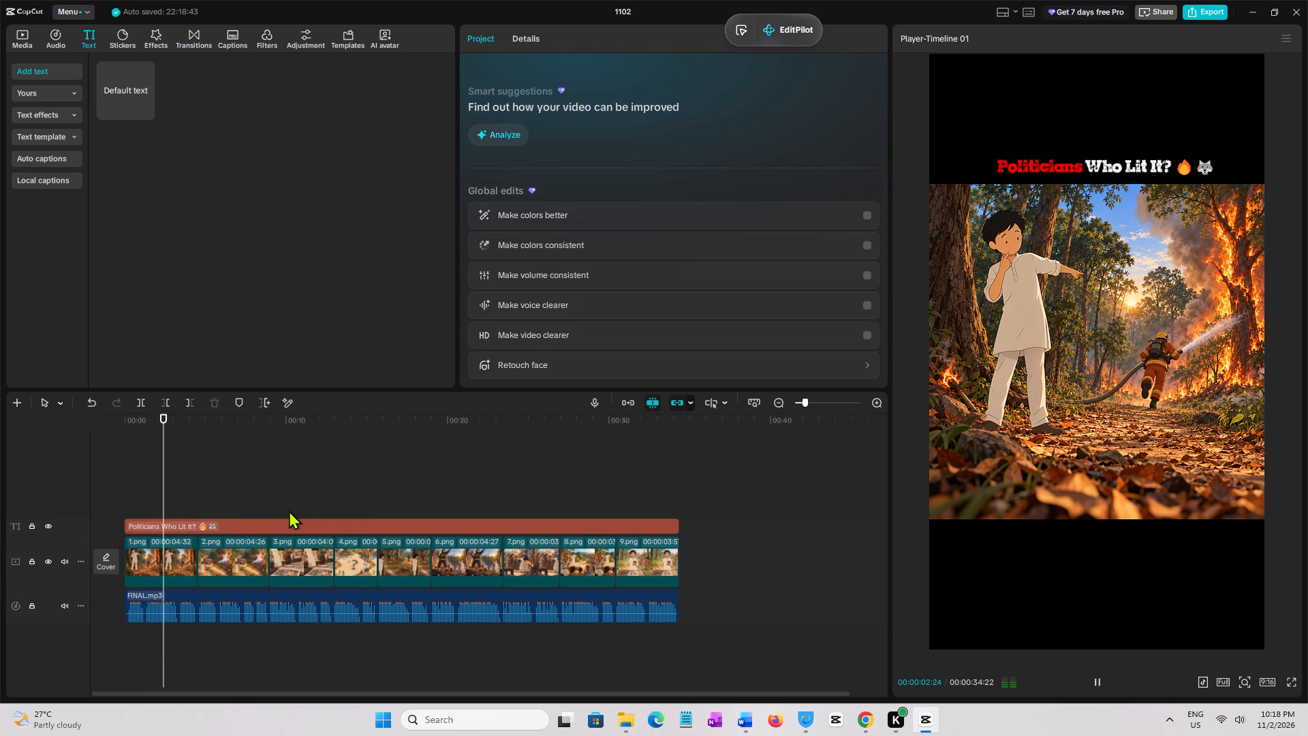
pyautogui.press('space')
pyautogui.press('space')
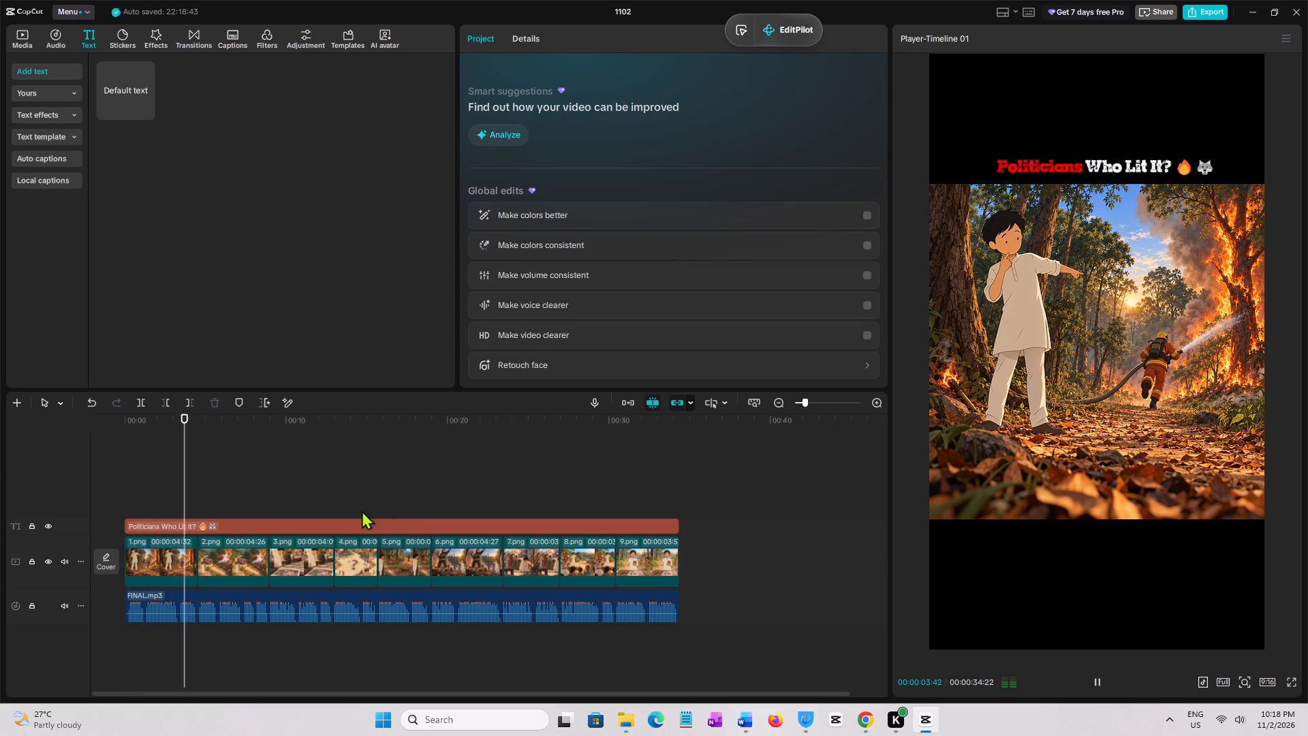
pyautogui.press('space')
# Nudge the headline slightly down so it sits closer to the image's upper edge.
pyautogui.click(1057, 164)
pyautogui.moveTo(1066, 164); pyautogui.dragTo(1065, 170)
# Add the trending library's plain black stock clip at the timeline start above the headline track, and duplicate it onto another track above.
pyautogui.click(136, 480)
pyautogui.moveTo(136, 480); pyautogui.dragTo(58, 485)
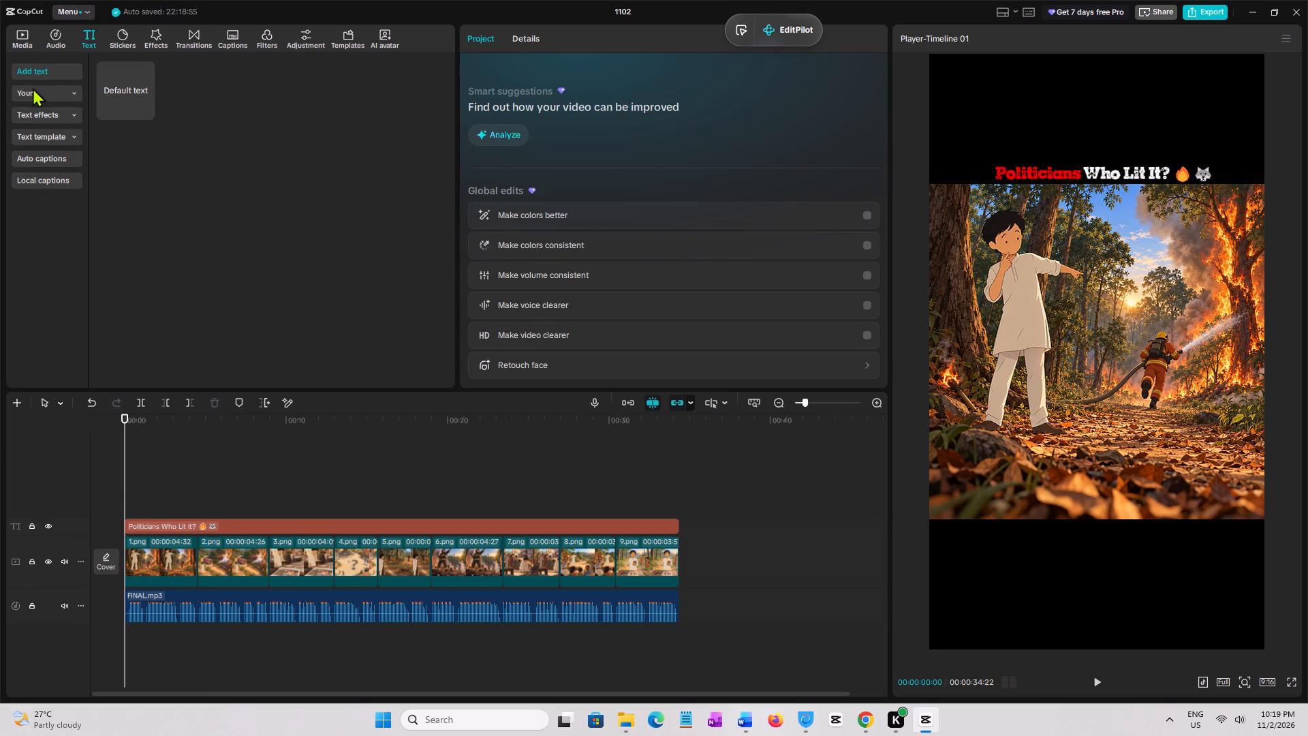
pyautogui.click(27, 37)
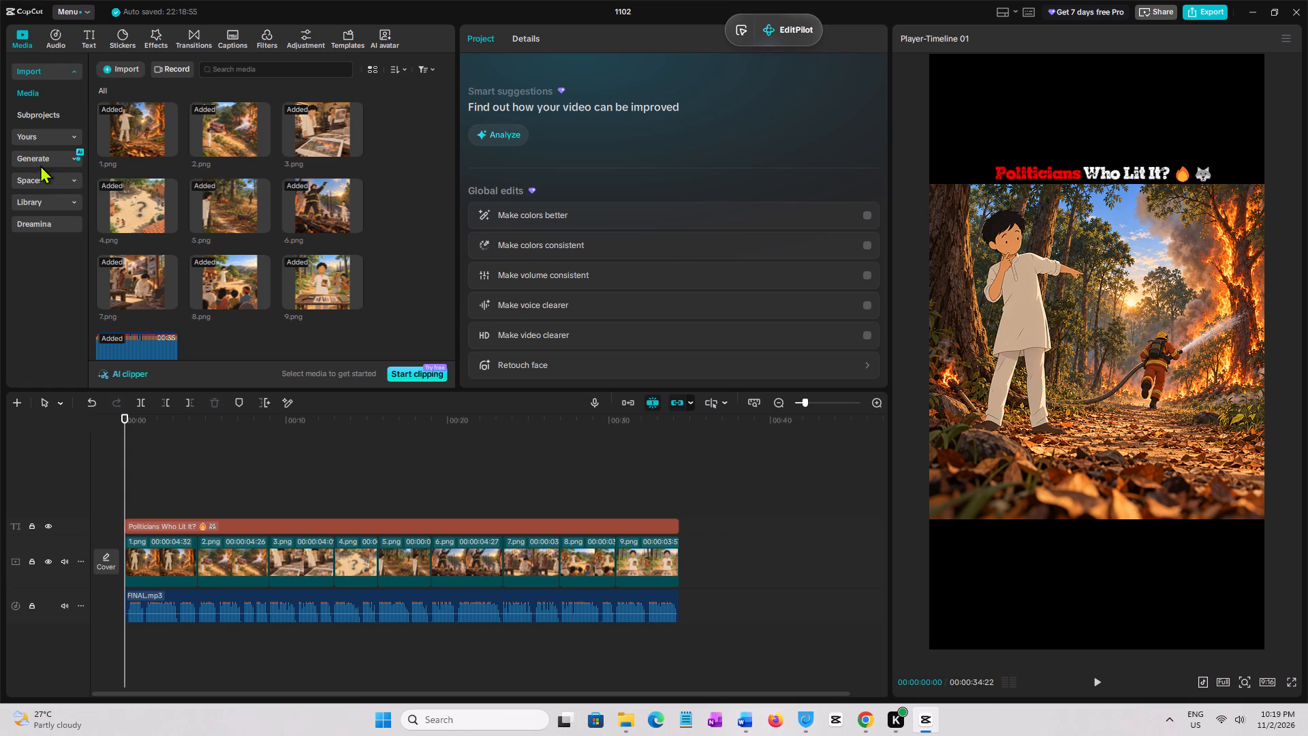
pyautogui.click(40, 127)
pyautogui.click(27, 199)
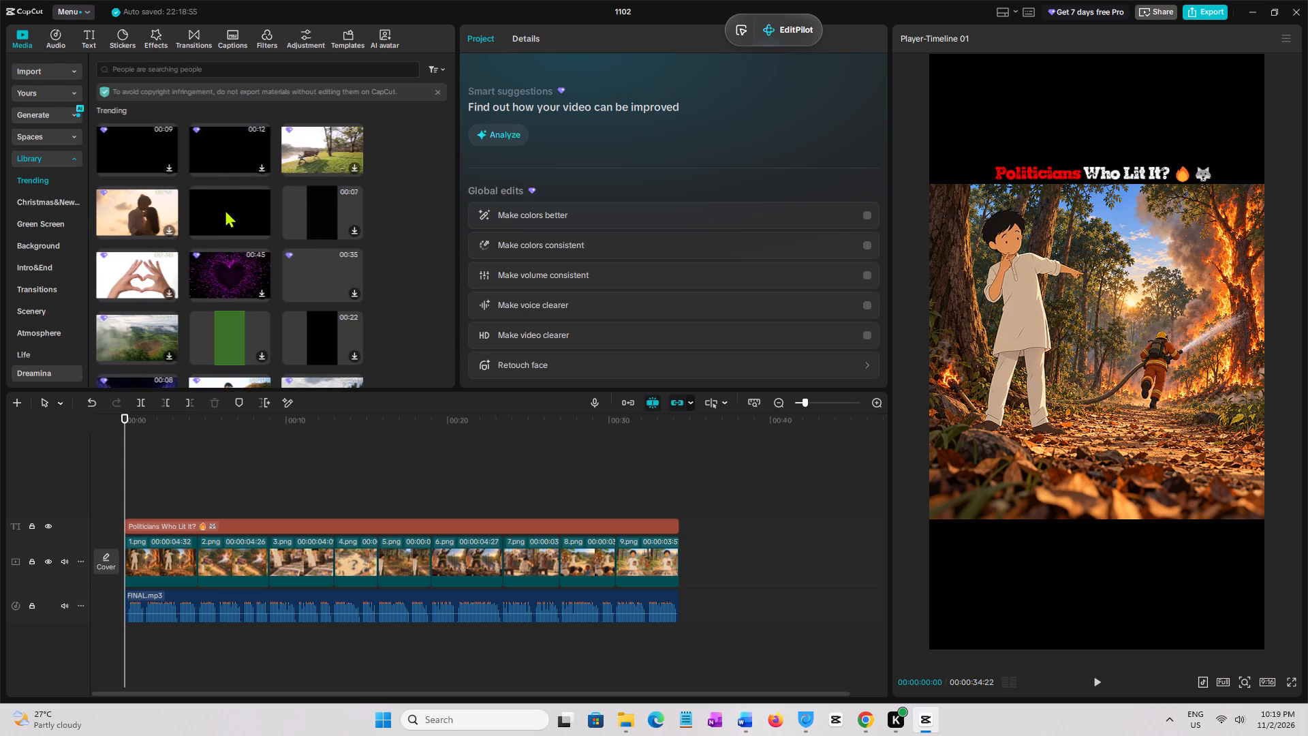
pyautogui.moveTo(227, 211); pyautogui.dragTo(123, 487)
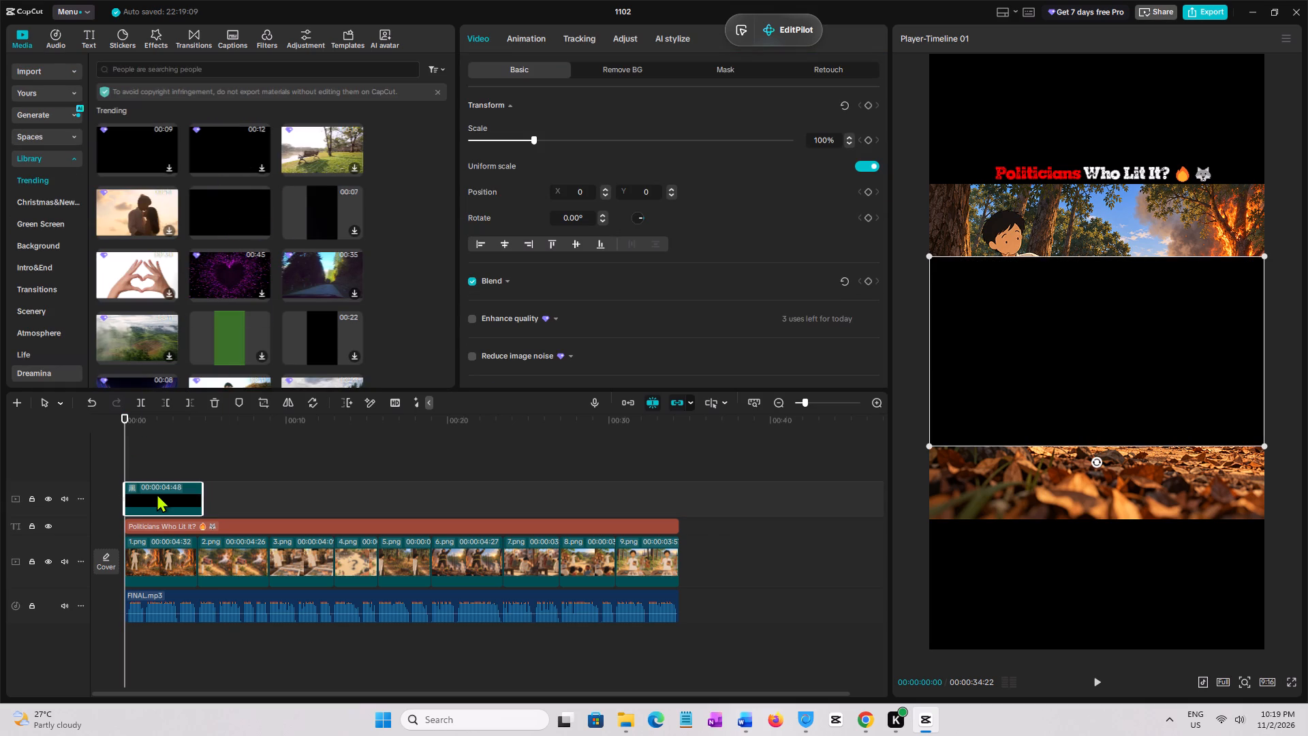
pyautogui.click(157, 493)
pyautogui.keyDown('alt'); pyautogui.moveTo(158, 493); pyautogui.dragTo(154, 452); pyautogui.keyUp('alt')
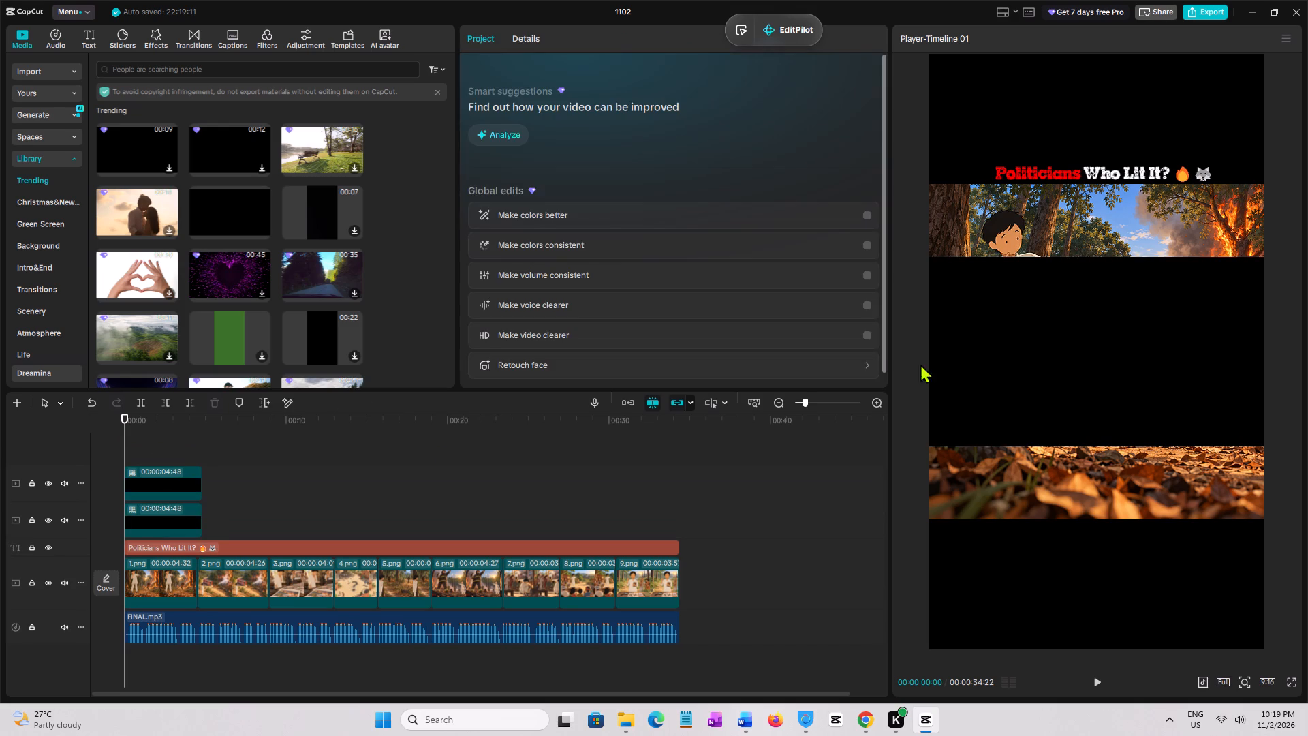
# Move the headline text clip to the topmost track, above both black clips.
pyautogui.click(1018, 350)
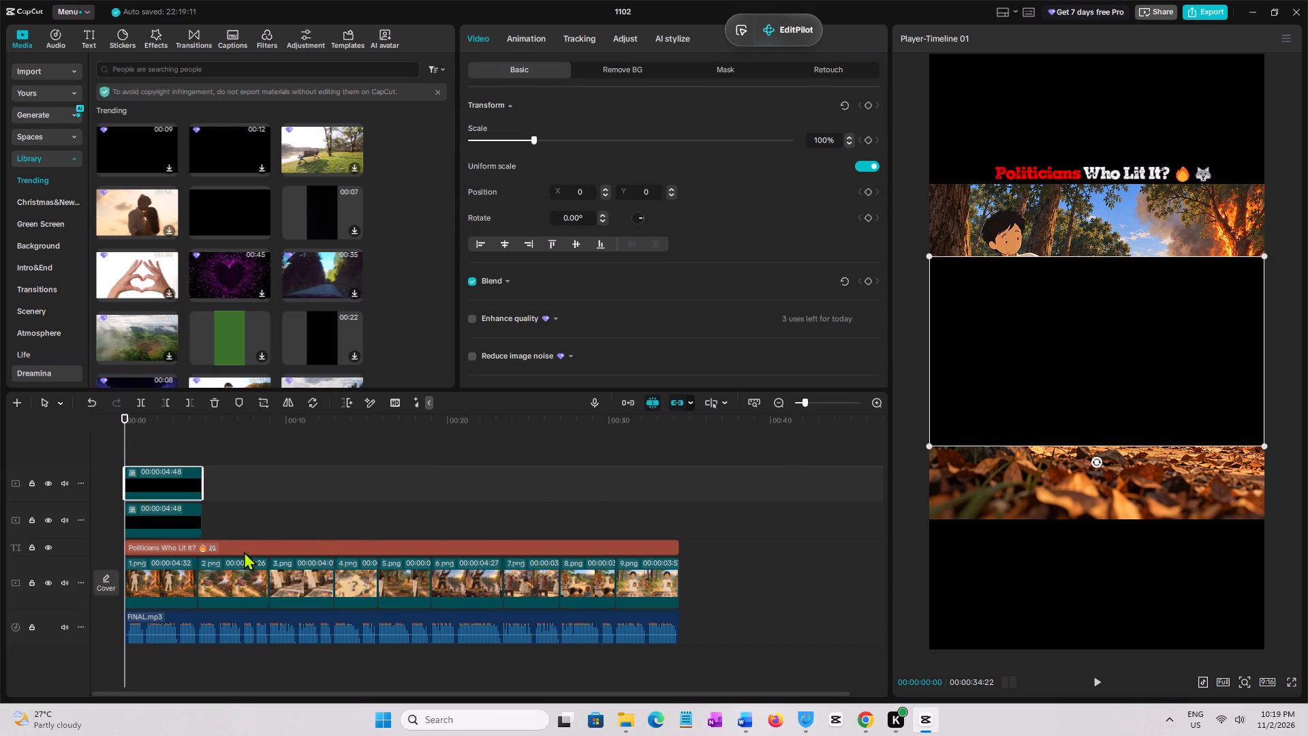
pyautogui.moveTo(244, 551); pyautogui.dragTo(246, 453)
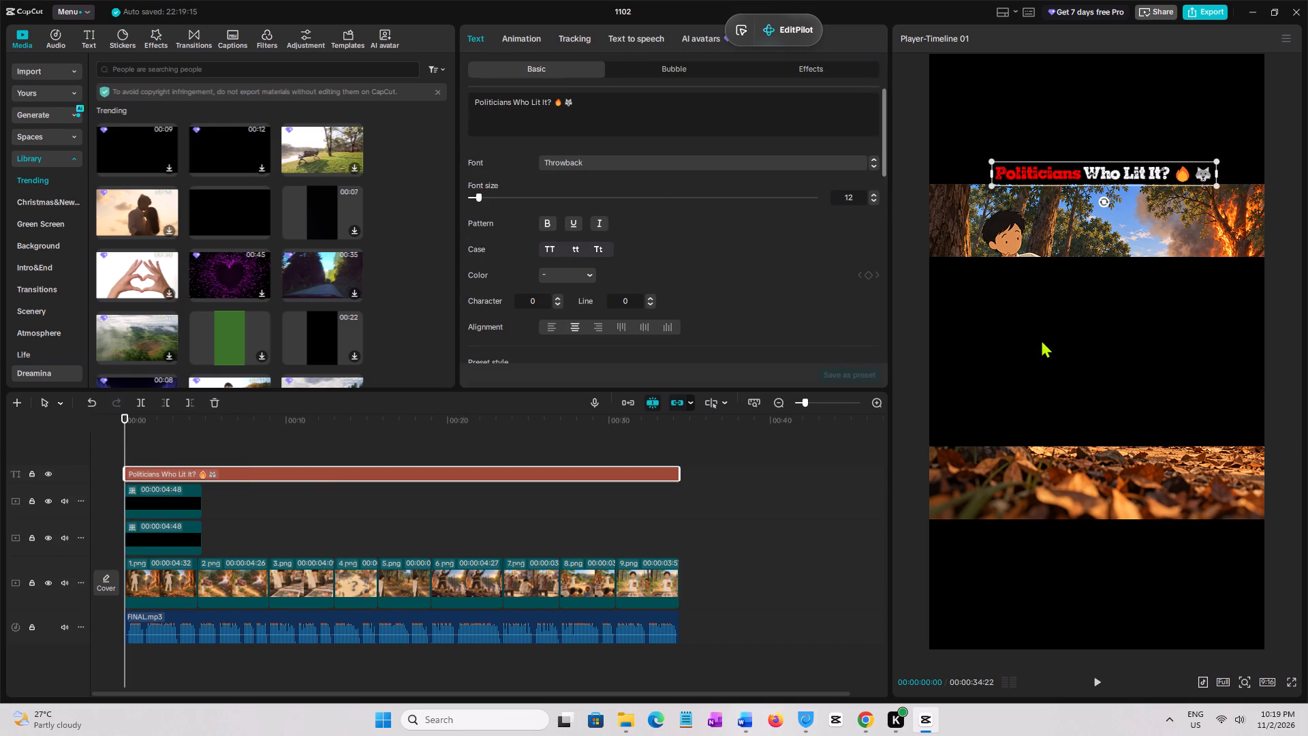
# Position one black clip over the area above the image and the other directly below it, at X 0, Y -1696.
pyautogui.click(1041, 339)
pyautogui.moveTo(1067, 345); pyautogui.dragTo(1068, 85)
pyautogui.click(1062, 320)
pyautogui.moveTo(1066, 336); pyautogui.dragTo(1061, 602)
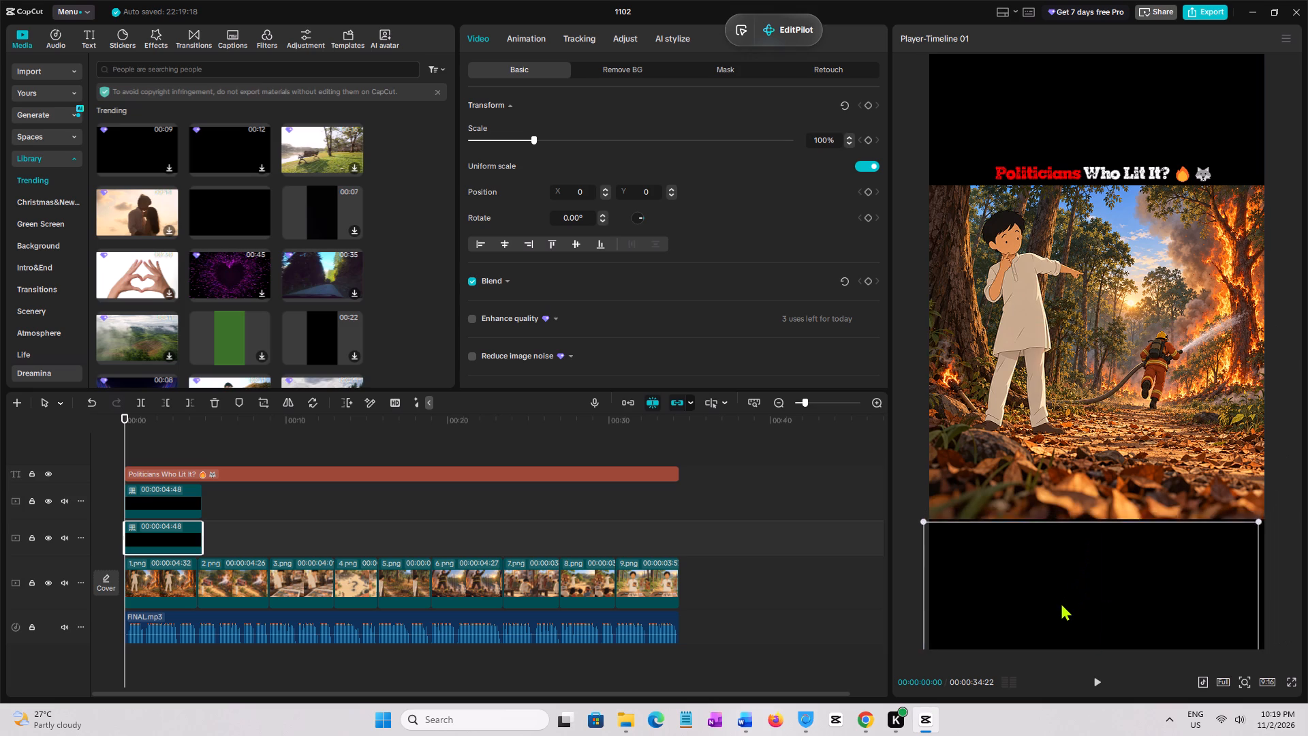
pyautogui.moveTo(1061, 602); pyautogui.dragTo(1072, 599)
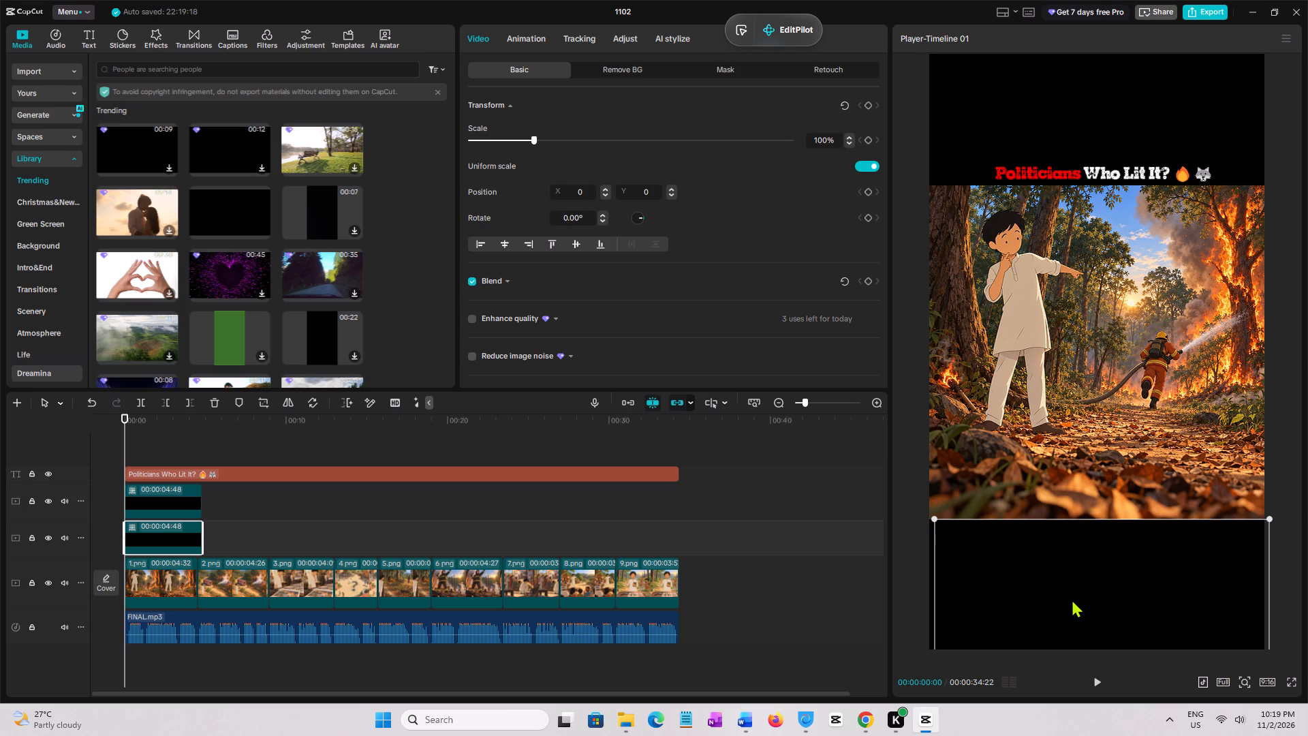
pyautogui.click(1072, 599)
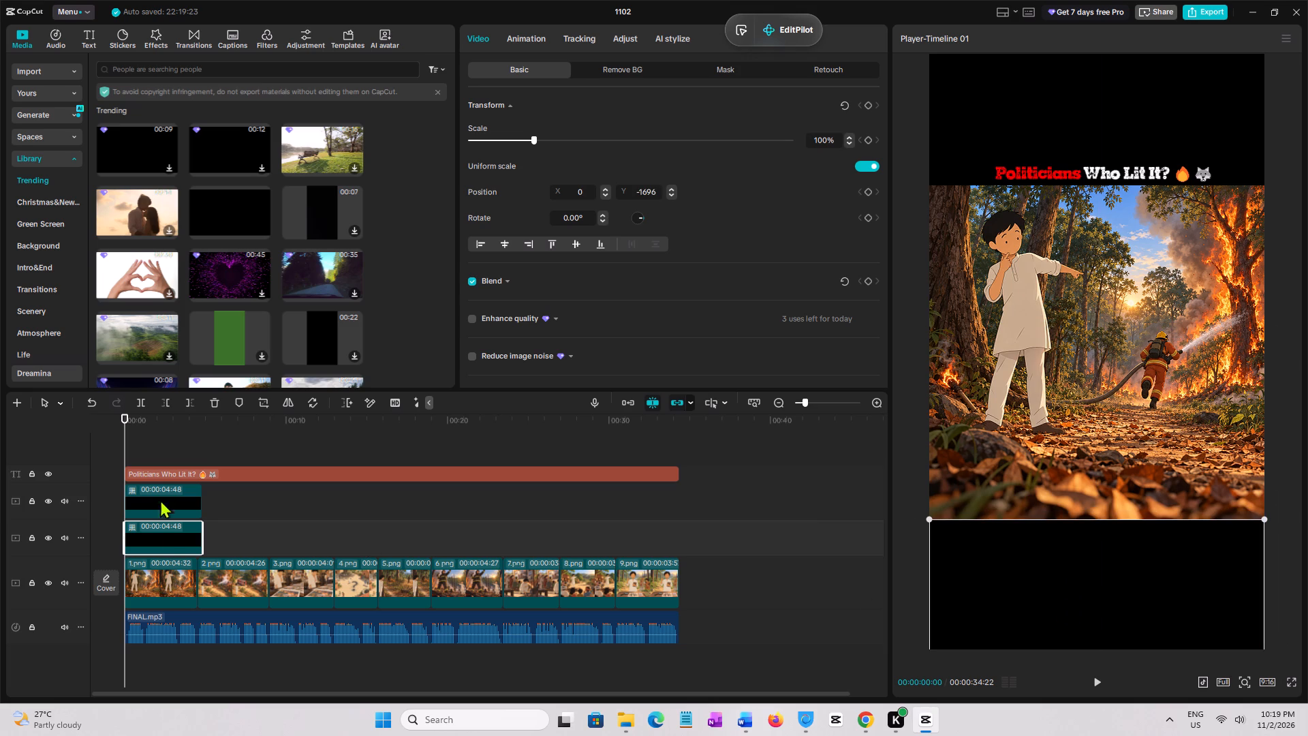
# Extend both black clips together to the end of the video, at 00:00:34:22.
pyautogui.moveTo(232, 545); pyautogui.dragTo(176, 515)
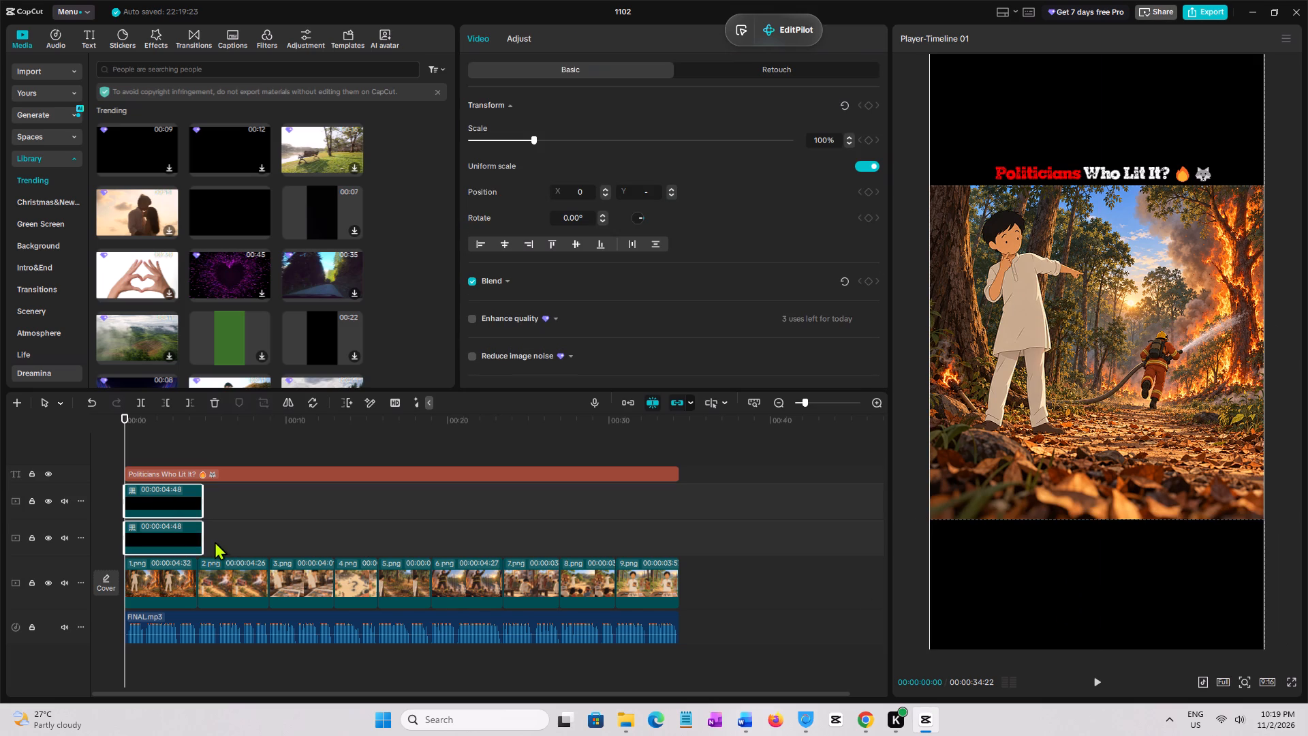
pyautogui.moveTo(202, 536); pyautogui.dragTo(670, 566)
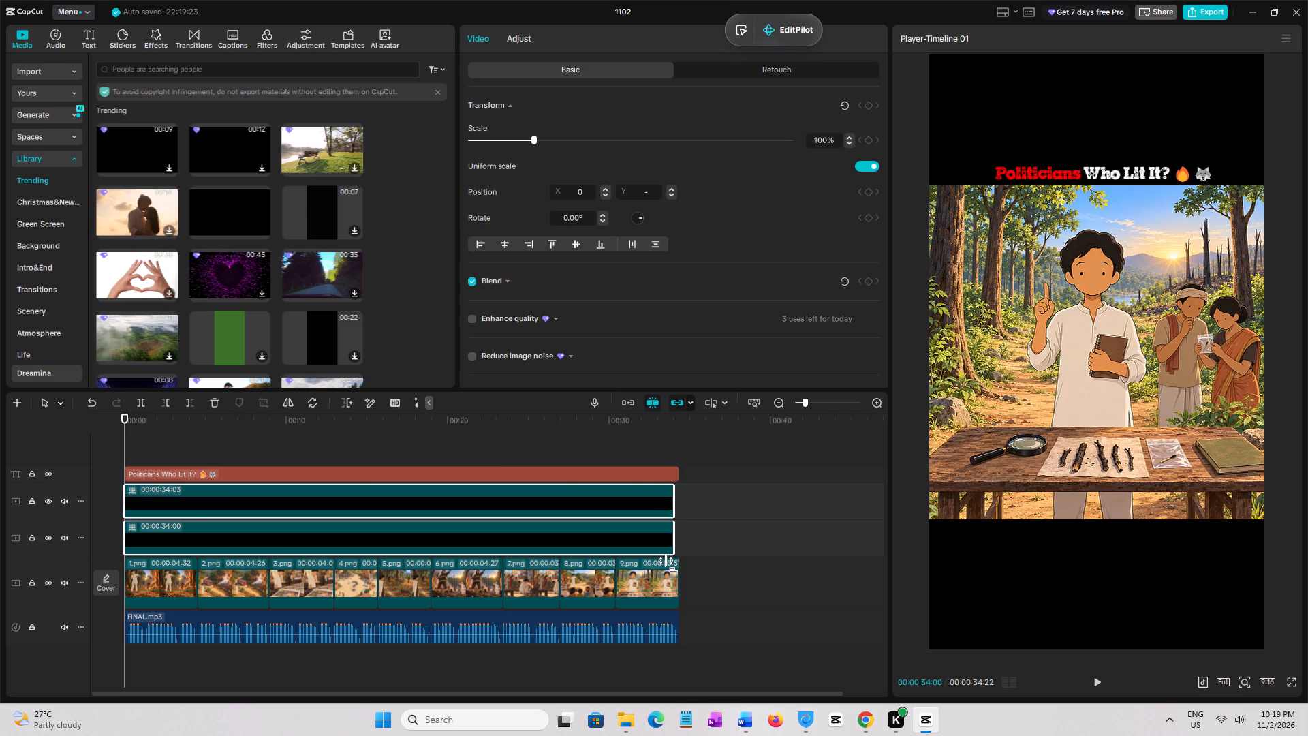
pyautogui.moveTo(670, 566); pyautogui.dragTo(676, 566)
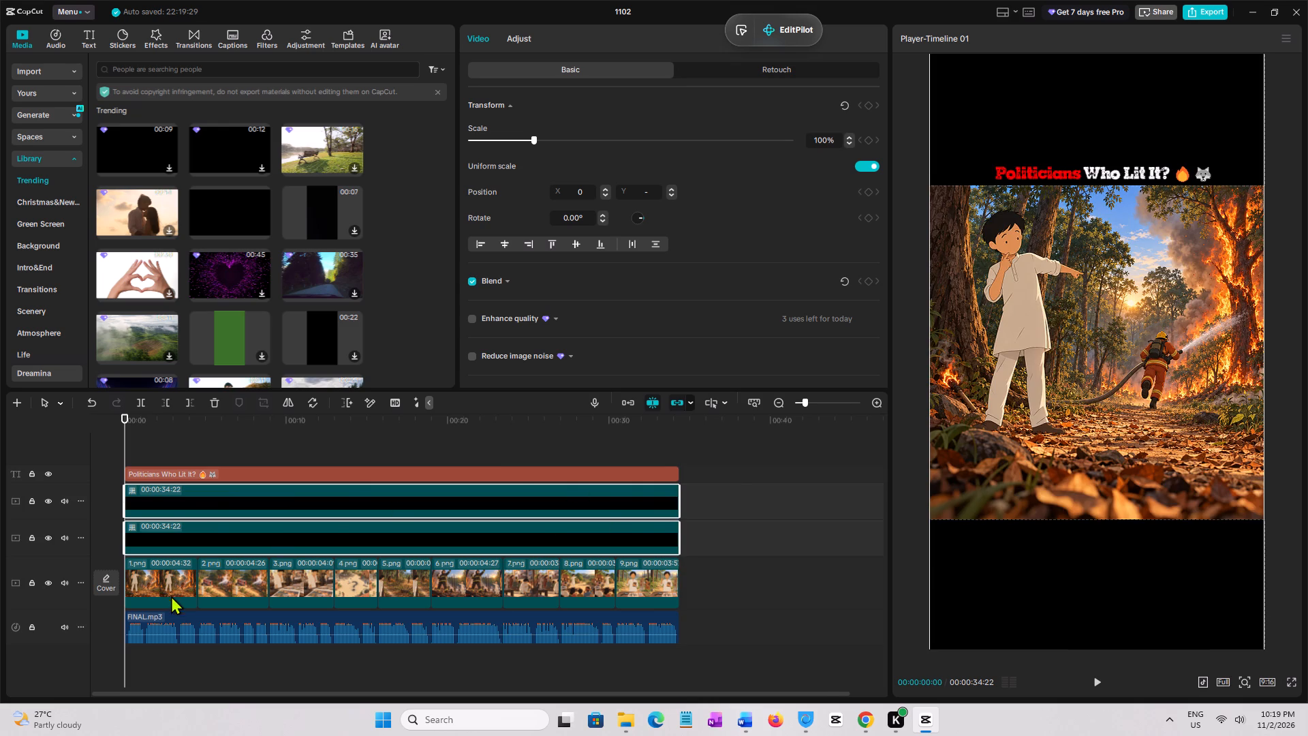
# Add a Transform keyframe at the very start of the 1.png clip at 100% scale.
pyautogui.keyDown('ctrl'); pyautogui.scroll(2, 296, 576); pyautogui.keyUp('ctrl')
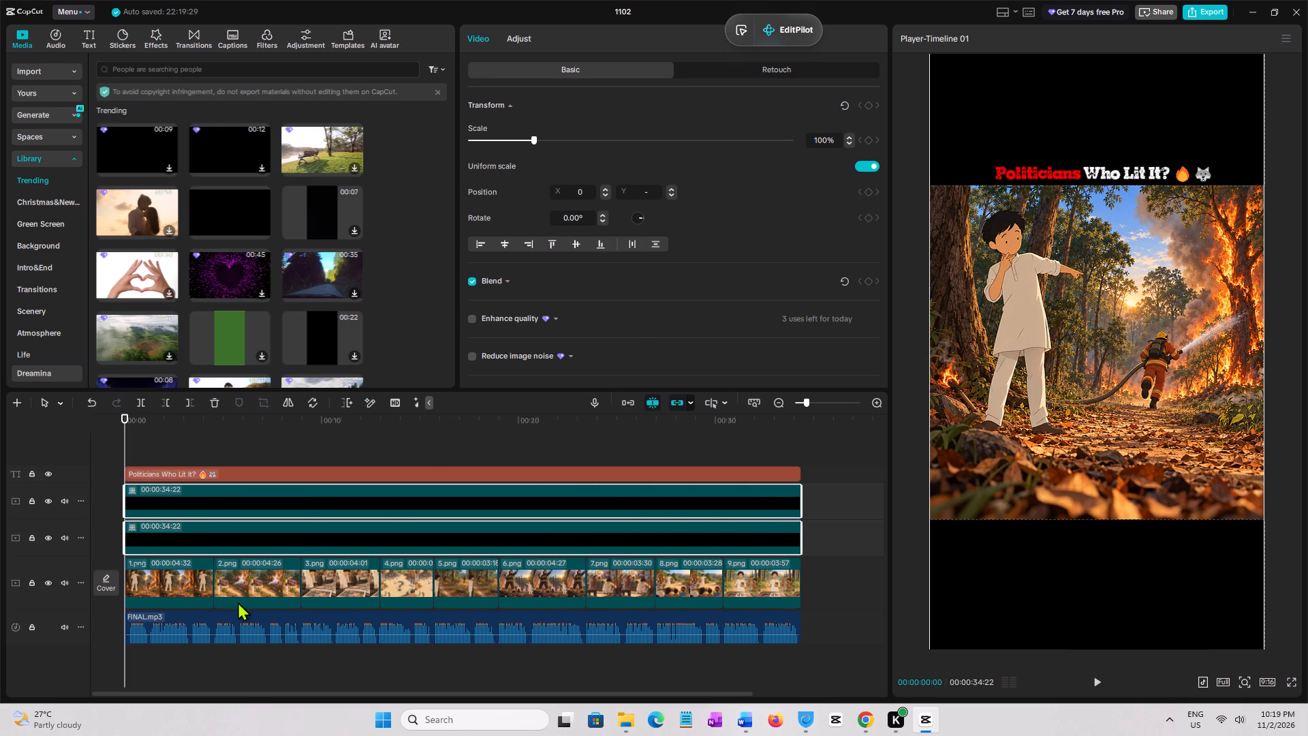
pyautogui.keyDown('ctrl'); pyautogui.click(158, 558); pyautogui.keyUp('ctrl')
pyautogui.click(870, 104)
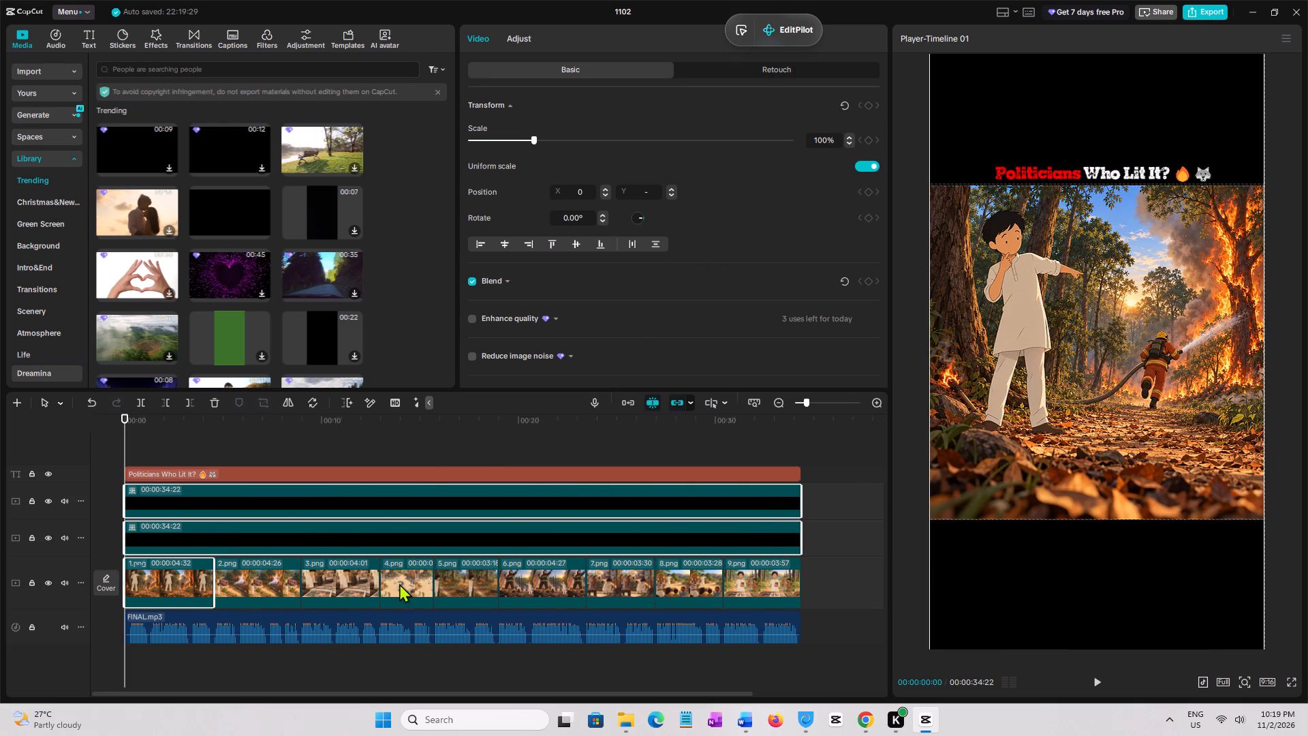
pyautogui.click(168, 572)
pyautogui.click(187, 442)
pyautogui.click(146, 587)
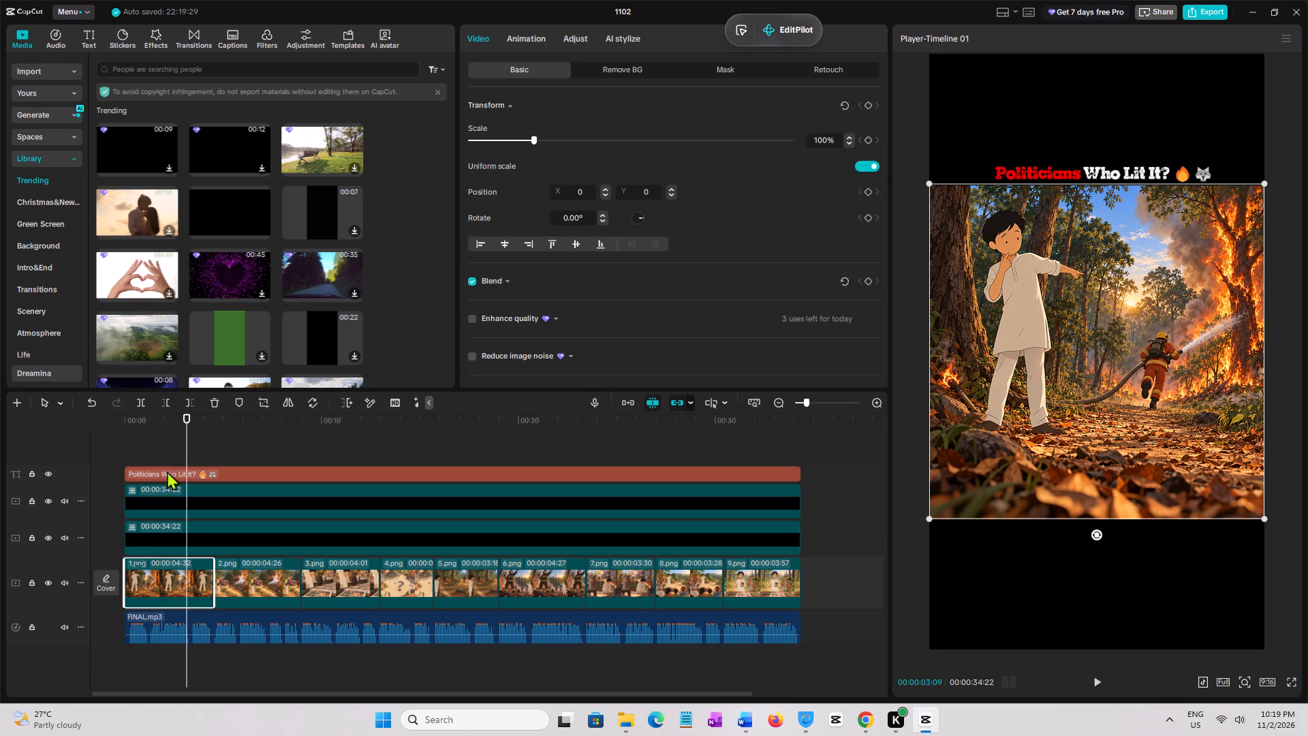
pyautogui.click(161, 450)
pyautogui.moveTo(161, 450); pyautogui.dragTo(56, 457)
pyautogui.click(161, 581)
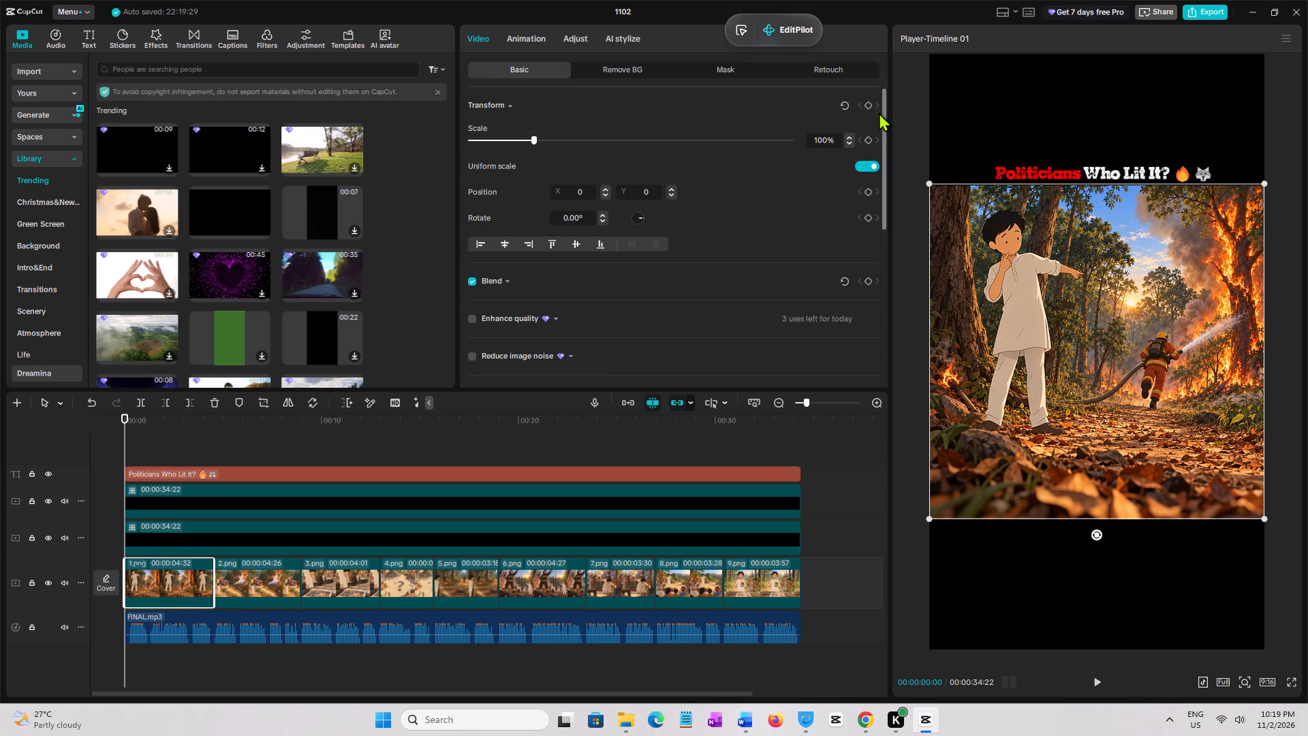
pyautogui.click(872, 101)
# Add a second Transform keyframe with 111% scale near the end of 1.png and move it to the clip's end.
pyautogui.click(187, 446)
pyautogui.moveTo(187, 446); pyautogui.dragTo(199, 446)
pyautogui.click(170, 594)
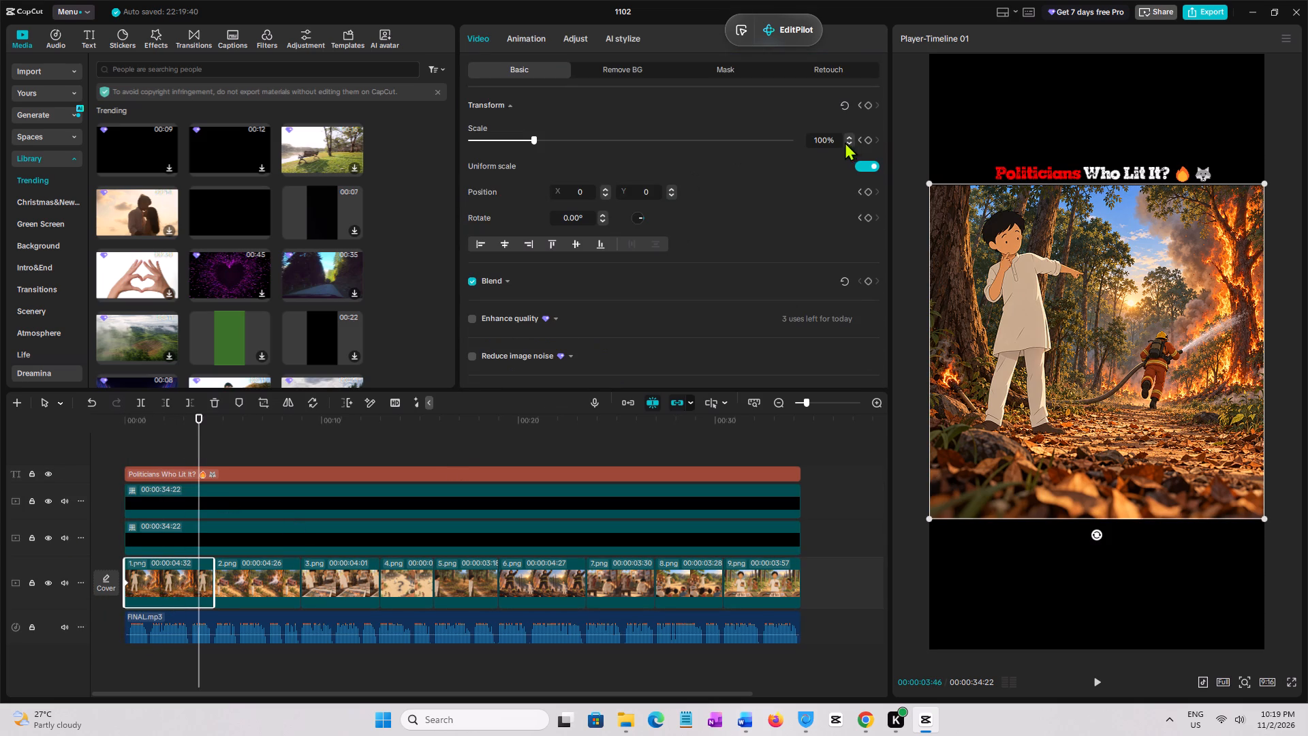
pyautogui.moveTo(534, 135); pyautogui.dragTo(536, 135)
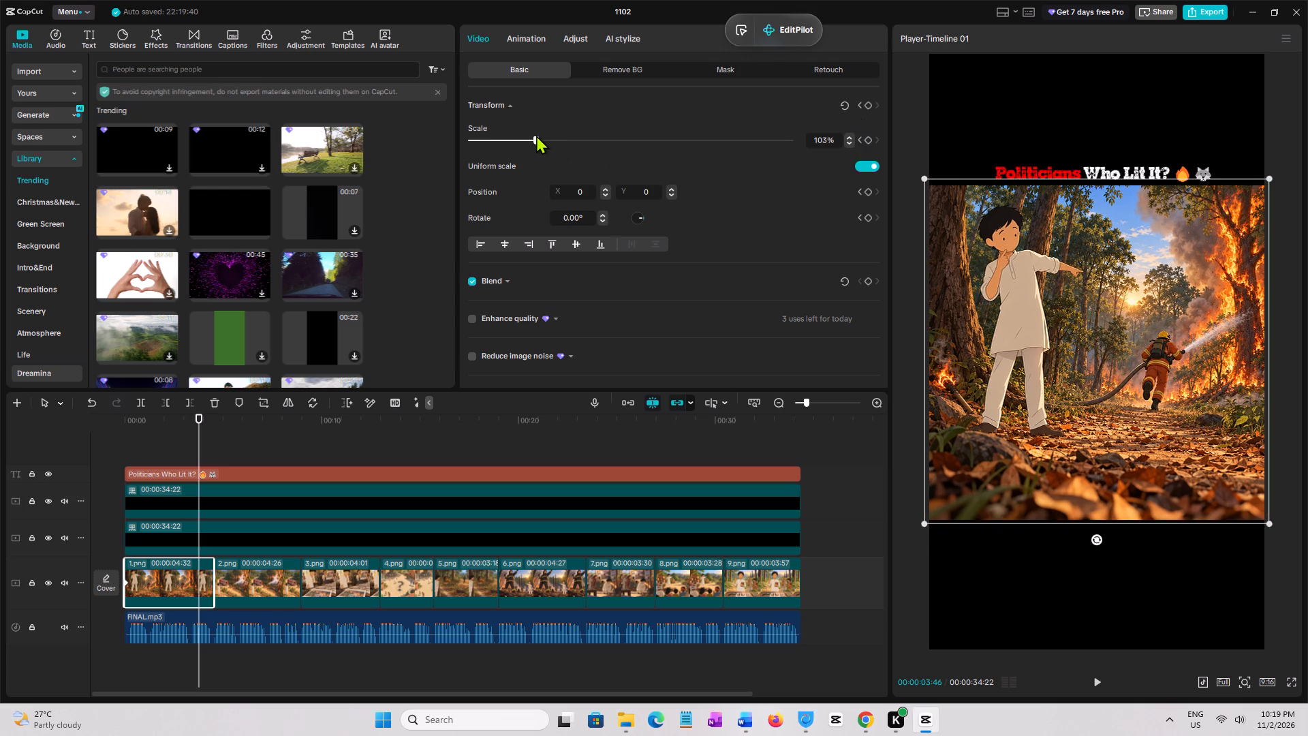
pyautogui.moveTo(536, 135); pyautogui.dragTo(544, 142)
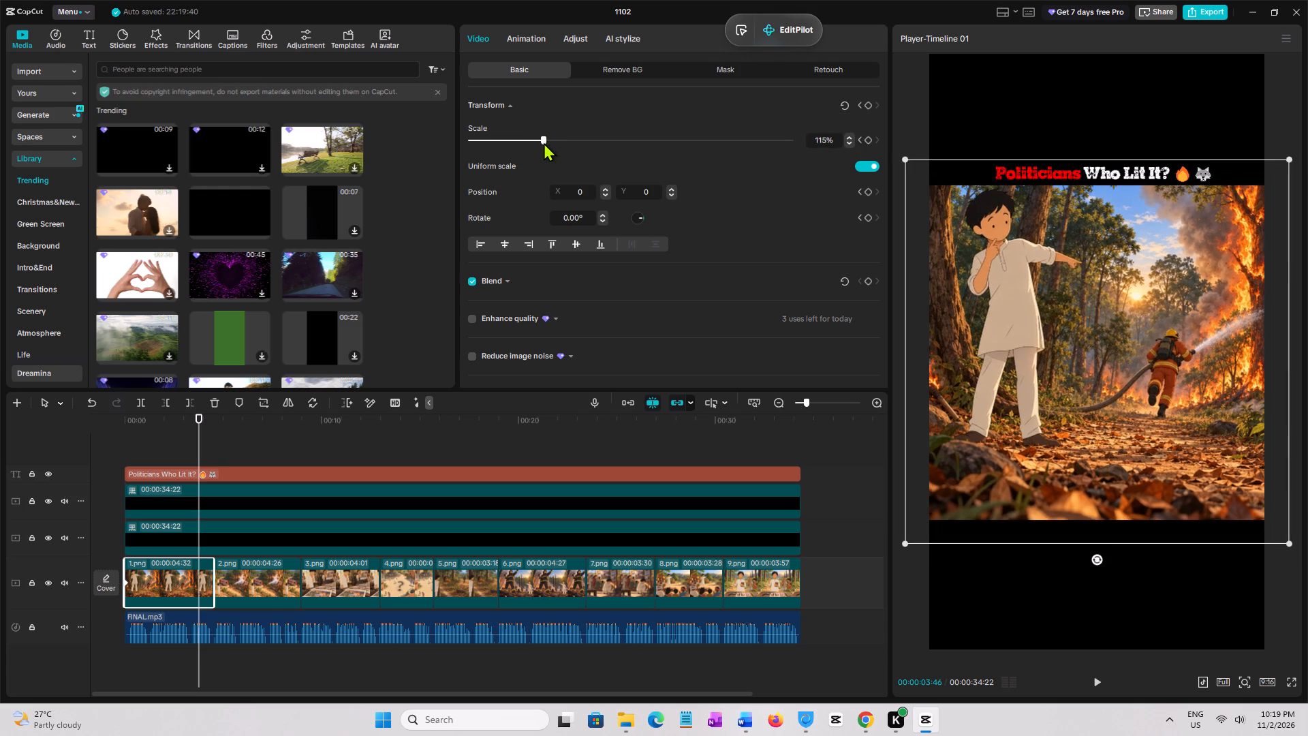
pyautogui.moveTo(544, 142); pyautogui.dragTo(542, 144)
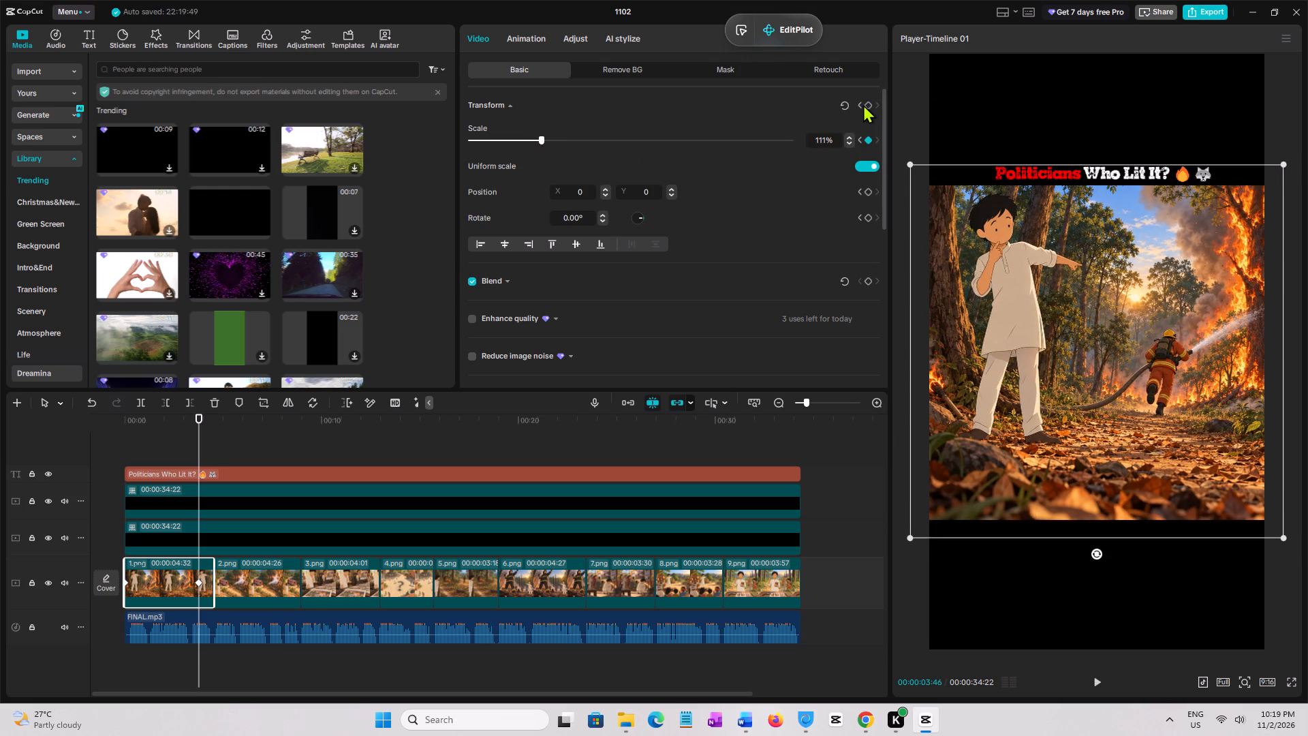
pyautogui.click(865, 104)
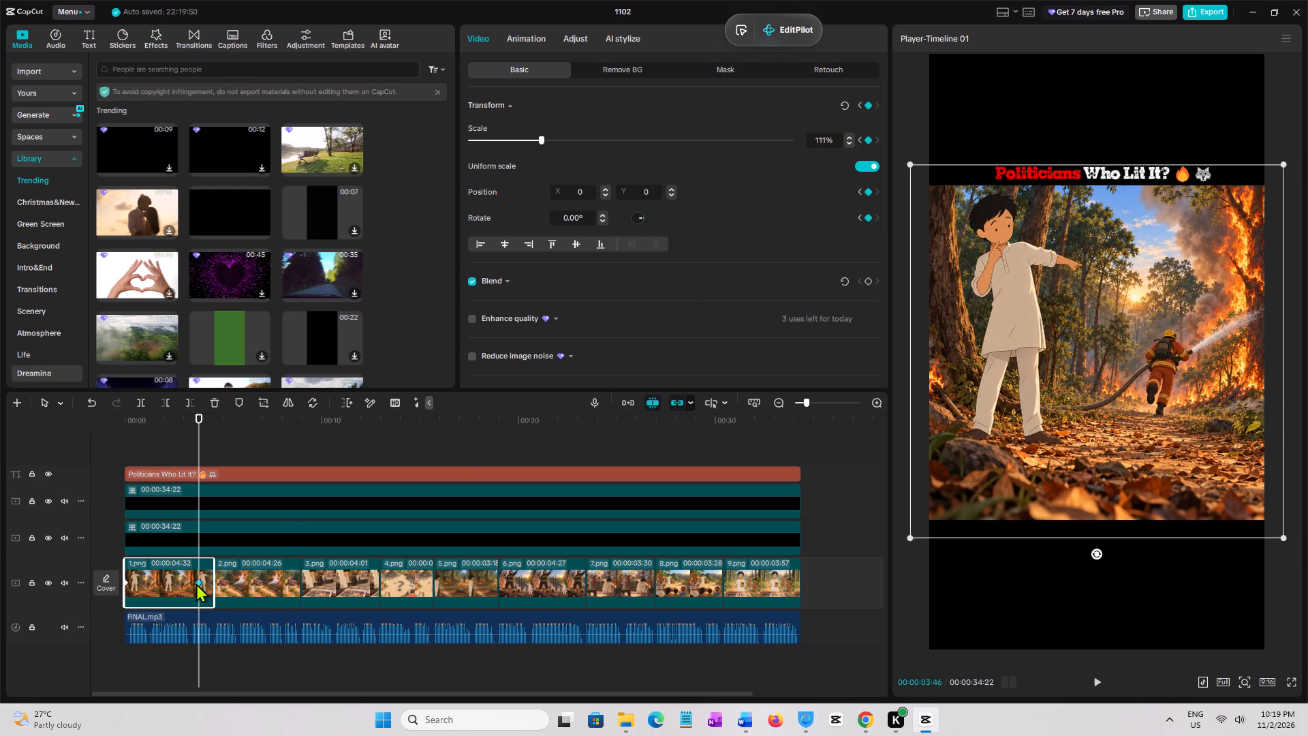
pyautogui.moveTo(196, 583); pyautogui.dragTo(214, 581)
# Play the opening seconds from the start to check the zoom on the first image.
pyautogui.click(156, 577)
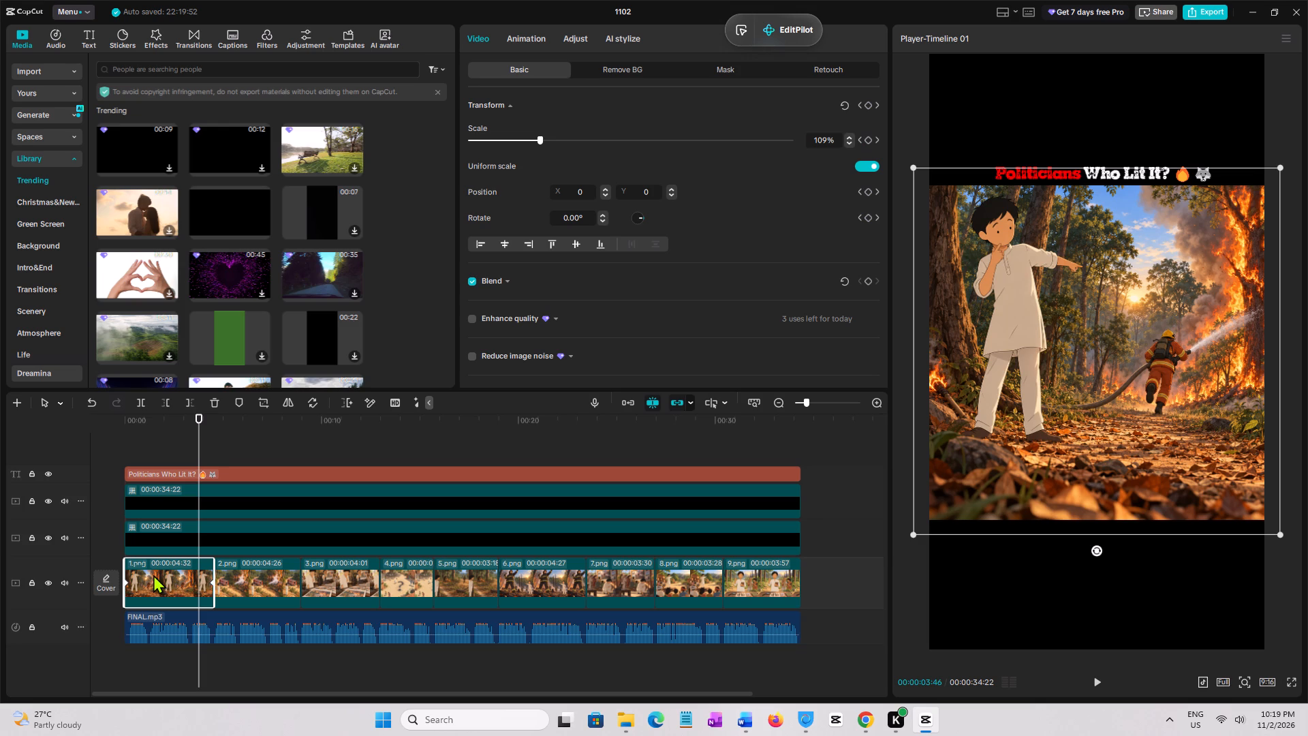
pyautogui.click(134, 456)
pyautogui.moveTo(134, 456); pyautogui.dragTo(10, 469)
pyautogui.press('space')
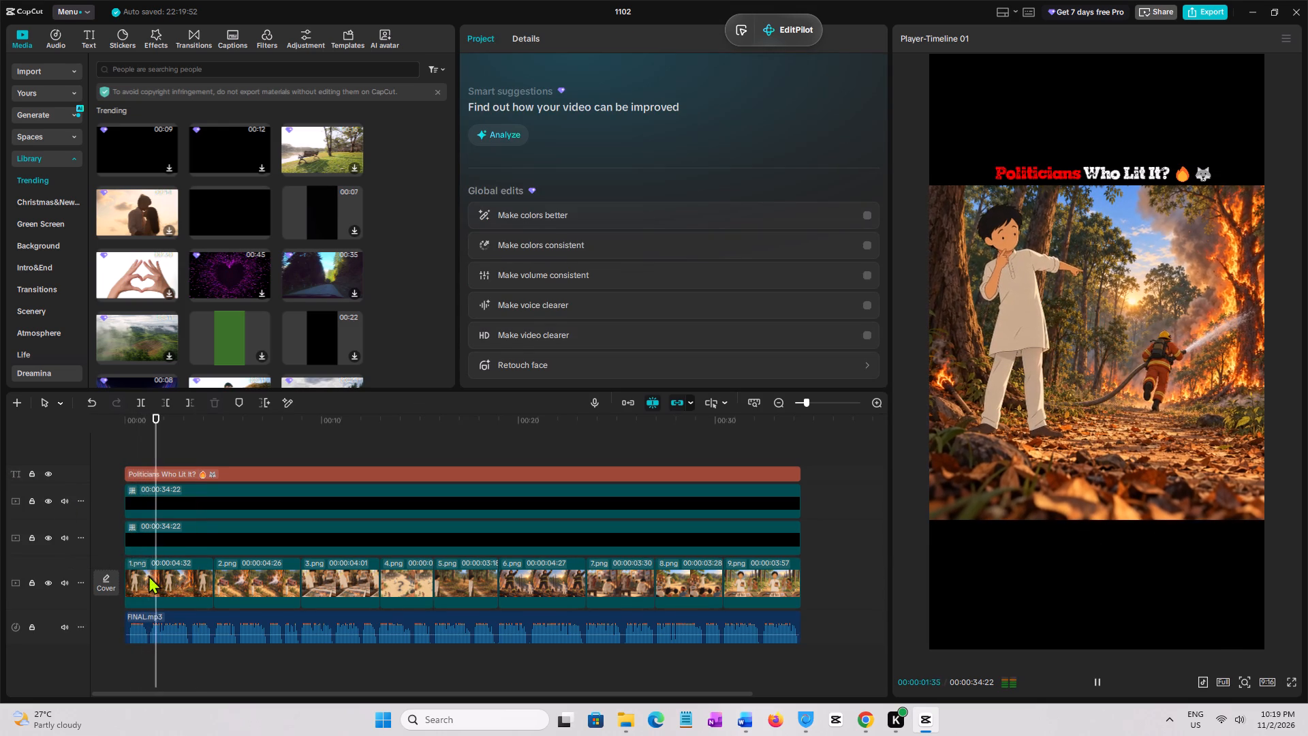
pyautogui.press('space')
# Apply the Quad Out preset curve to the scale animation of 1.png and hide its keyframe graph again.
pyautogui.click(150, 578)
pyautogui.rightClick(150, 578)
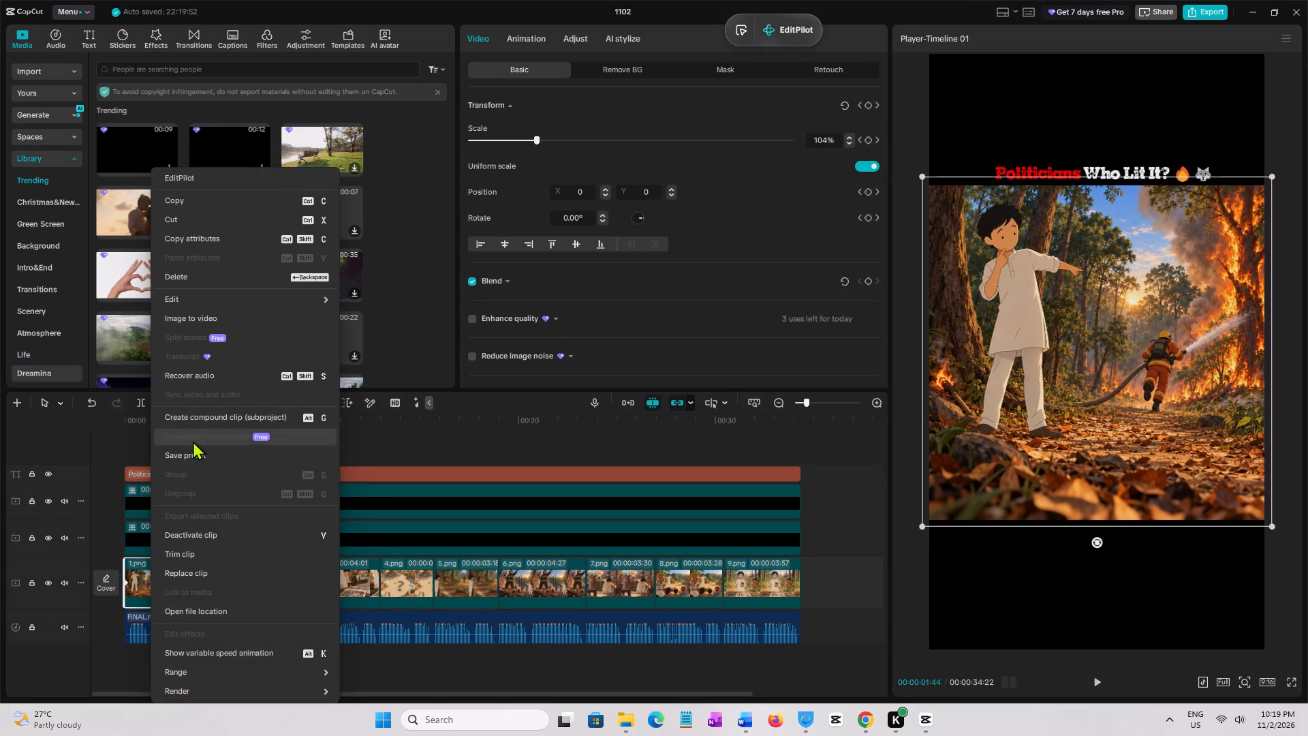
pyautogui.click(225, 659)
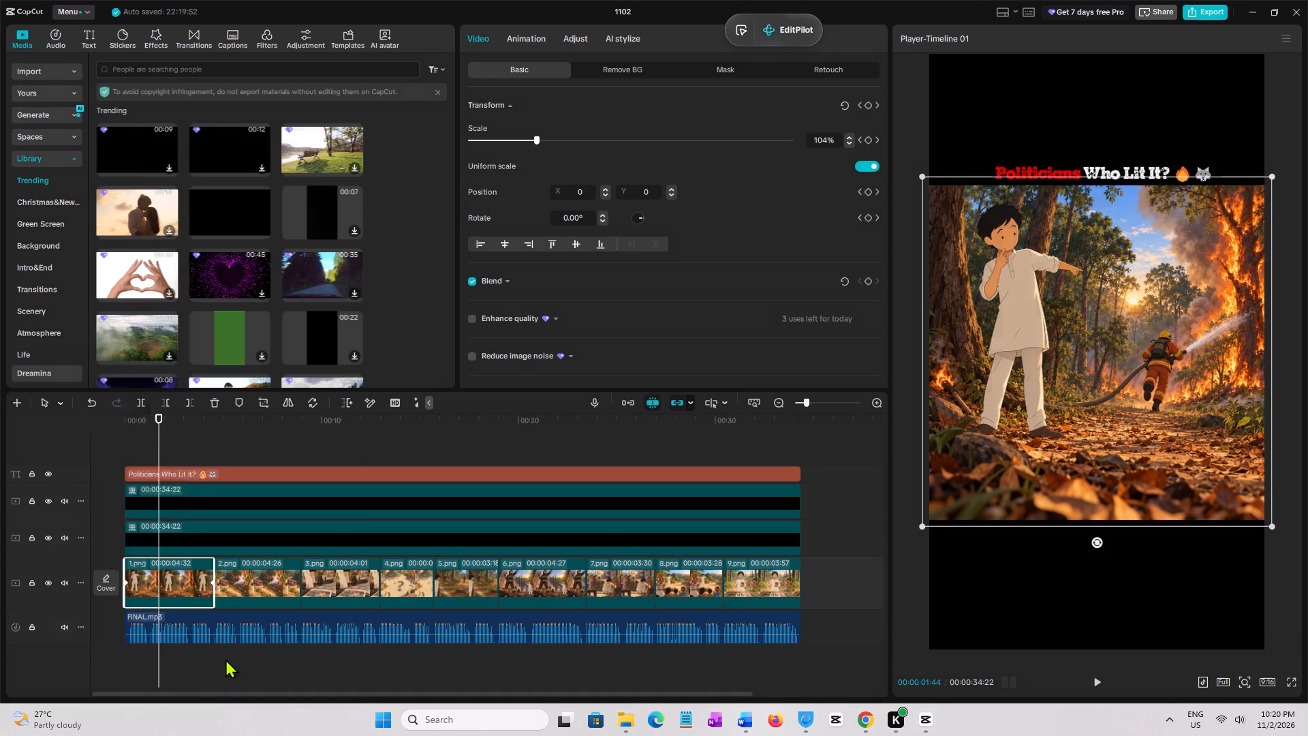
pyautogui.keyDown('ctrl'); pyautogui.scroll(6, 211, 520); pyautogui.keyUp('ctrl')
pyautogui.keyDown('ctrl'); pyautogui.click(179, 490); pyautogui.keyUp('ctrl')
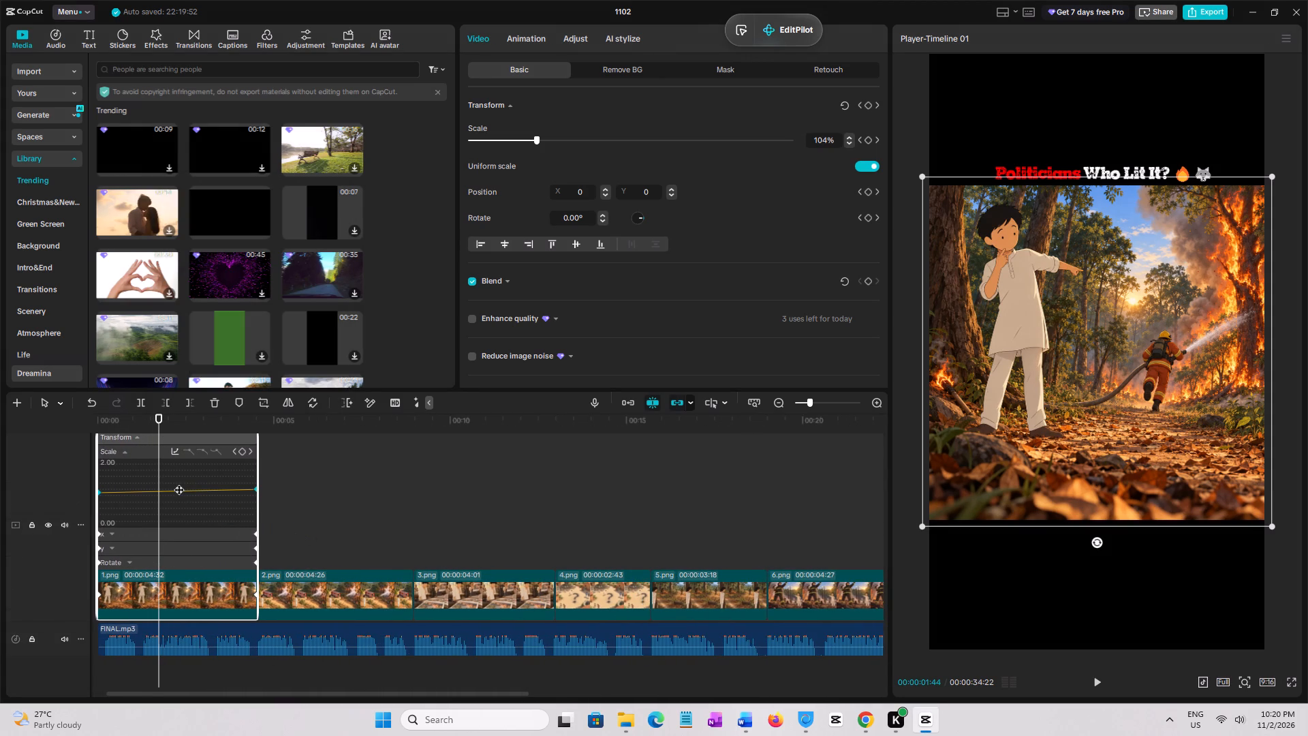
pyautogui.click(170, 454)
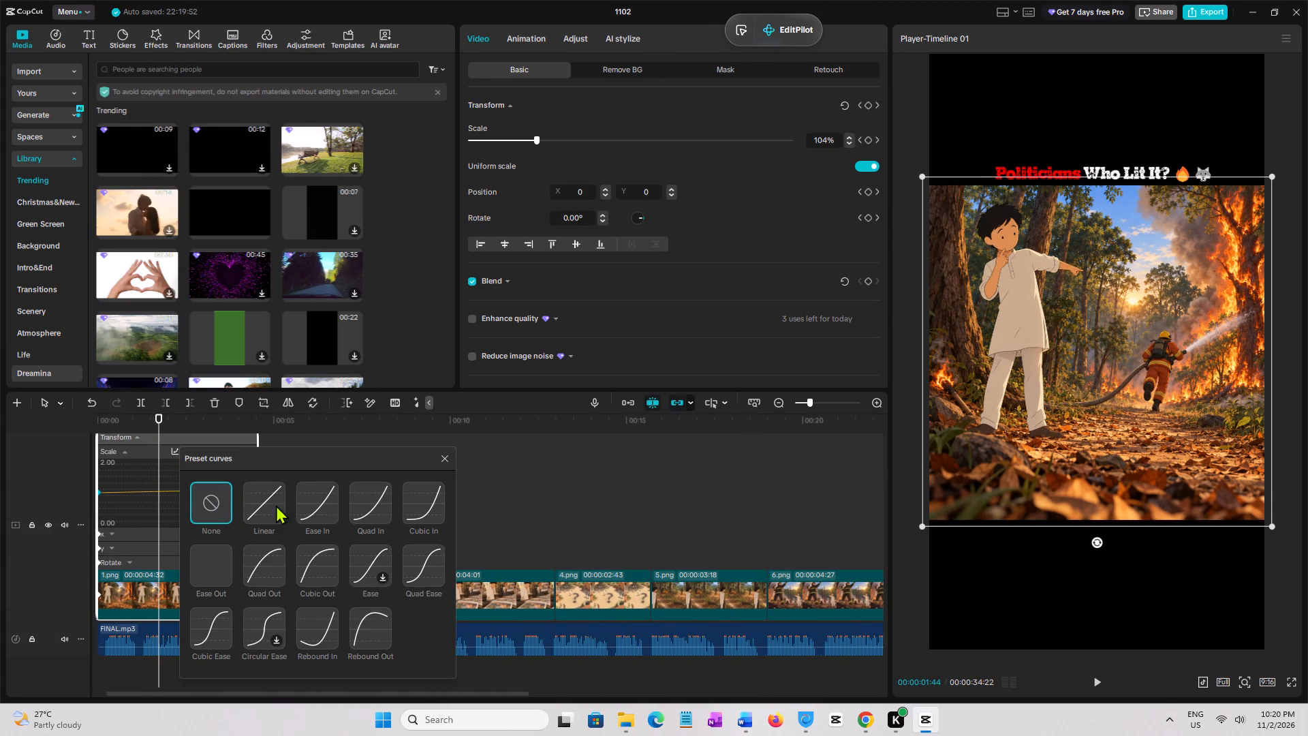
pyautogui.click(263, 566)
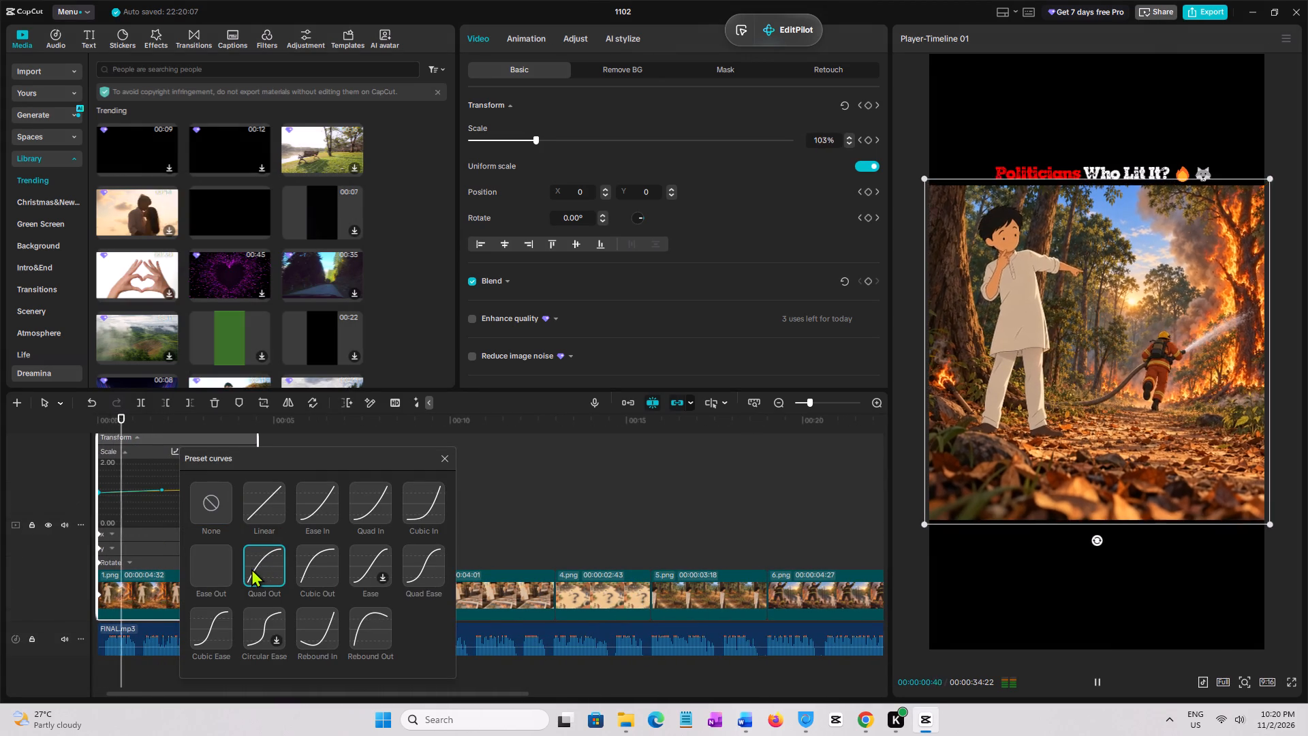
pyautogui.click(446, 463)
pyautogui.click(183, 504)
pyautogui.rightClick(183, 504)
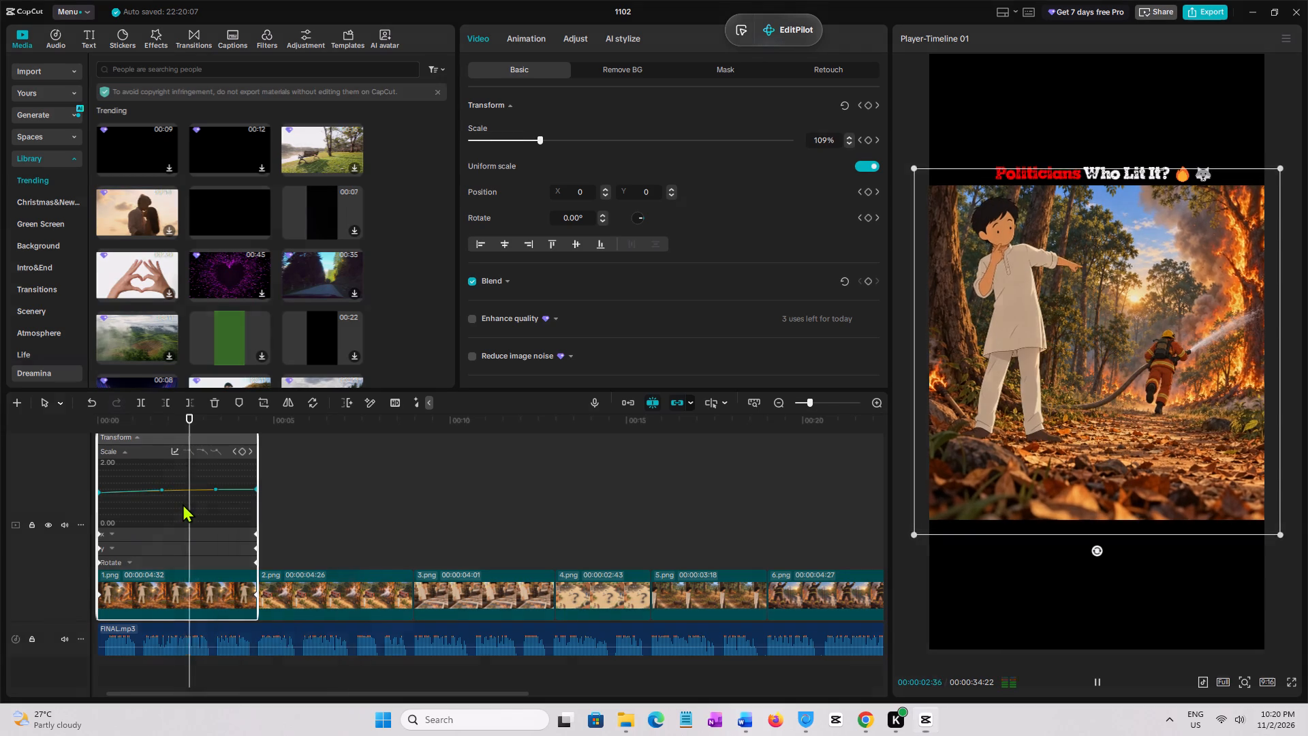
pyautogui.click(235, 610)
# Copy the attributes of 1.png and paste them onto 3.png with location size, blend and canvas included and keyframe timing Stretch to fit.
pyautogui.click(157, 458)
pyautogui.moveTo(153, 458); pyautogui.dragTo(67, 471)
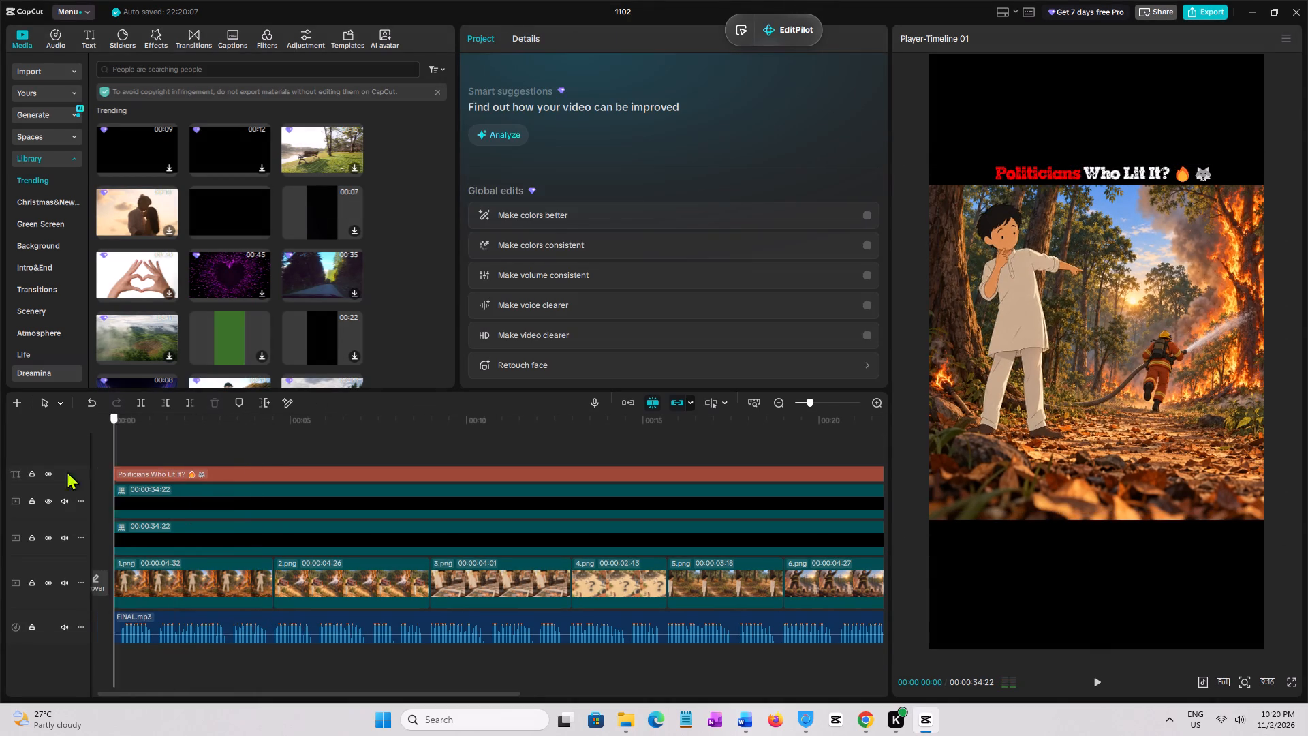
pyautogui.moveTo(67, 471); pyautogui.dragTo(28, 459)
pyautogui.click(199, 590)
pyautogui.rightClick(199, 590)
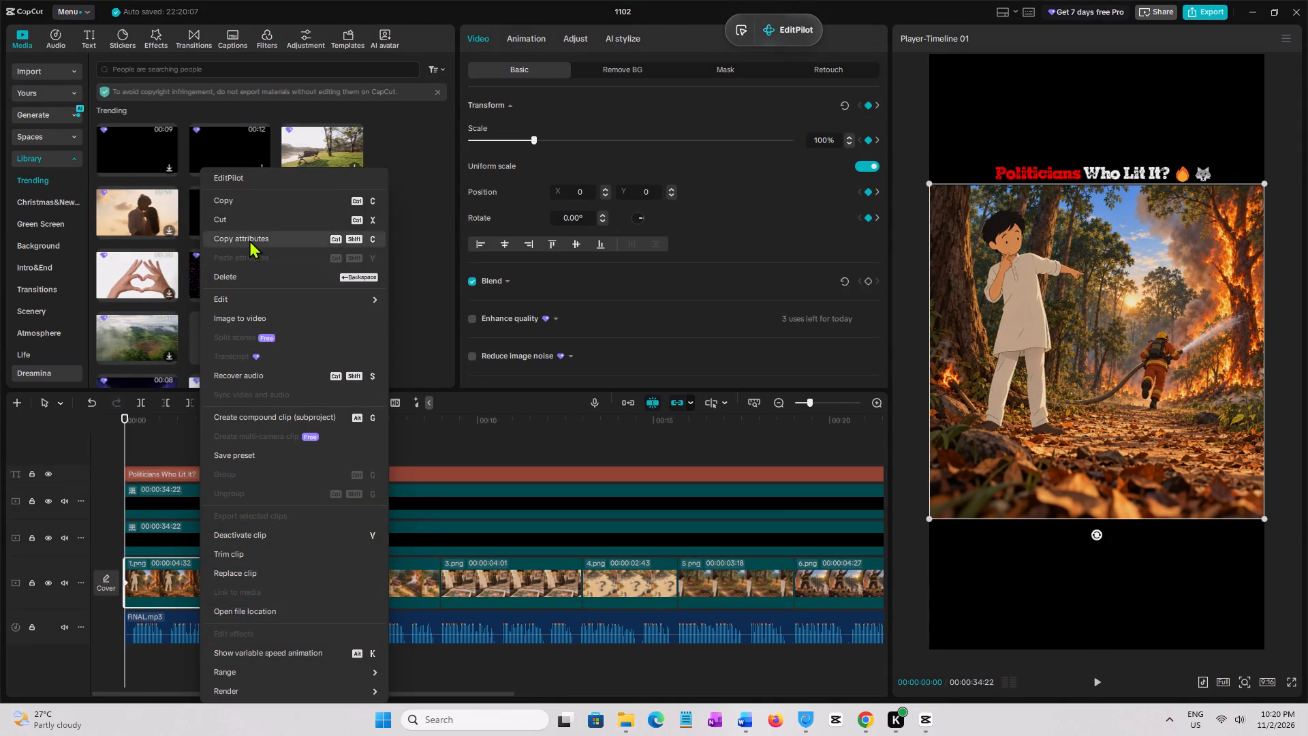
pyautogui.click(249, 240)
pyautogui.click(502, 577)
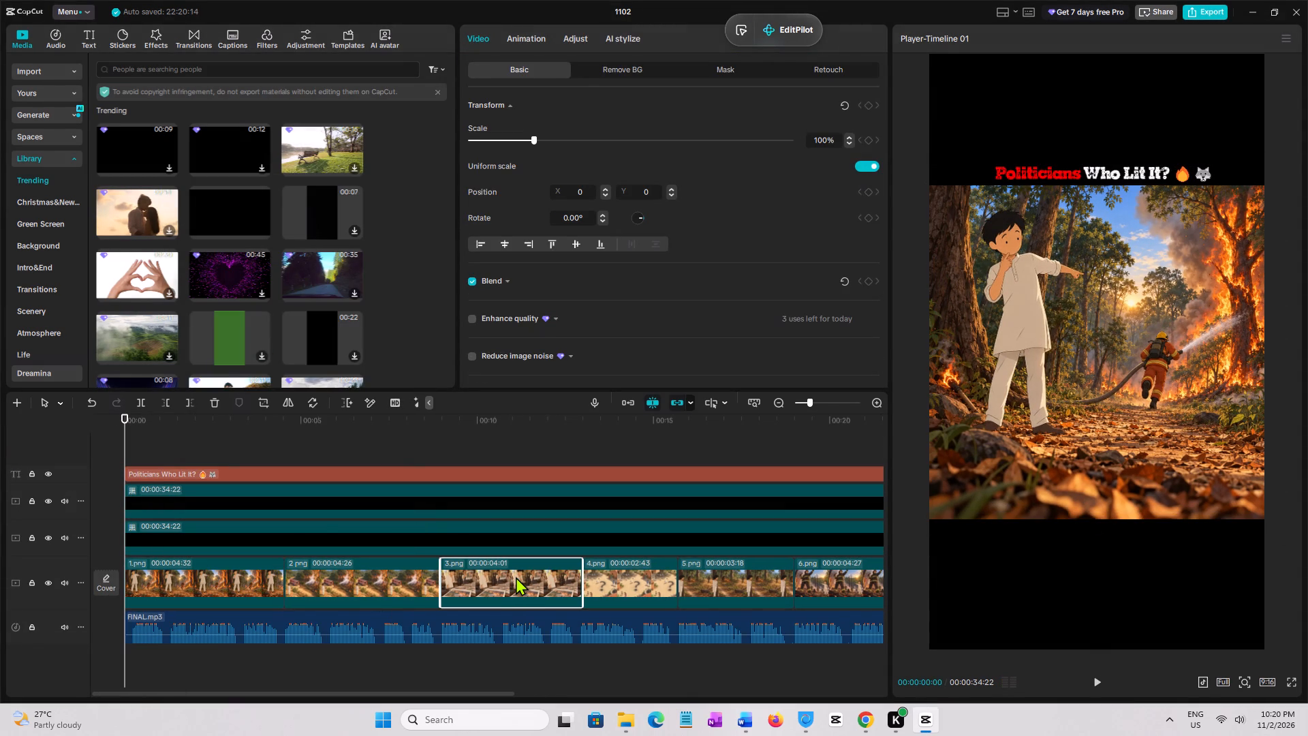
pyautogui.keyDown('ctrl'); pyautogui.click(516, 577); pyautogui.keyUp('ctrl')
pyautogui.hotkey('ctrl', 'shift', 'v')
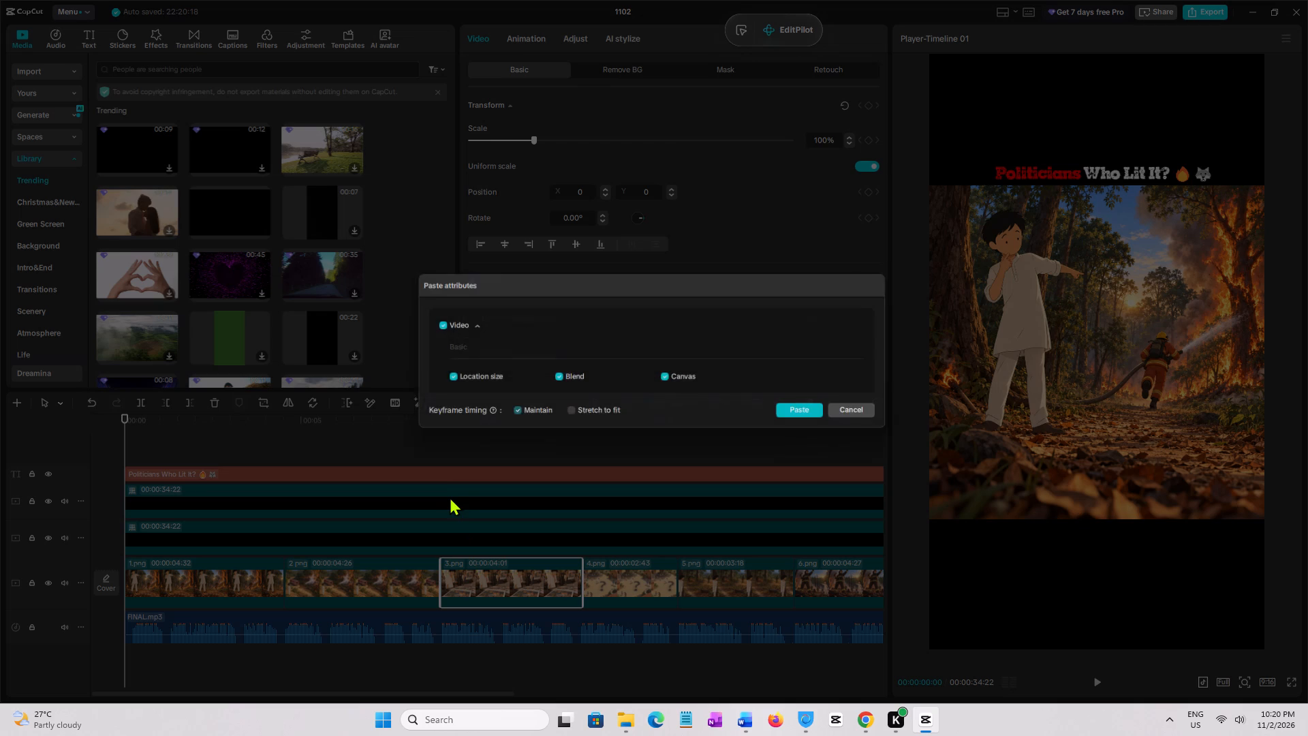
pyautogui.click(587, 412)
pyautogui.click(800, 418)
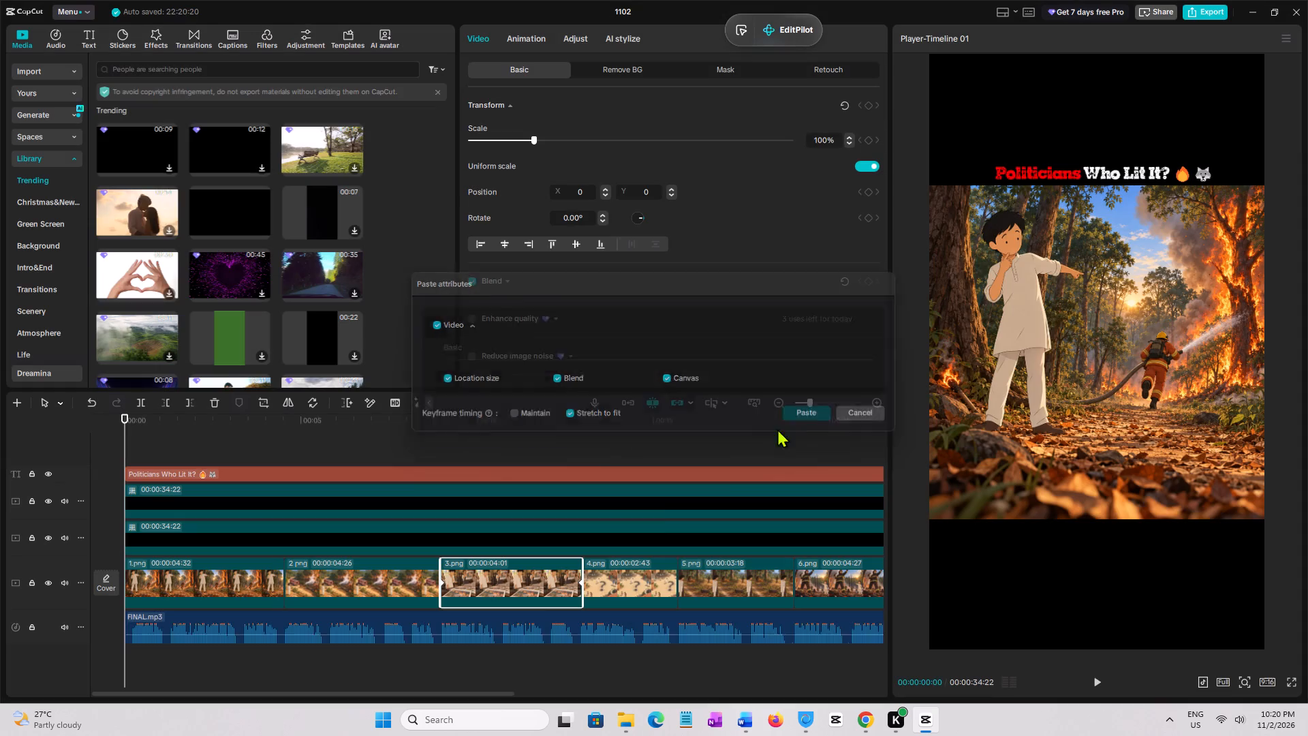
# Paste the copied 1.png attributes onto 5.png and 7.png with location size, blend and canvas included and keyframe timing Stretch to fit.
pyautogui.moveTo(338, 694); pyautogui.dragTo(465, 690)
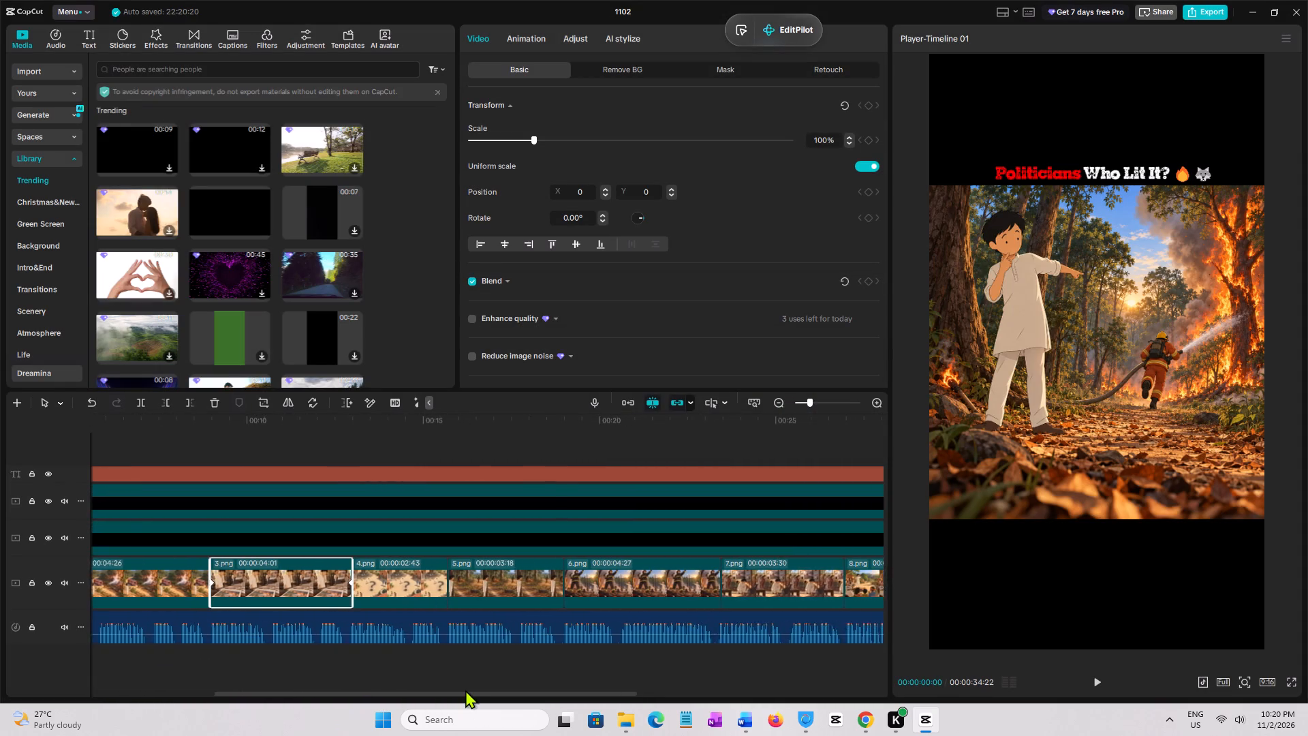
pyautogui.moveTo(465, 690); pyautogui.dragTo(508, 690)
pyautogui.click(418, 575)
pyautogui.hotkey('ctrl', 'shift', 'v')
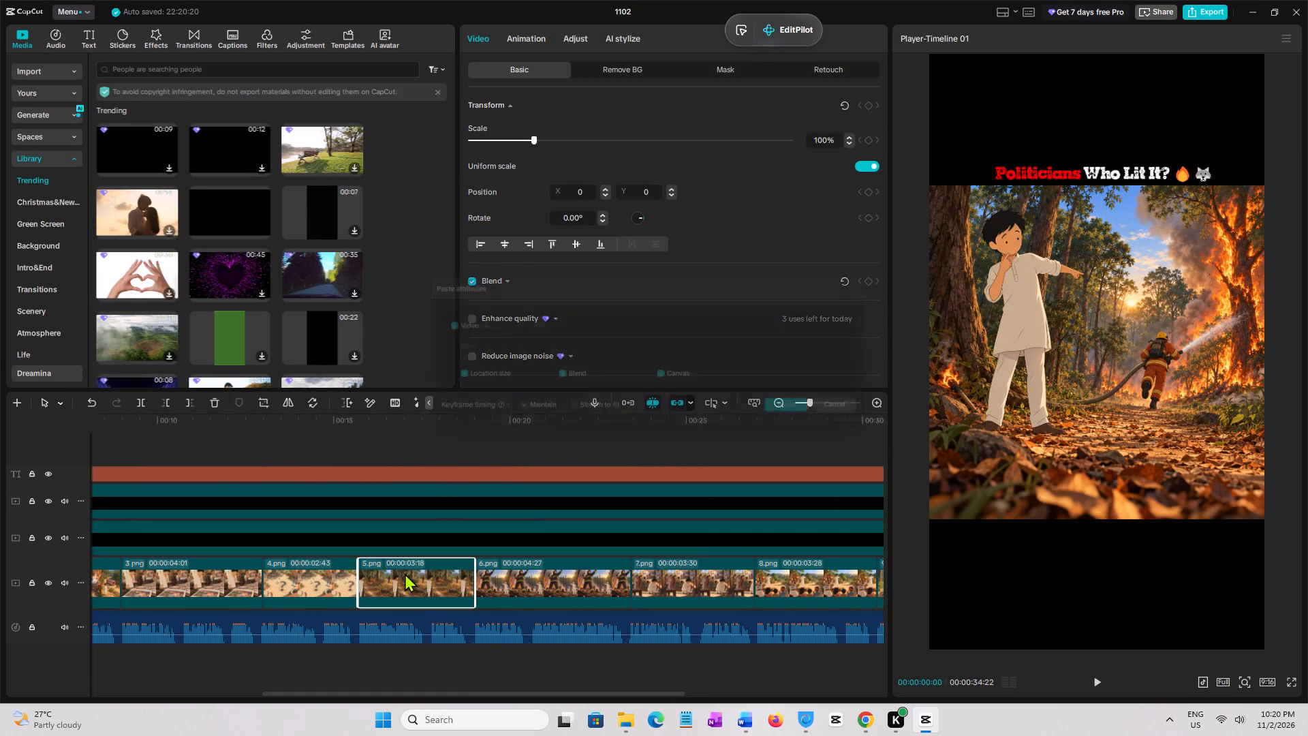
pyautogui.click(582, 420)
pyautogui.click(811, 411)
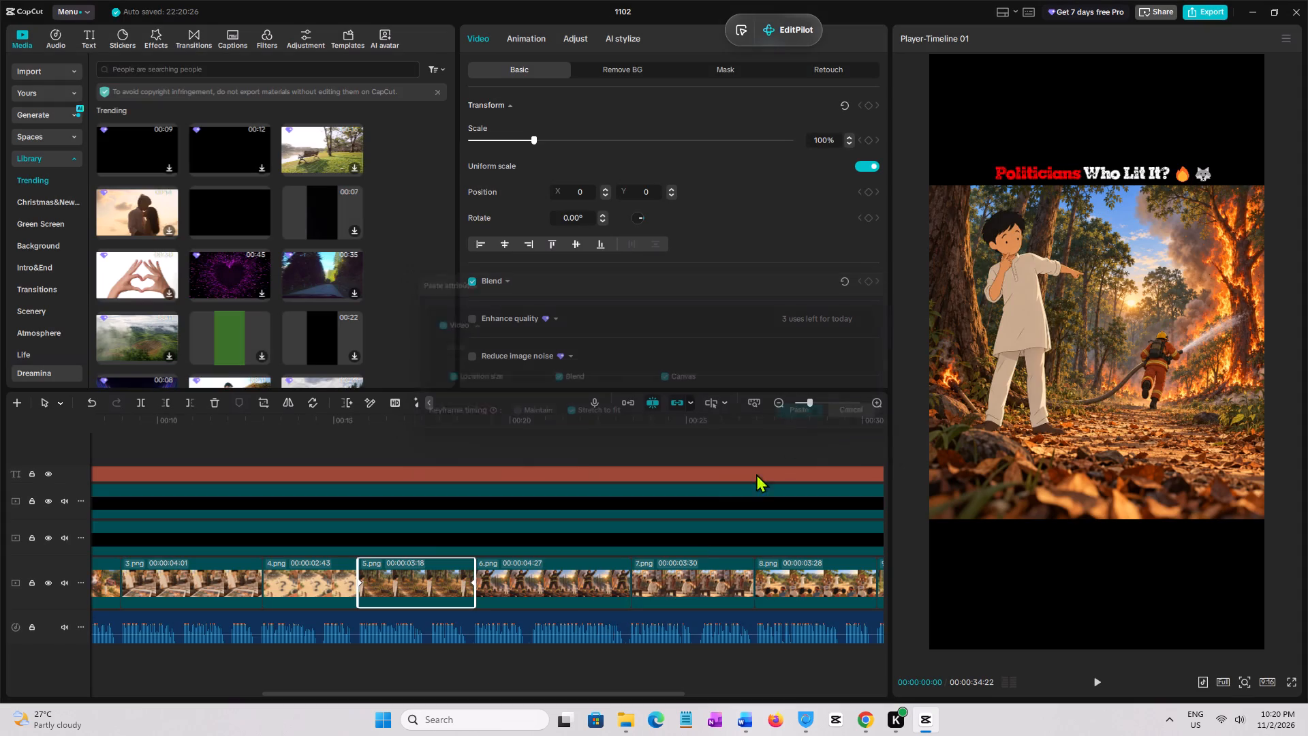
pyautogui.click(659, 577)
pyautogui.hotkey('ctrl', 'shift', 'v')
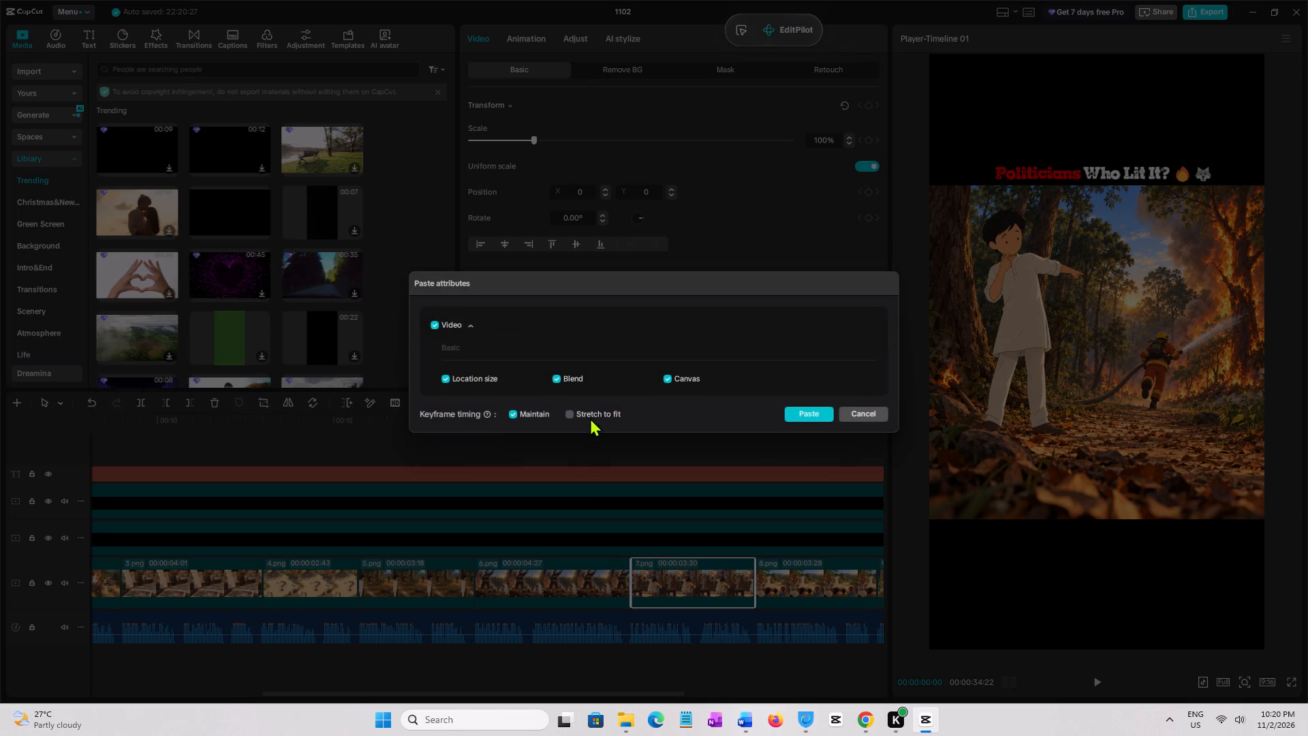
pyautogui.click(590, 417)
pyautogui.click(808, 416)
# Paste the copied 1.png attributes onto 9.png with location size, blend and canvas included and keyframe timing Stretch to fit.
pyautogui.moveTo(510, 694); pyautogui.dragTo(559, 690)
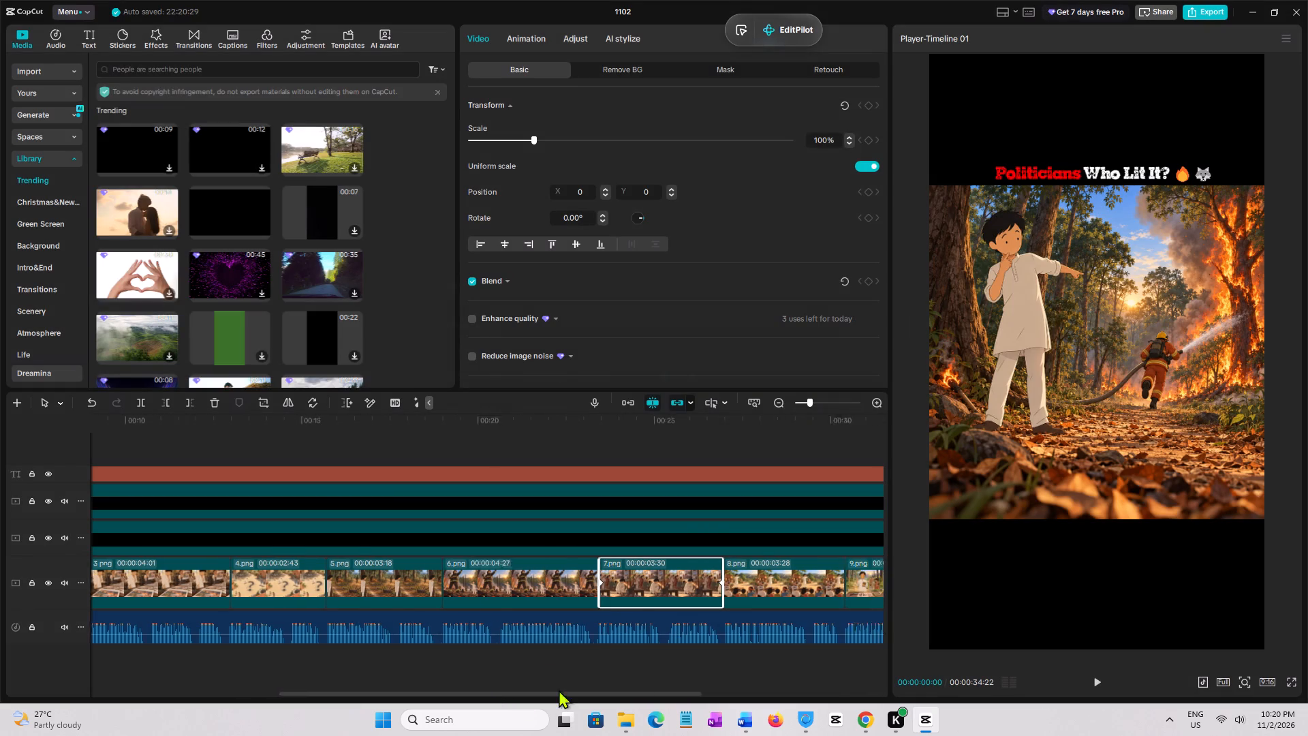
pyautogui.moveTo(559, 690); pyautogui.dragTo(668, 687)
pyautogui.click(642, 585)
pyautogui.hotkey('ctrl', 'shift', 'v')
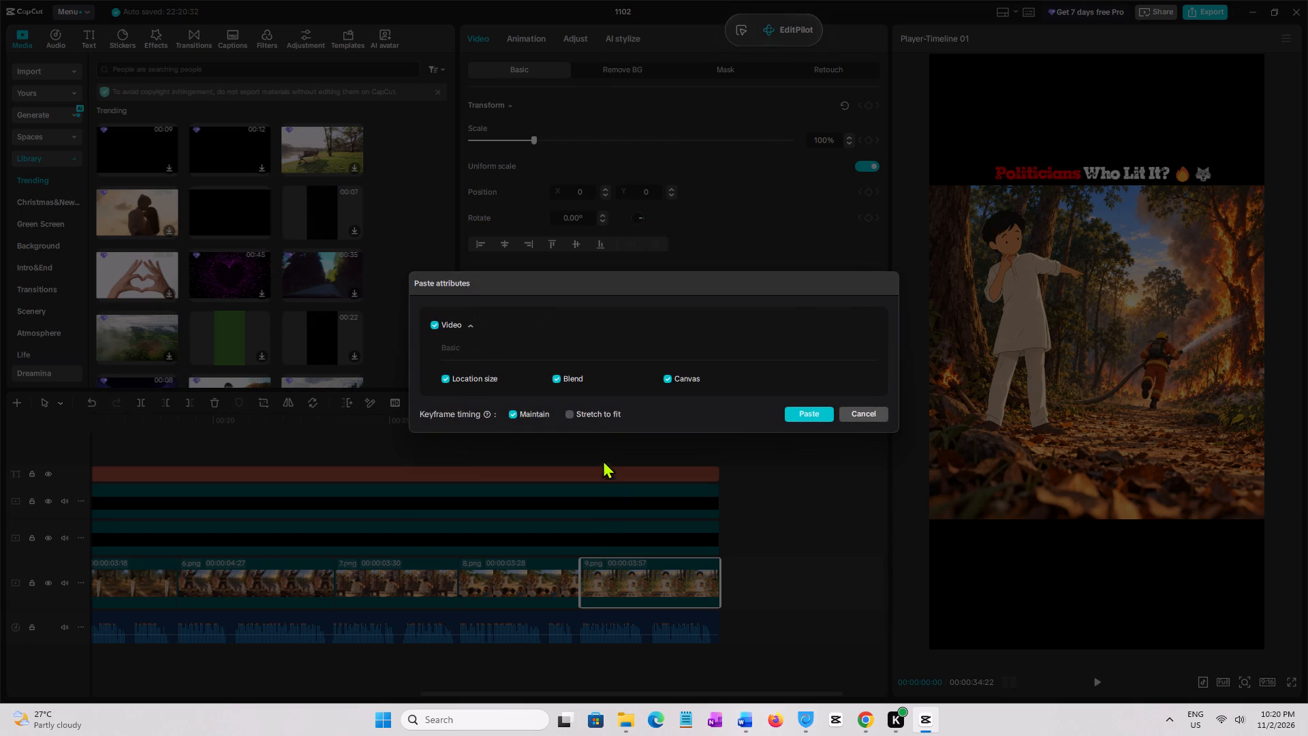
pyautogui.click(593, 412)
pyautogui.click(802, 416)
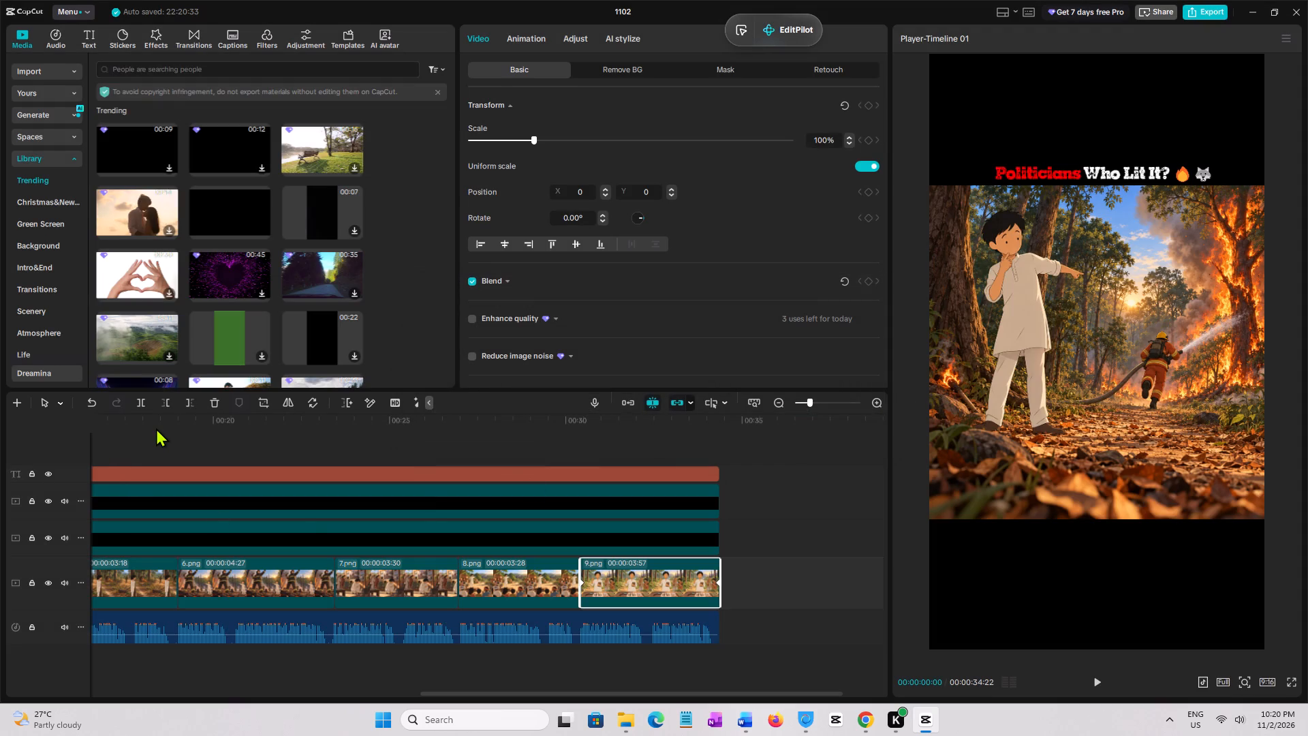
# Add a Transform keyframe at the start of 2.png with the scale set to 112%.
pyautogui.click(159, 430)
pyautogui.moveTo(159, 430); pyautogui.dragTo(0, 438)
pyautogui.click(281, 463)
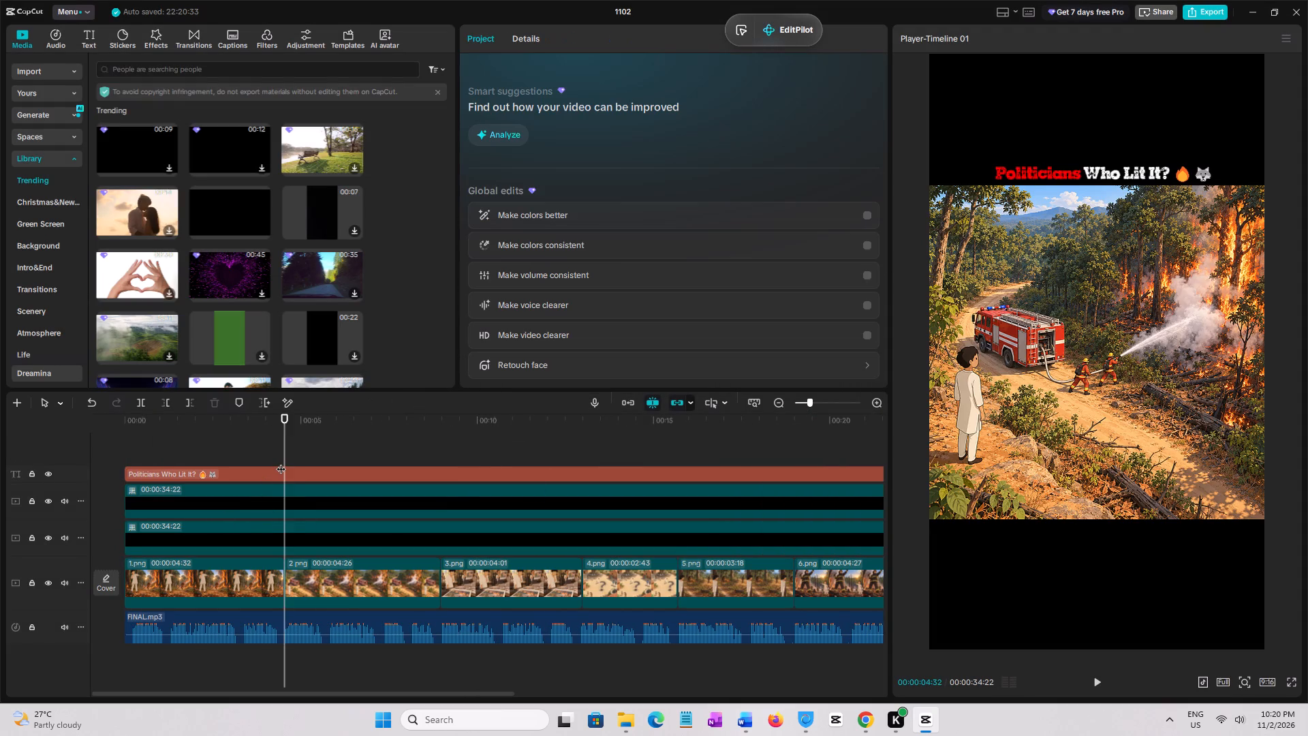
pyautogui.press('space')
pyautogui.click(281, 457)
pyautogui.click(307, 581)
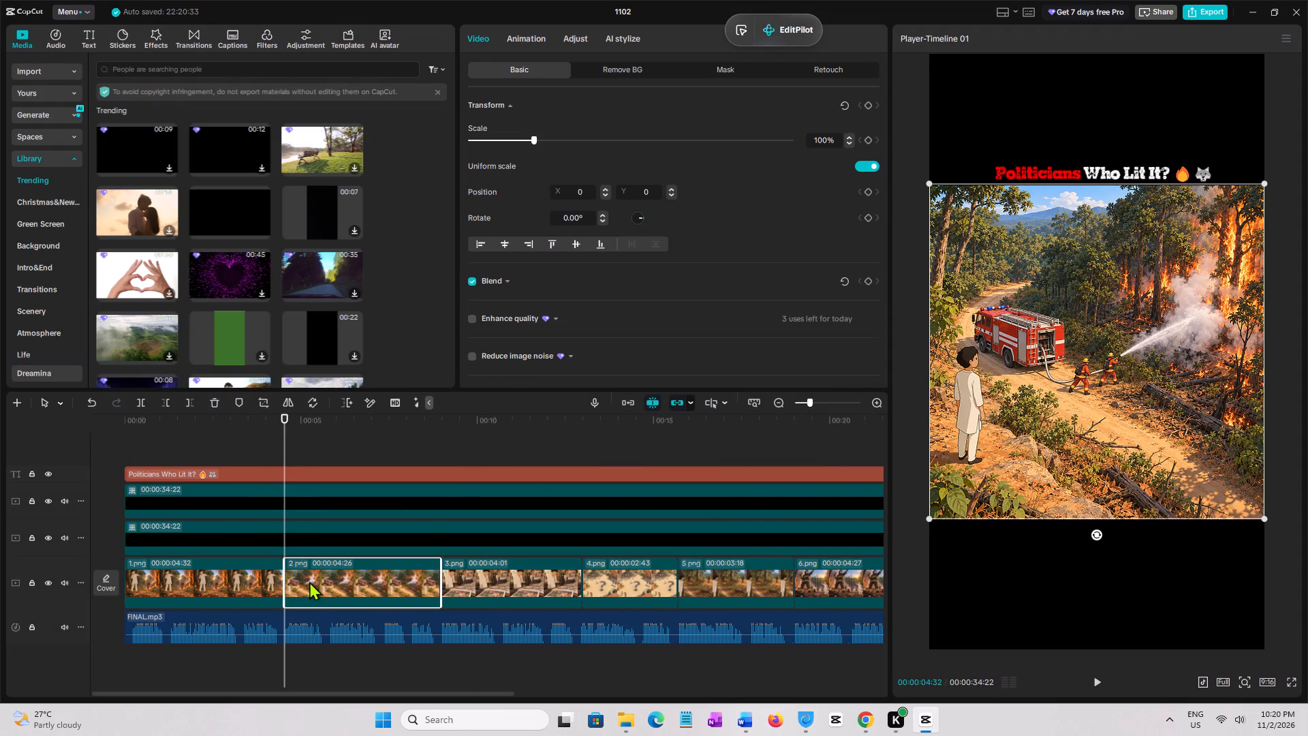
pyautogui.click(872, 107)
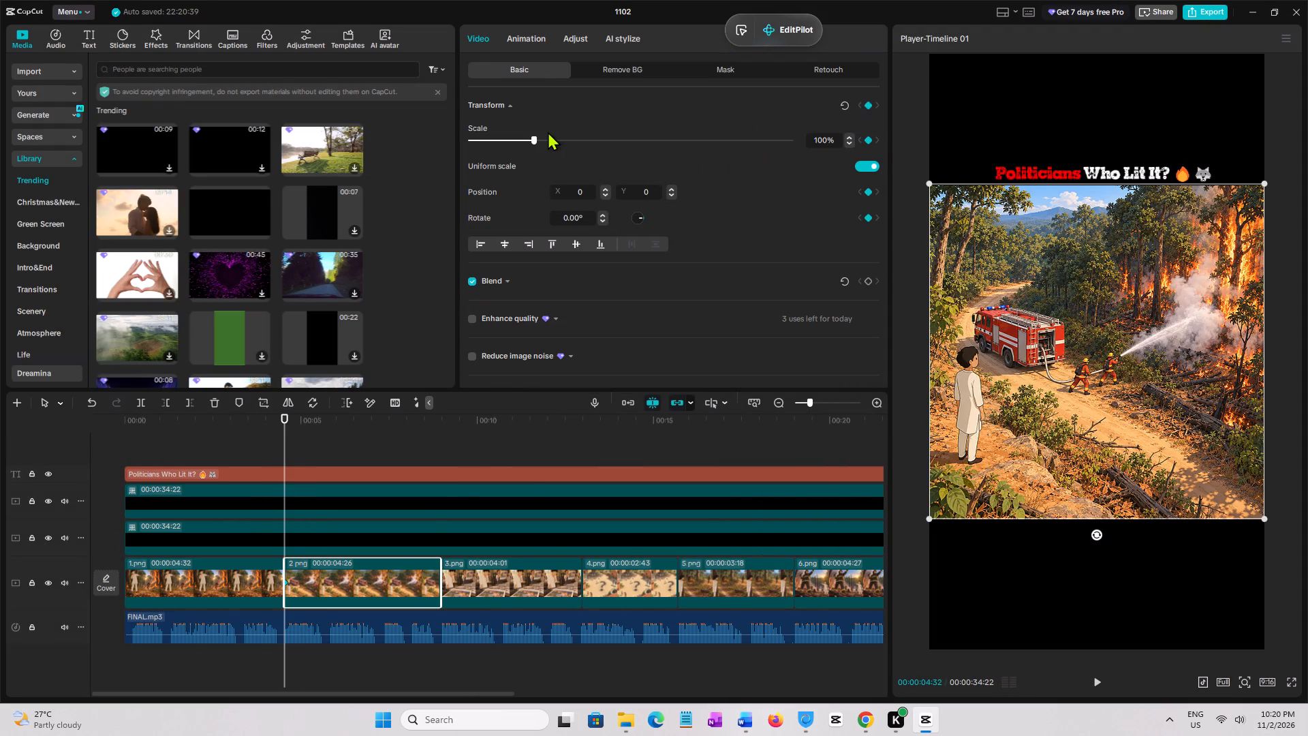
pyautogui.click(541, 140)
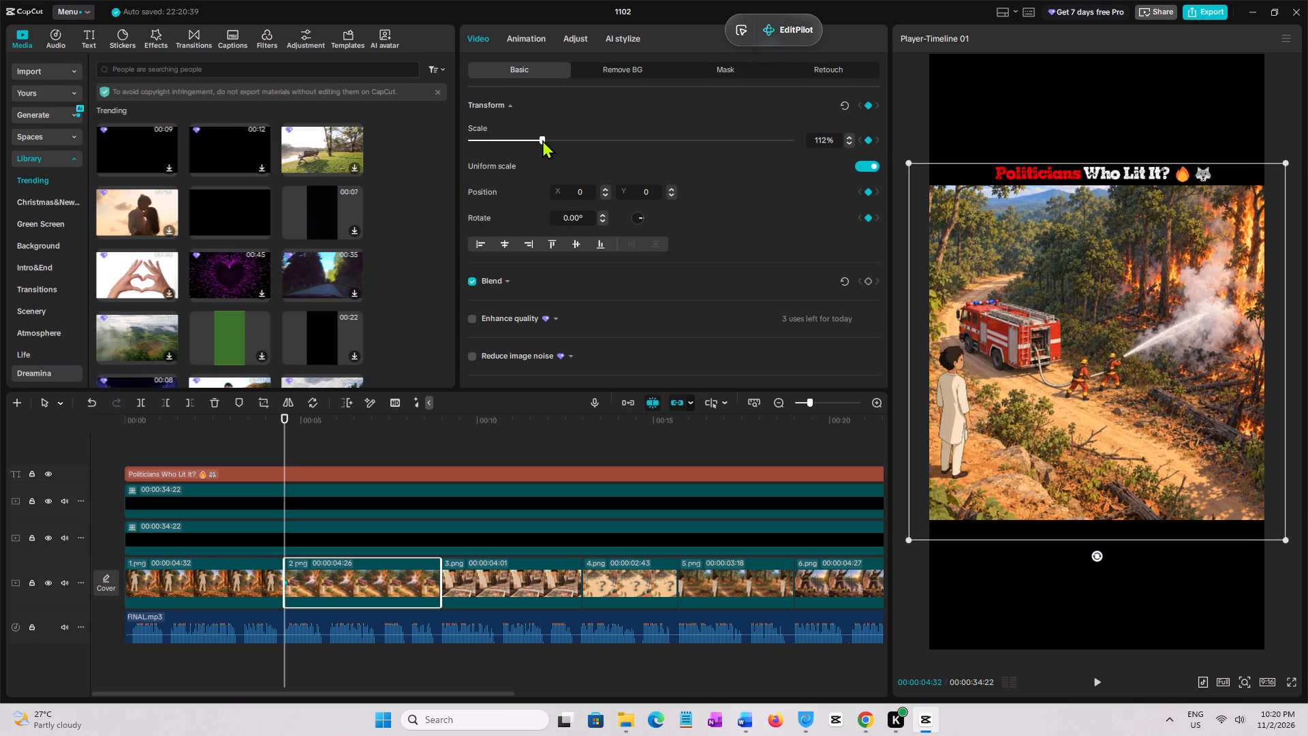
# Add a second Transform keyframe with 102% scale near the end of 2.png and move it to the clip's end.
pyautogui.click(408, 430)
pyautogui.moveTo(408, 430); pyautogui.dragTo(426, 435)
pyautogui.moveTo(828, 142); pyautogui.dragTo(816, 142)
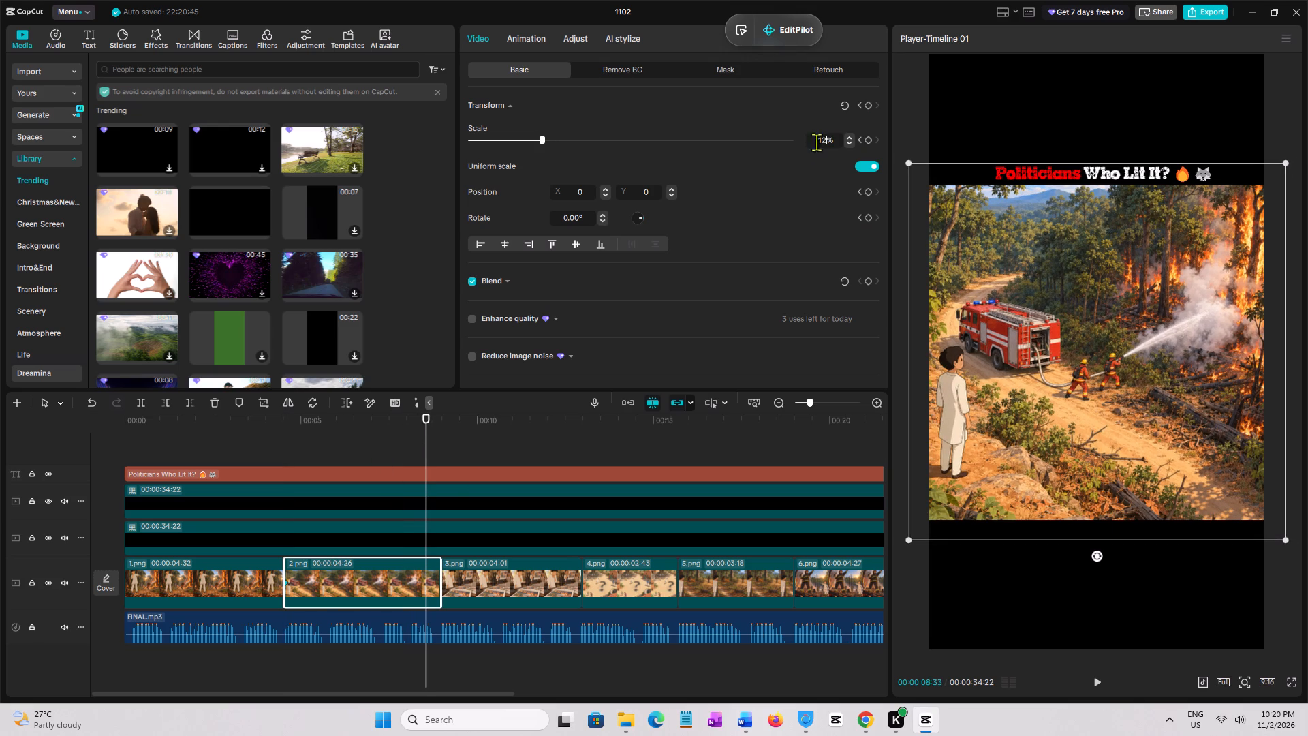
pyautogui.moveTo(816, 142); pyautogui.dragTo(794, 139)
pyautogui.write('102')
pyautogui.press('Return')
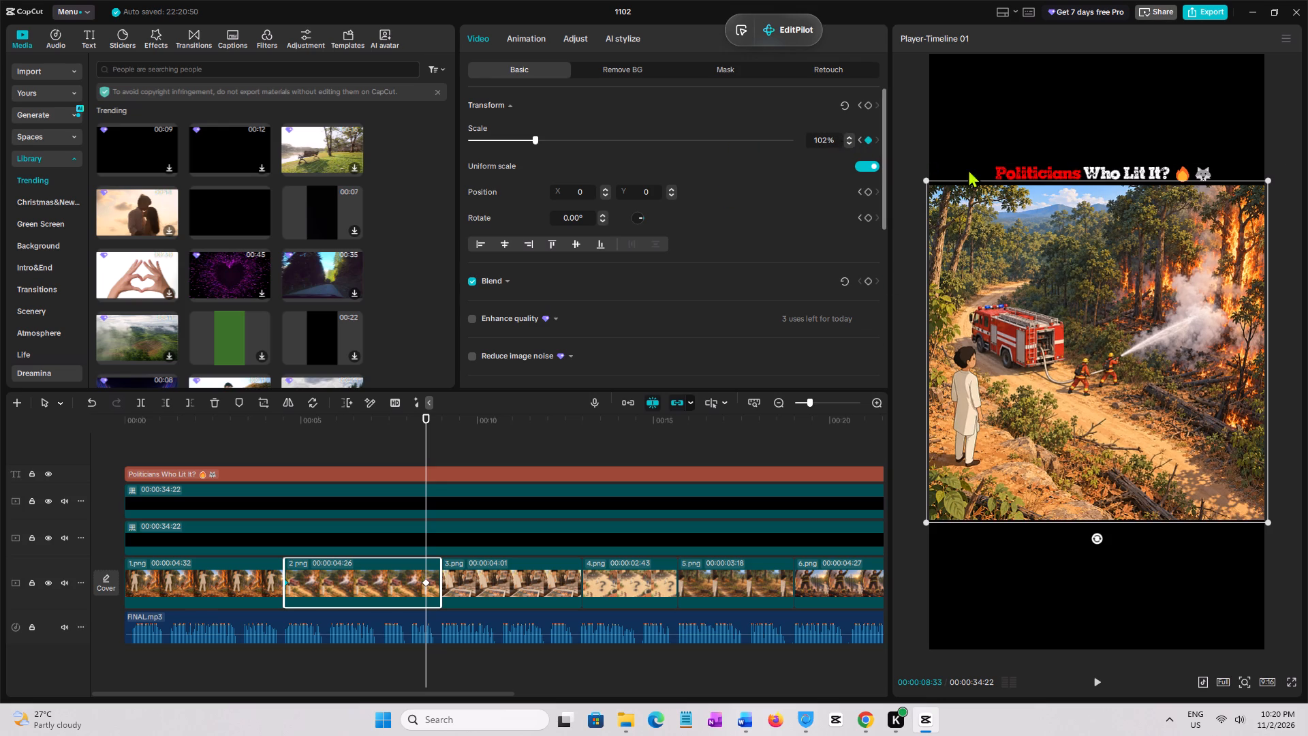
pyautogui.click(871, 105)
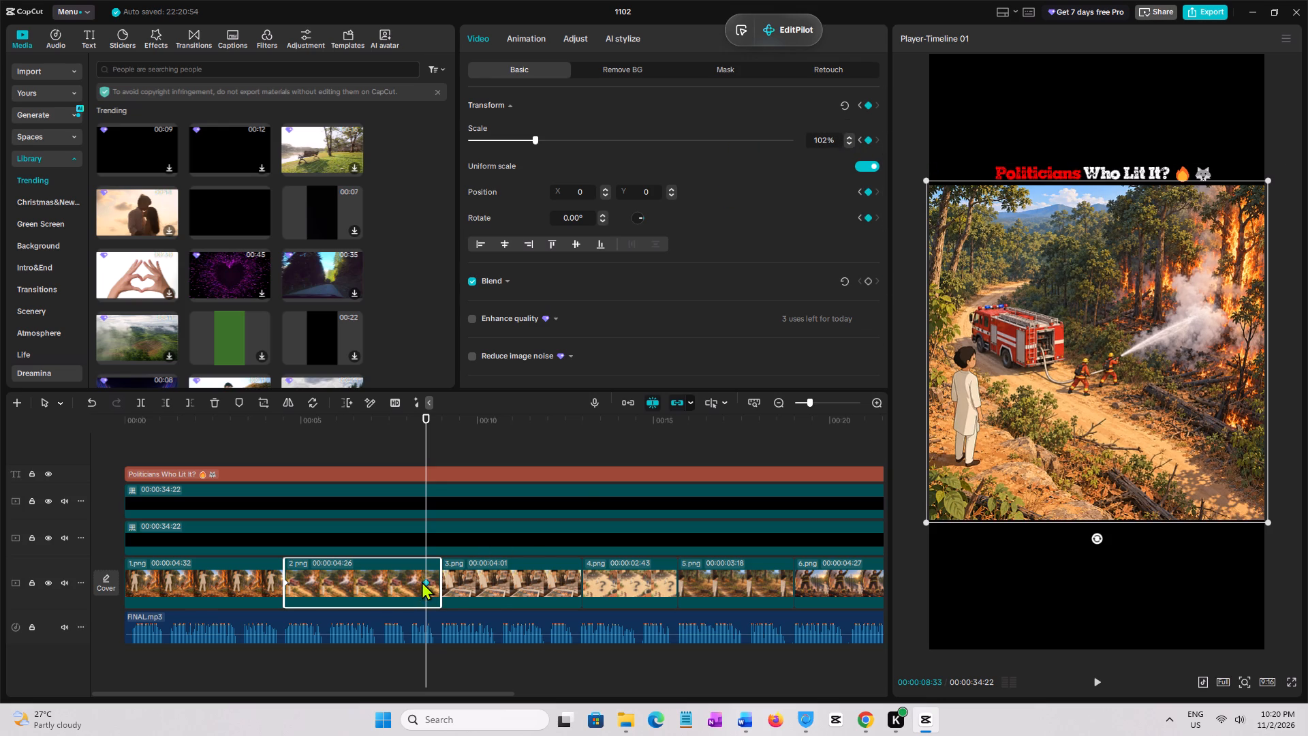
pyautogui.moveTo(422, 581); pyautogui.dragTo(489, 592)
# Apply the Ease Out preset curve to the scale animation of 2.png and hide its keyframe graph again.
pyautogui.click(356, 565)
pyautogui.rightClick(356, 567)
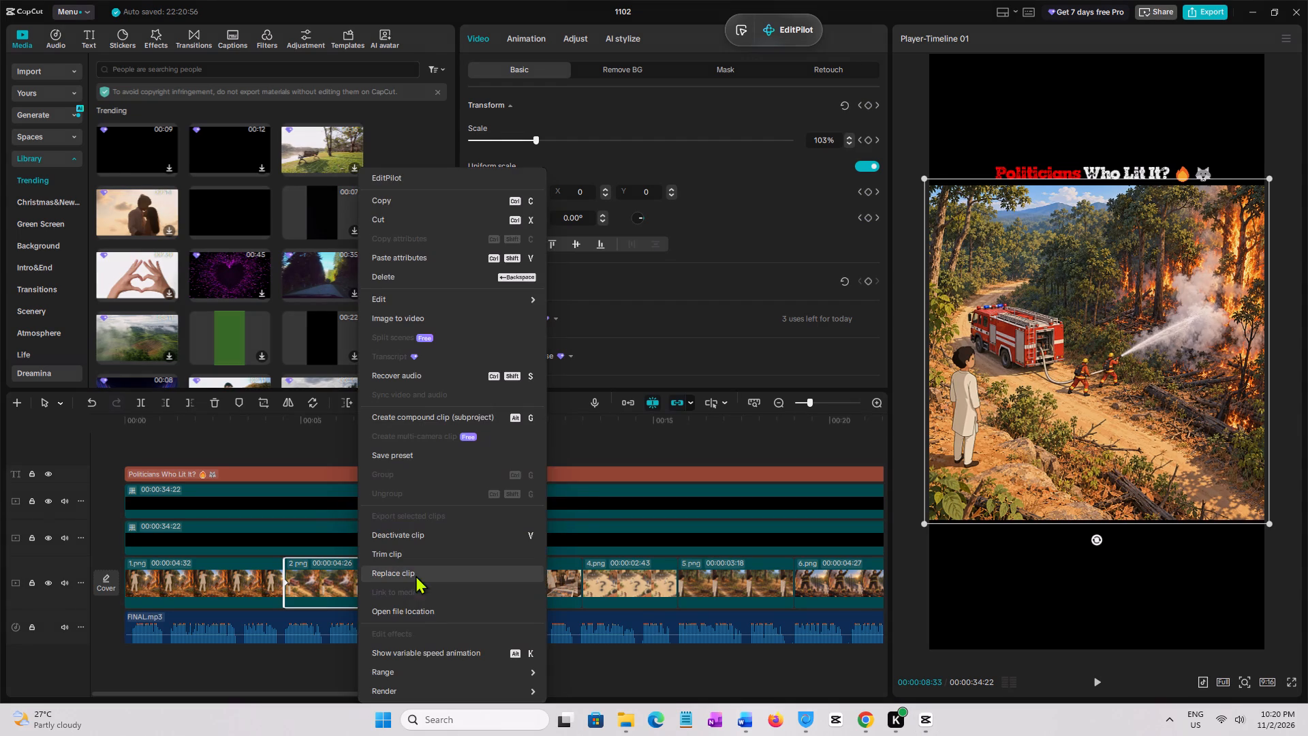
pyautogui.click(439, 649)
pyautogui.click(366, 495)
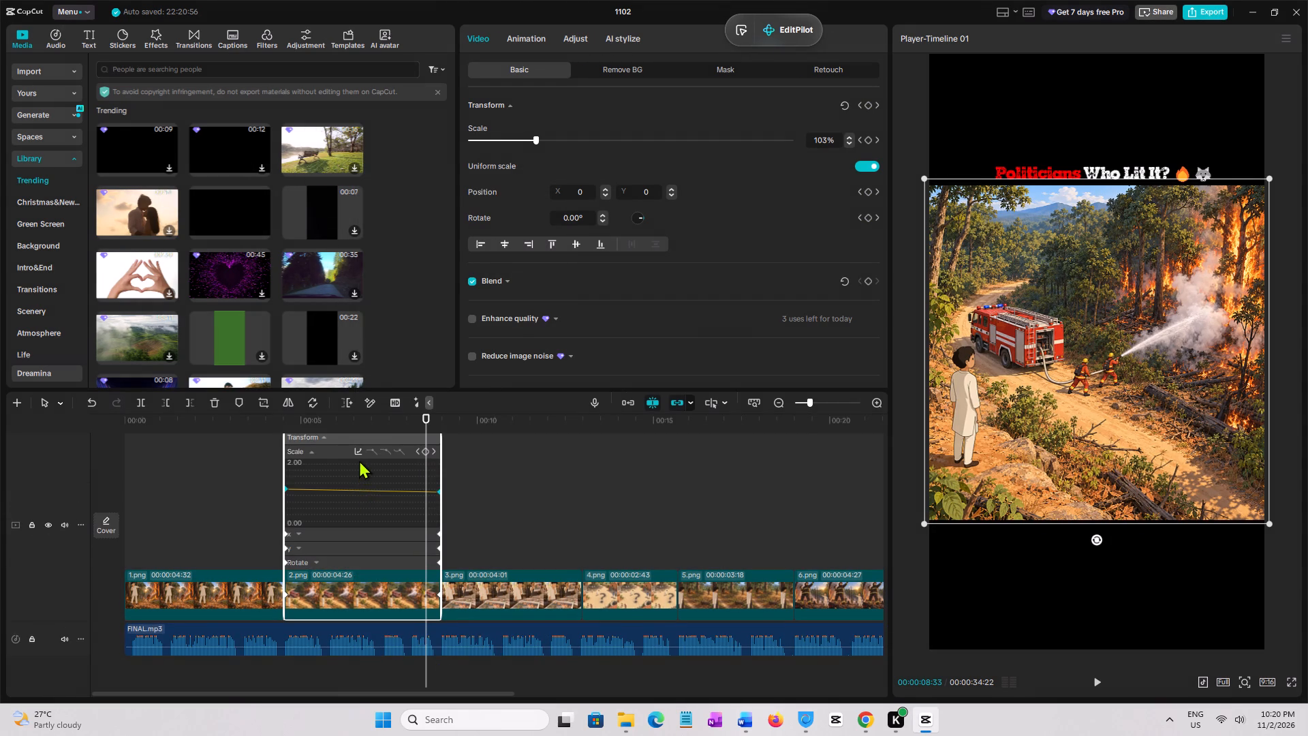
pyautogui.click(352, 457)
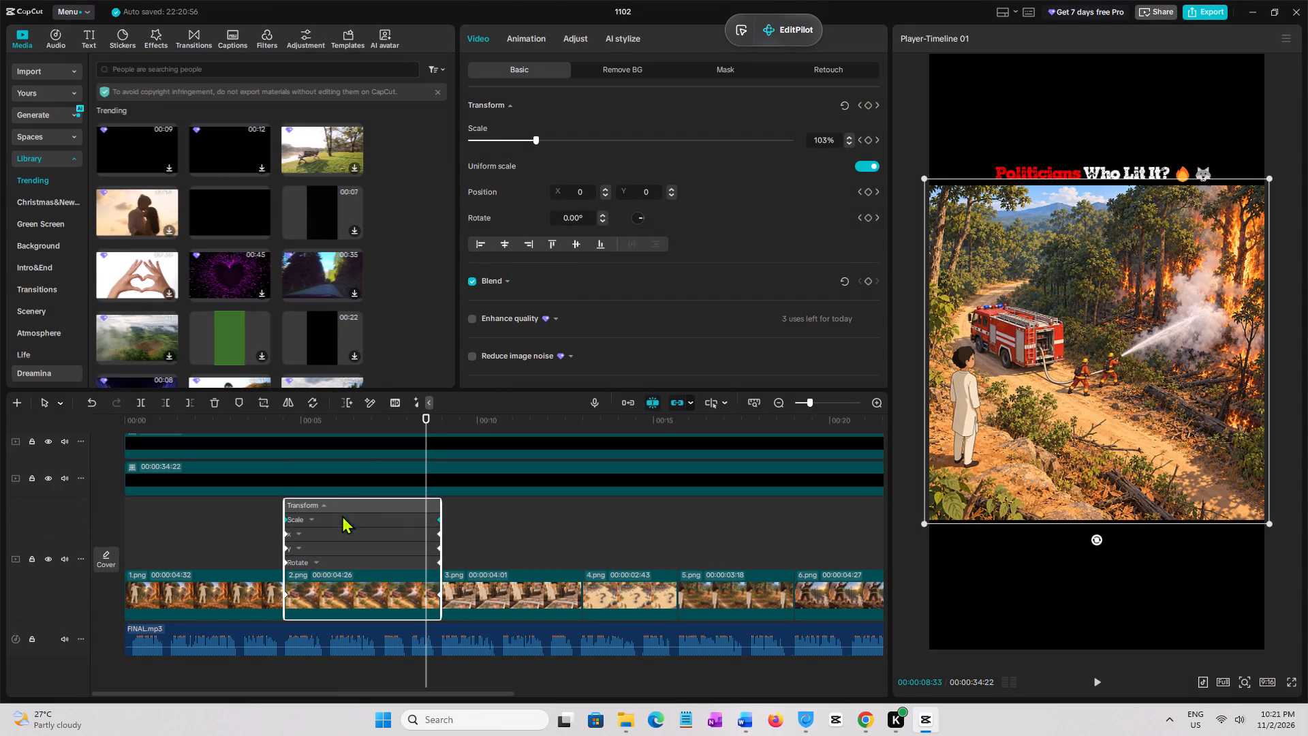
pyautogui.click(342, 501)
pyautogui.click(331, 563)
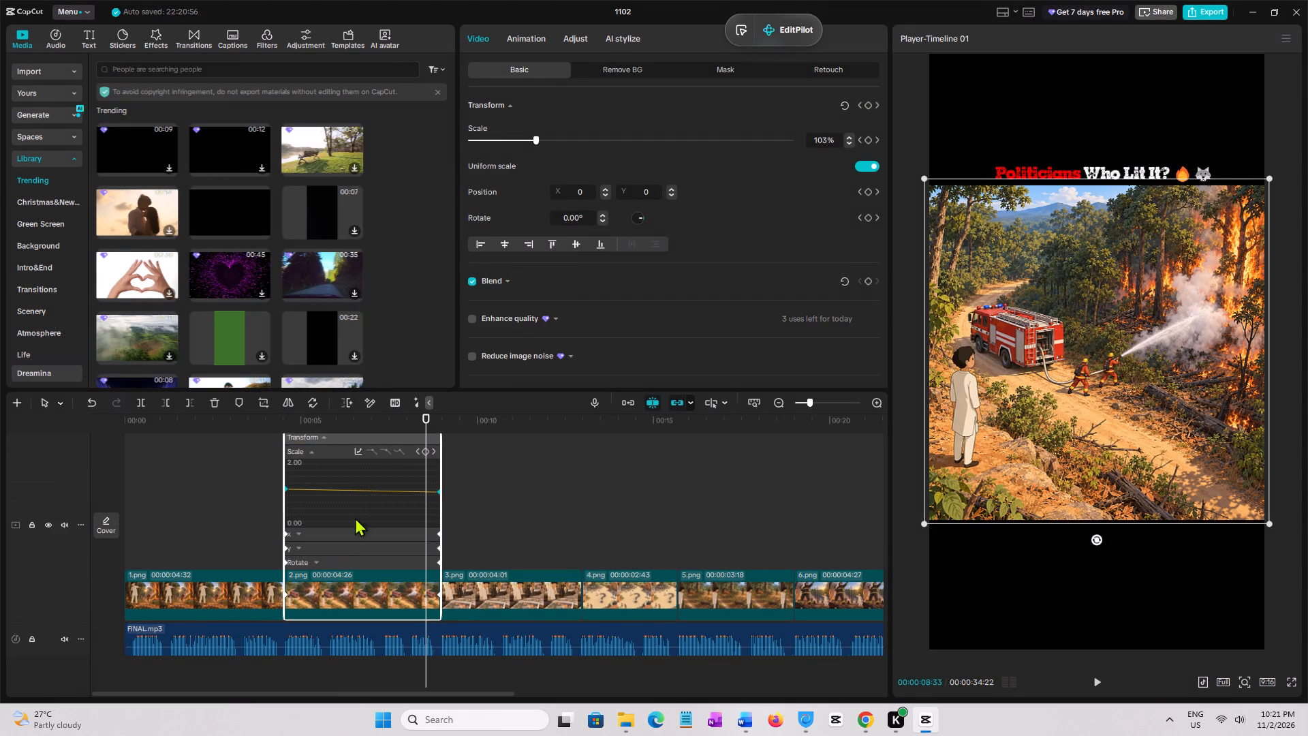
pyautogui.click(359, 495)
pyautogui.click(359, 453)
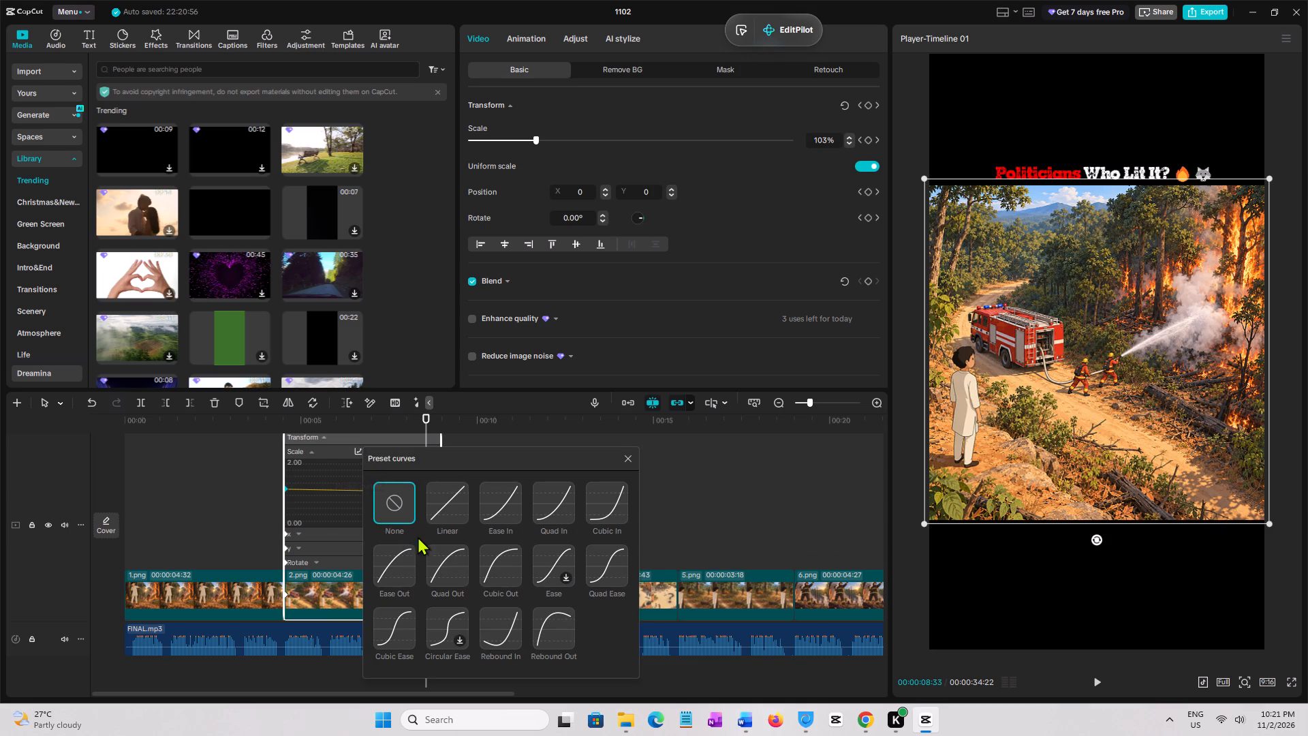
pyautogui.click(452, 559)
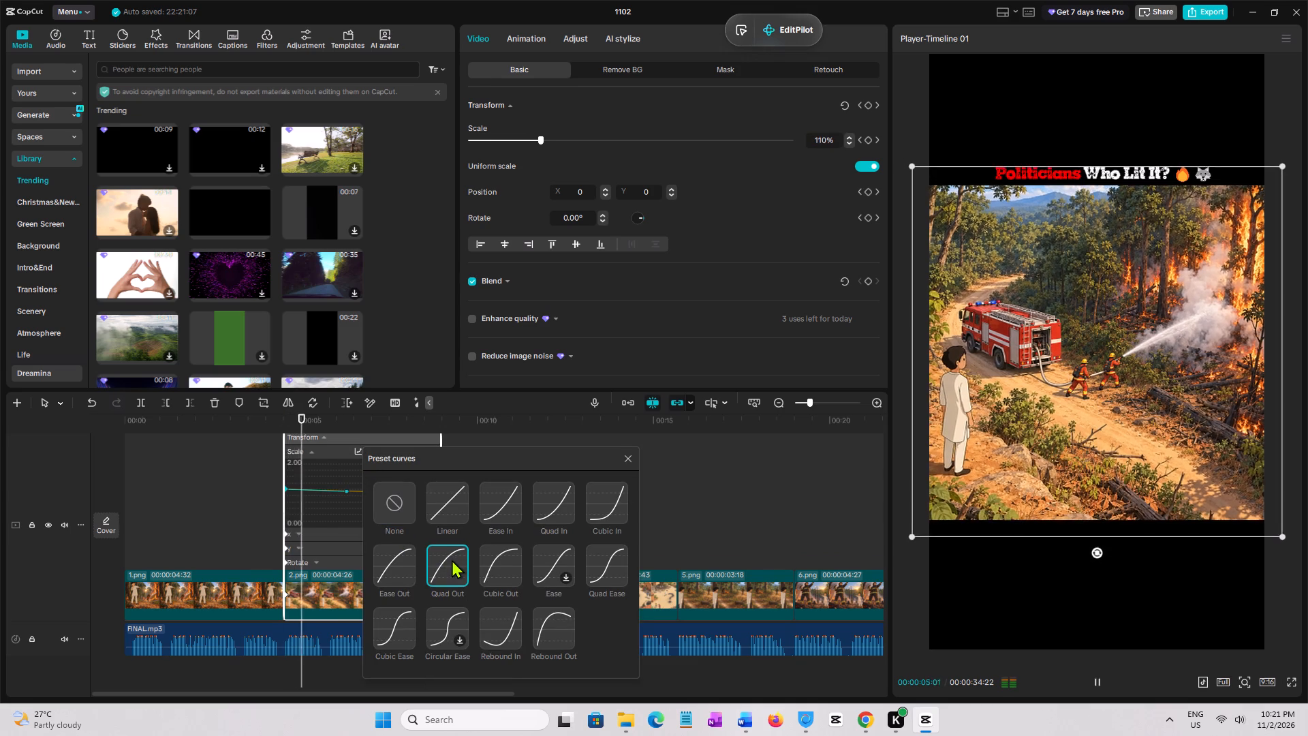
pyautogui.click(396, 563)
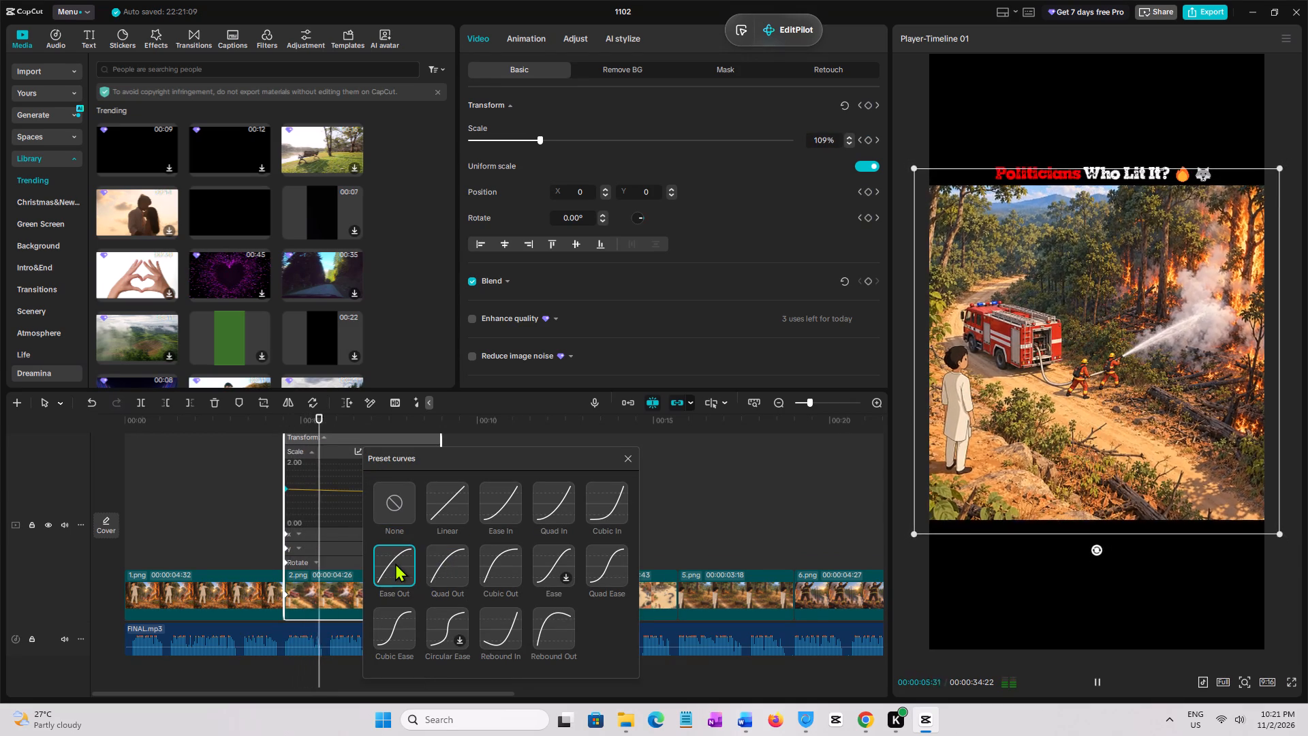
pyautogui.click(625, 462)
pyautogui.click(369, 512)
pyautogui.rightClick(369, 511)
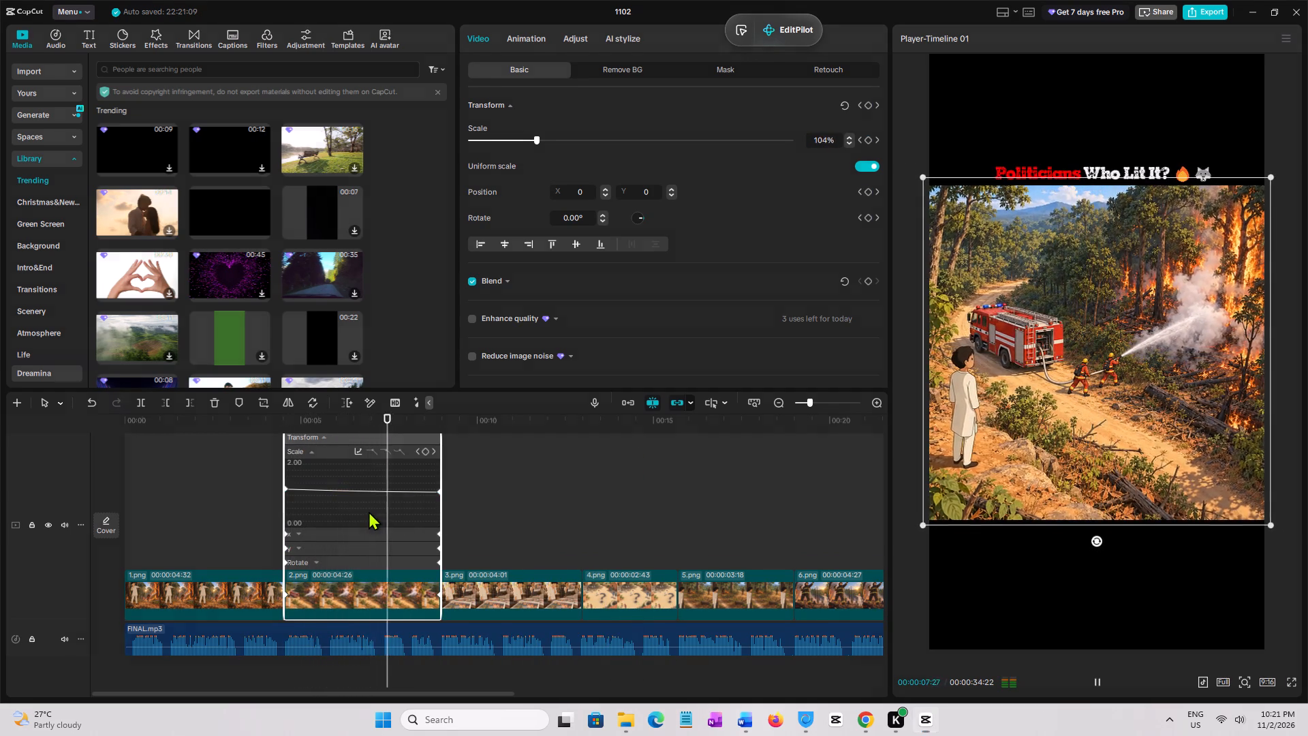
pyautogui.click(424, 621)
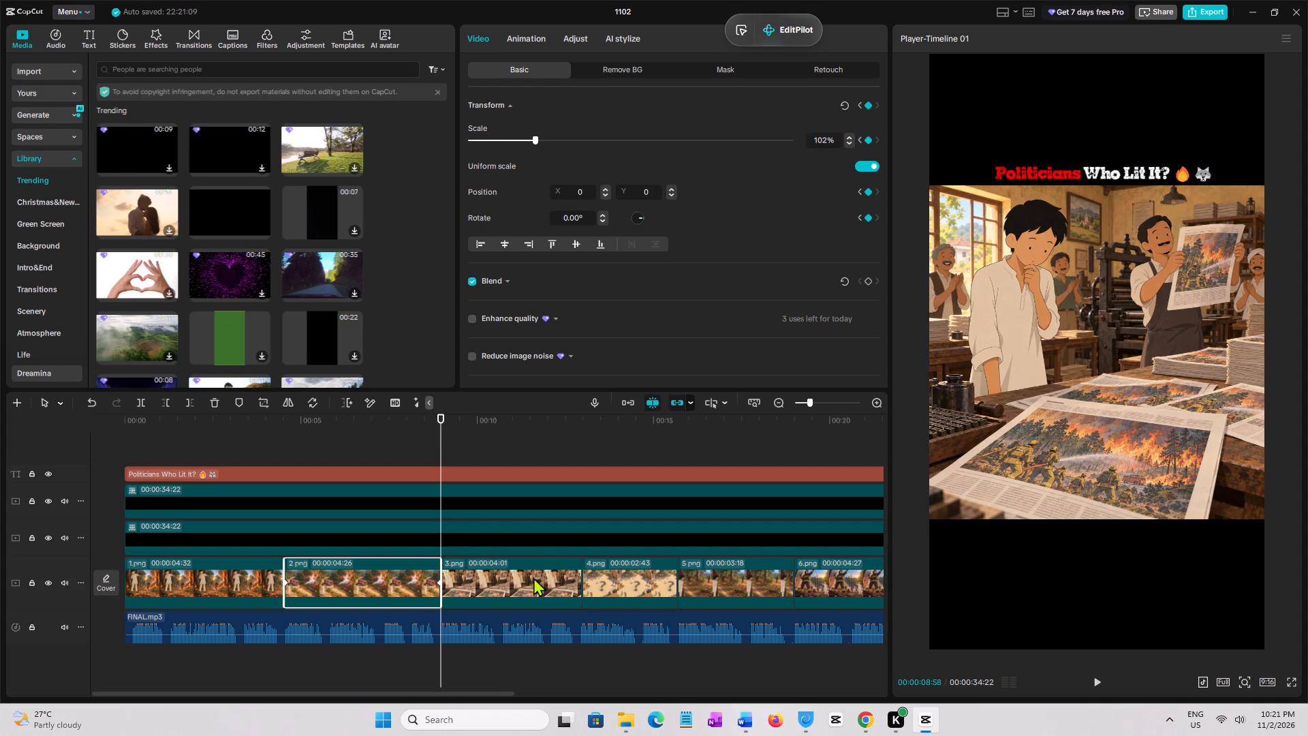
# Copy the attributes of 2.png and paste them onto 4.png with keyframe timing Stretch to fit.
pyautogui.click(531, 578)
pyautogui.click(394, 586)
pyautogui.rightClick(394, 586)
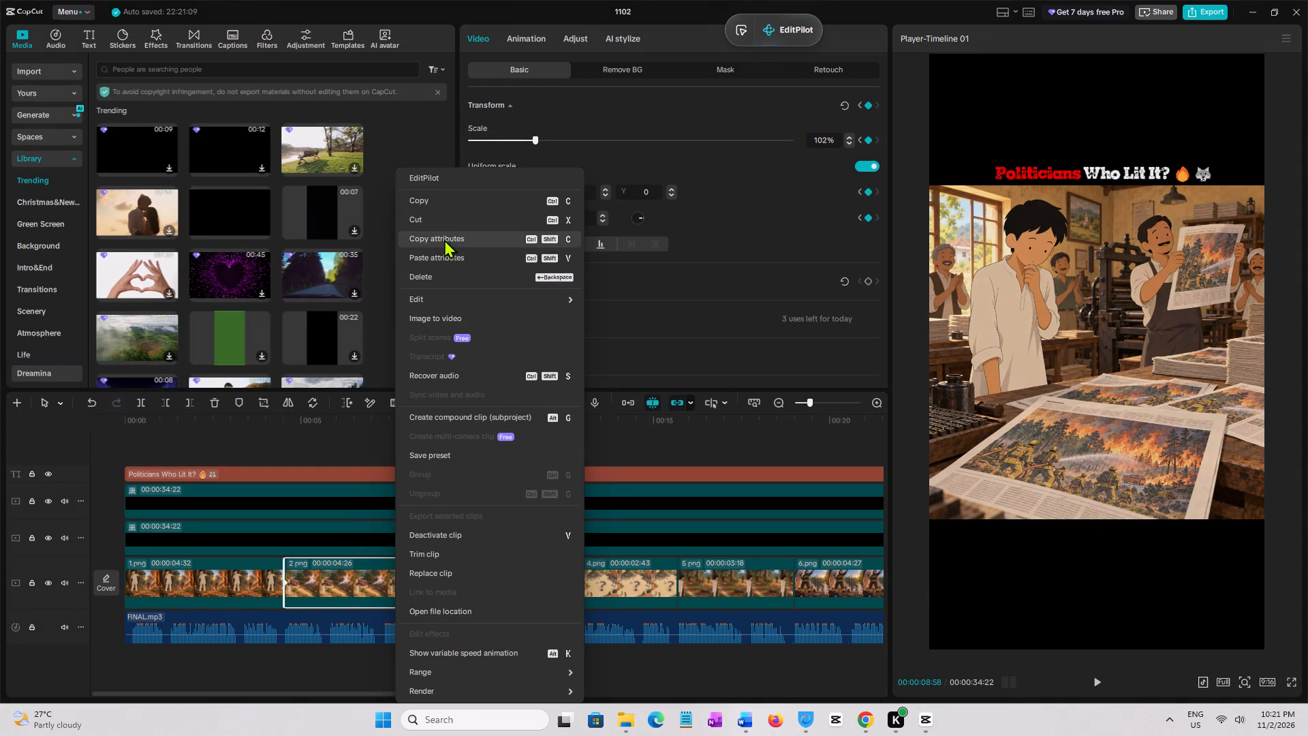
pyautogui.click(444, 239)
pyautogui.keyDown('ctrl'); pyautogui.scroll(-4, 527, 600); pyautogui.keyUp('ctrl')
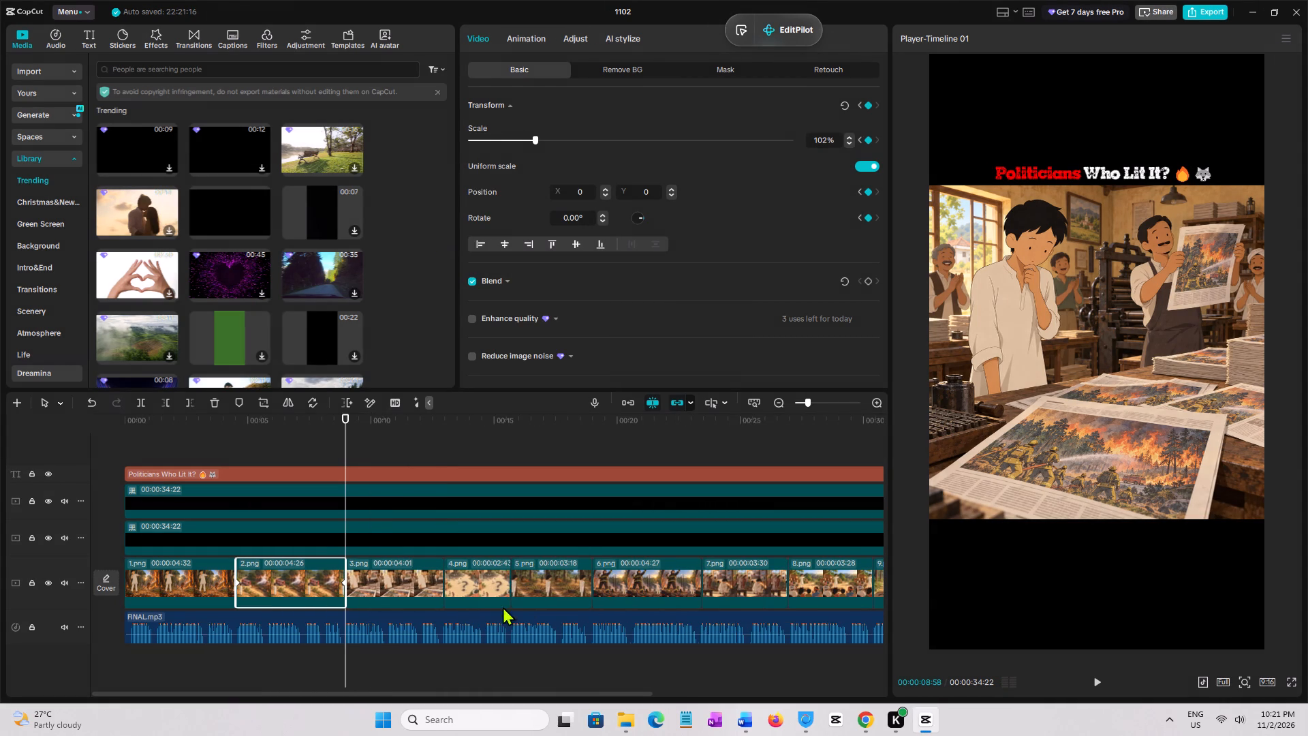
pyautogui.keyDown('ctrl'); pyautogui.click(468, 589); pyautogui.keyUp('ctrl')
pyautogui.hotkey('ctrl', 'shift', 'v')
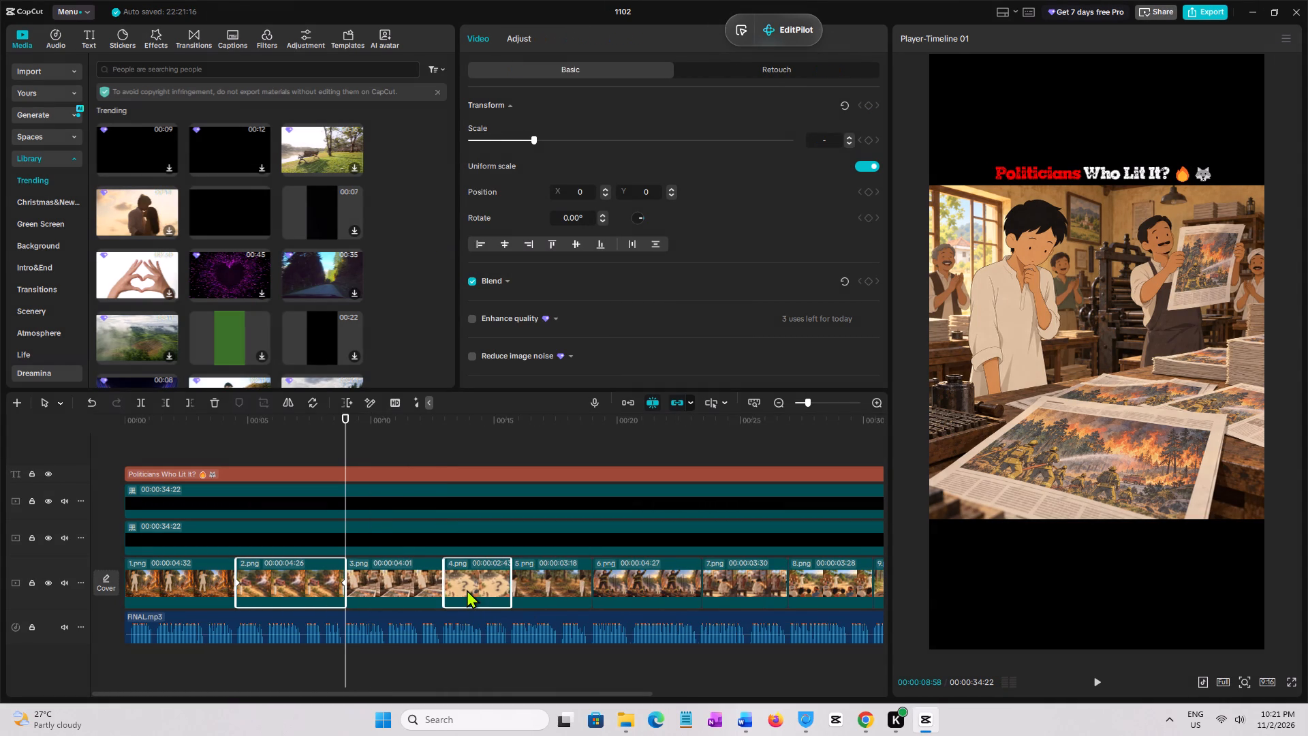
pyautogui.click(607, 417)
pyautogui.click(816, 411)
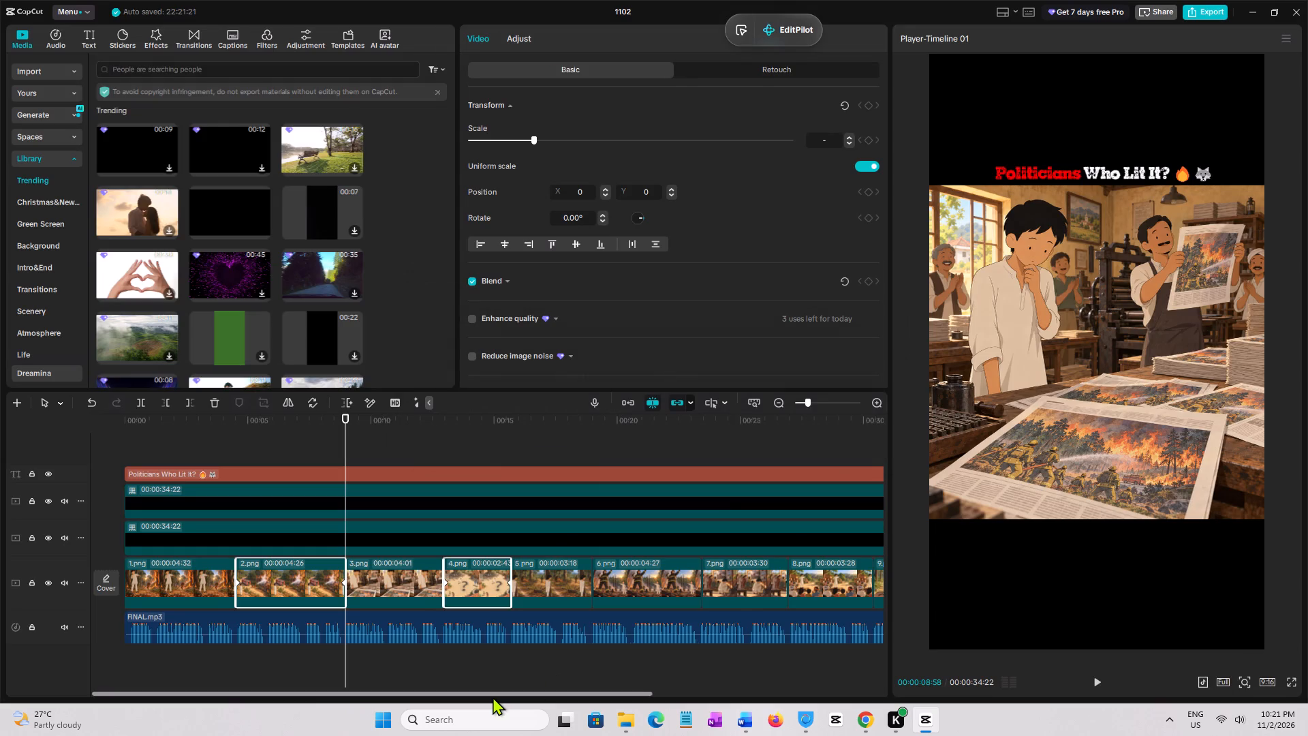
# Paste the copied 2.png attributes onto 6.png with location size, blend and canvas included and keyframe timing Stretch to fit.
pyautogui.moveTo(494, 696); pyautogui.dragTo(653, 704)
pyautogui.click(434, 596)
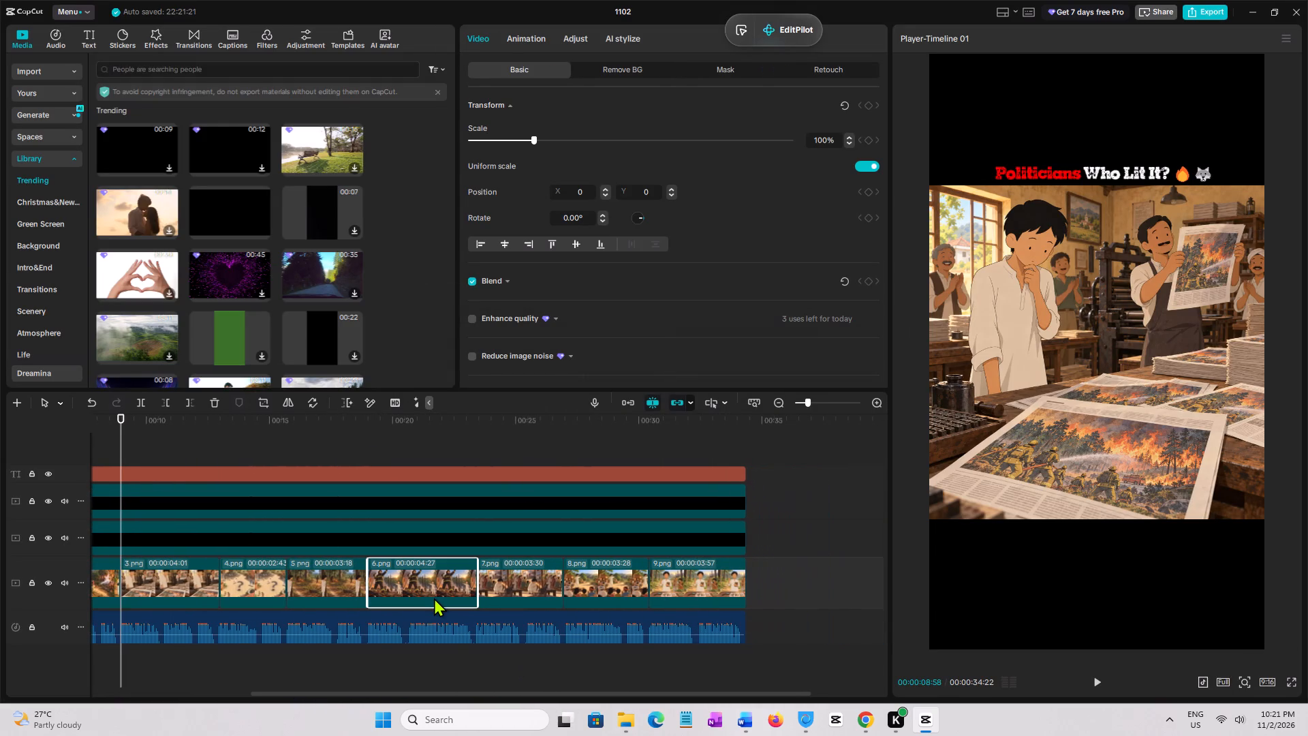
pyautogui.hotkey('ctrl', 'shift', 'v')
pyautogui.click(595, 408)
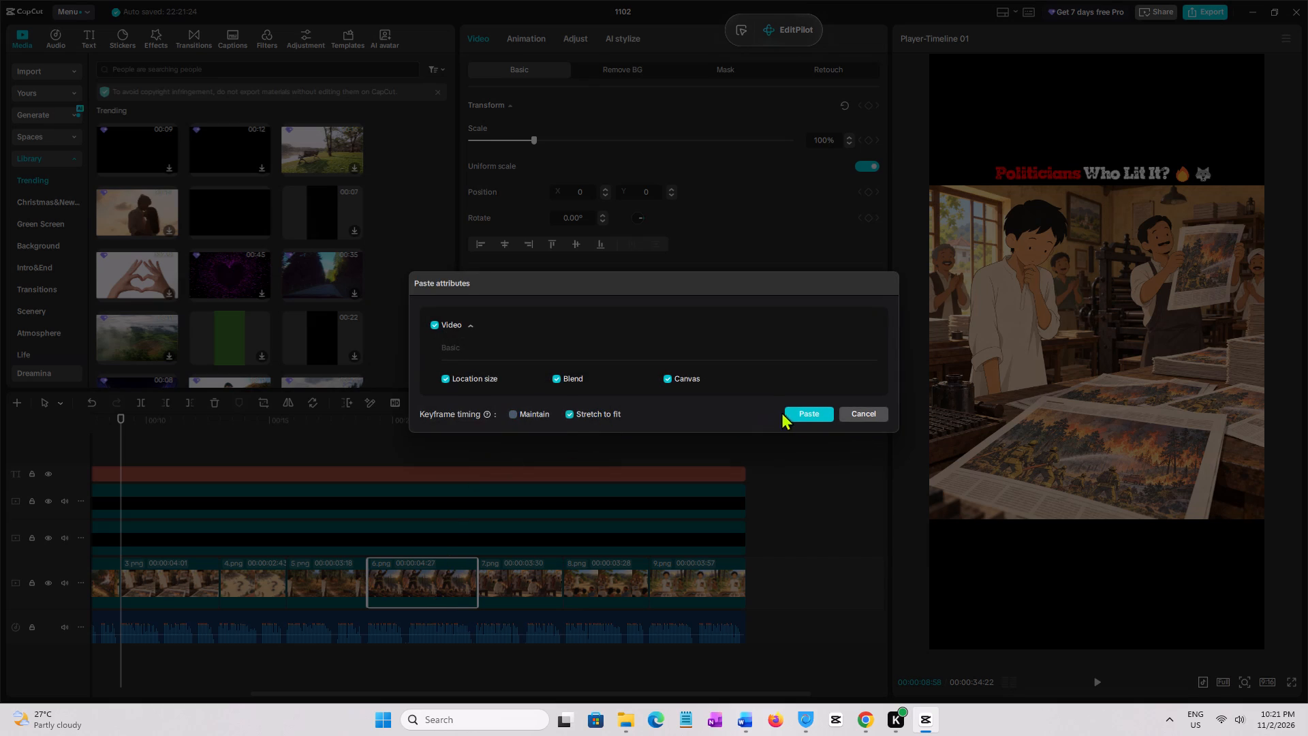
pyautogui.click(808, 414)
# Paste the copied 2.png attributes onto 8.png with location size, blend and canvas included and keyframe timing Stretch to fit.
pyautogui.click(350, 571)
pyautogui.click(262, 569)
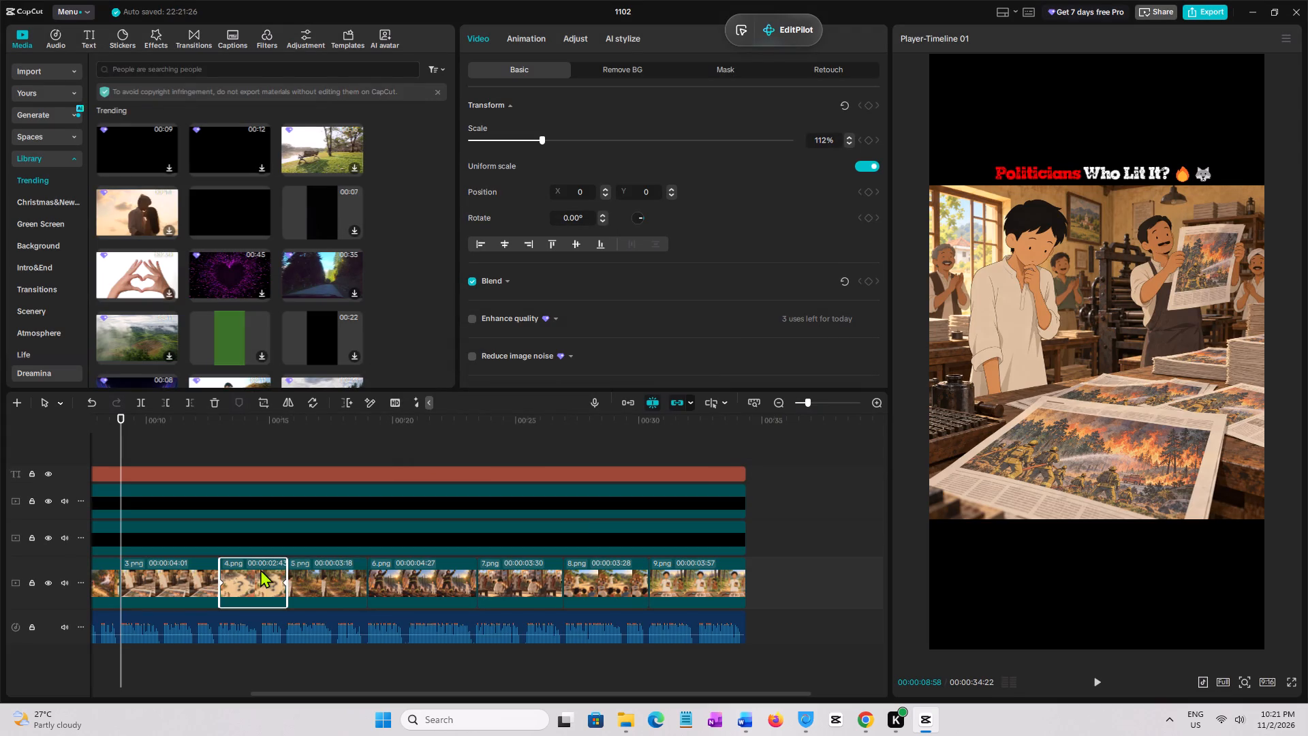
pyautogui.click(345, 590)
pyautogui.click(422, 573)
pyautogui.click(489, 586)
pyautogui.click(614, 585)
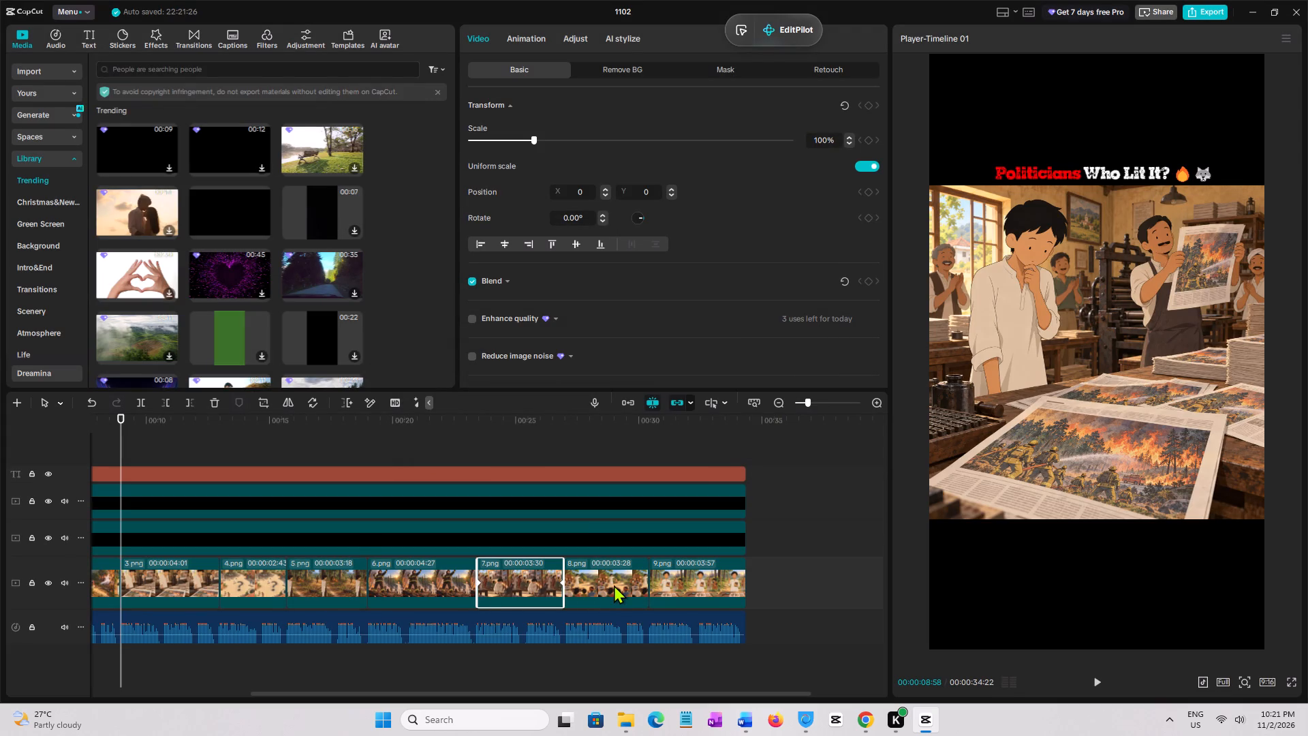
pyautogui.hotkey('ctrl', 'shift', 'v')
pyautogui.click(595, 418)
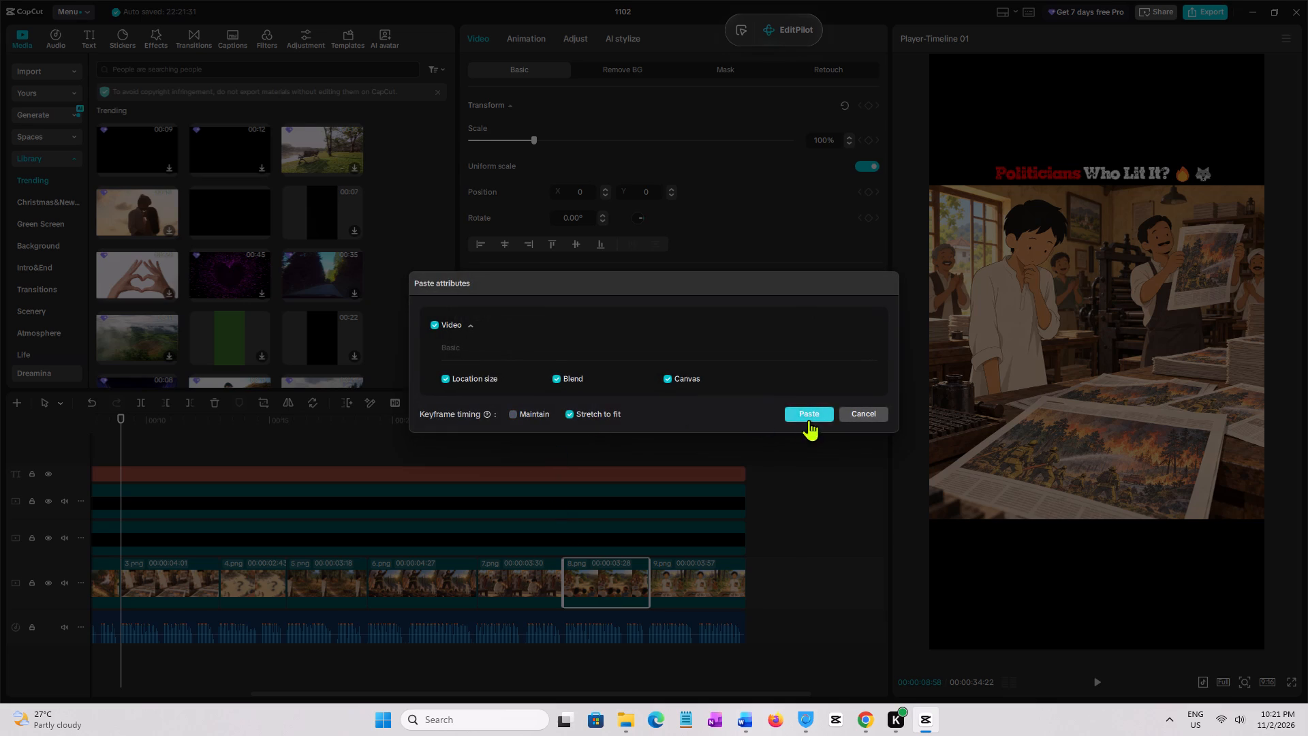
pyautogui.click(816, 413)
# Play the first second of the video from the start to check the zoom animation.
pyautogui.click(354, 440)
pyautogui.moveTo(354, 440); pyautogui.dragTo(0, 435)
pyautogui.press('space')
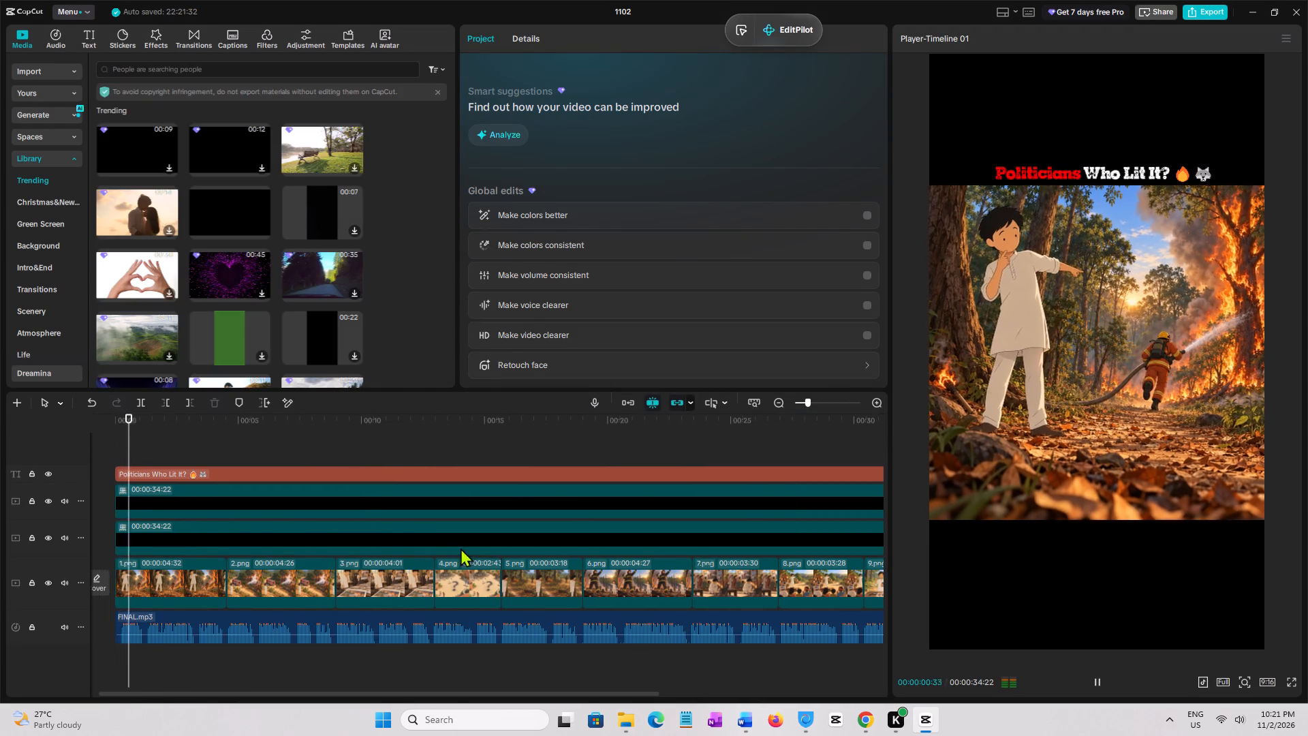
pyautogui.press('space')
# Switch to File Explorer's INSTA BGG folder and preview Me And The D Instrumental from partway through in Media Player.
pyautogui.click(632, 731)
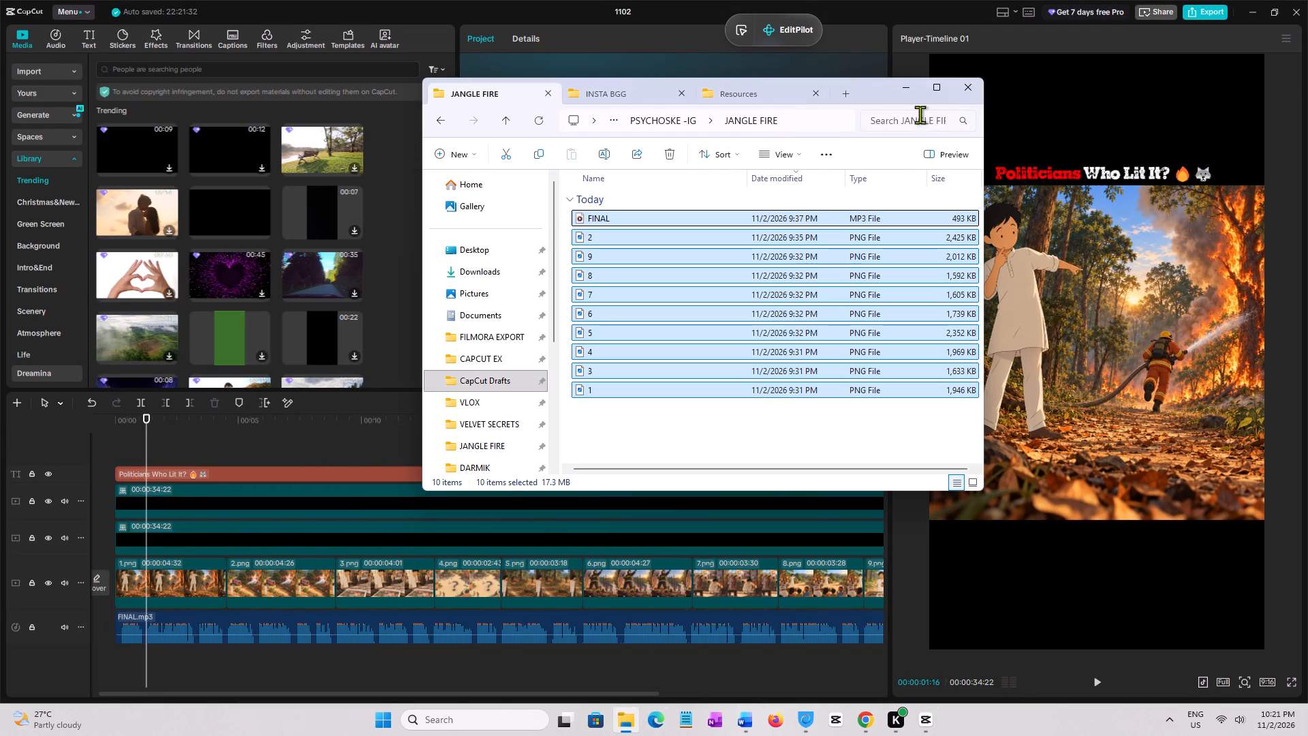
pyautogui.click(626, 96)
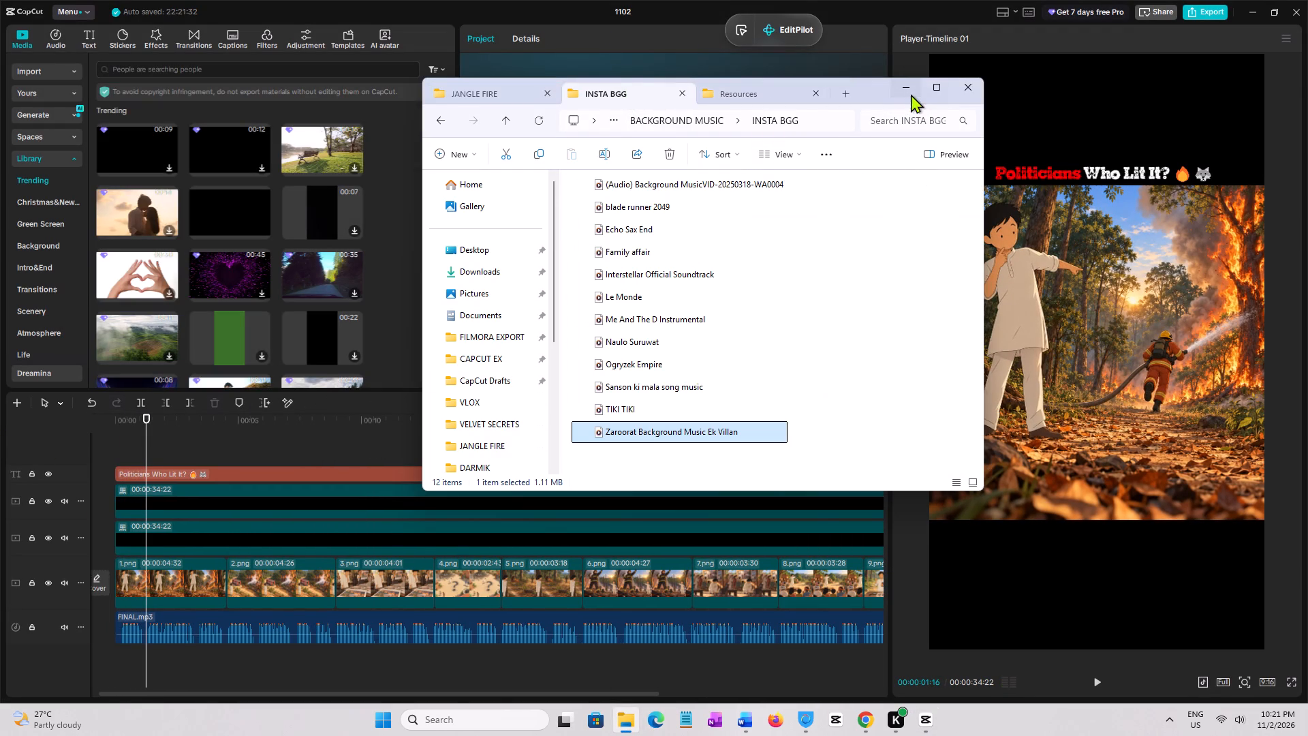
pyautogui.scroll(2, 736, 258)
pyautogui.doubleClick(669, 318)
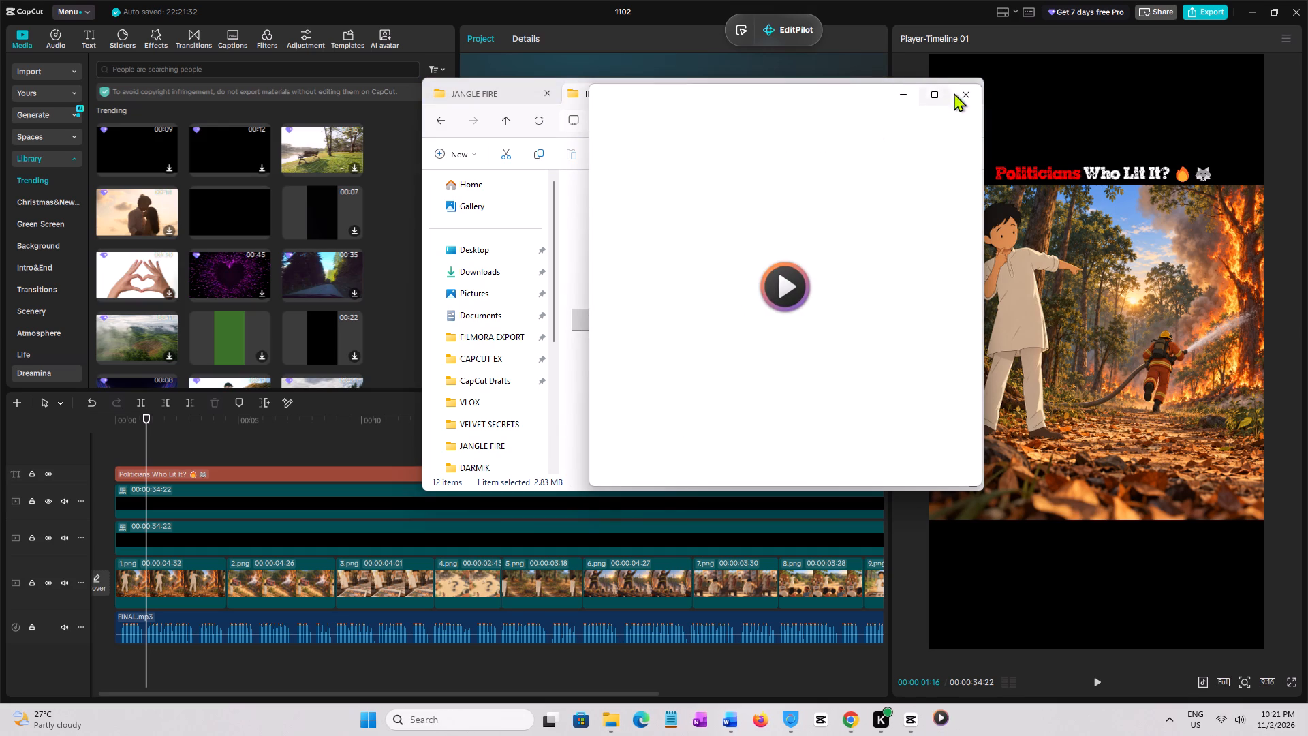
pyautogui.click(707, 420)
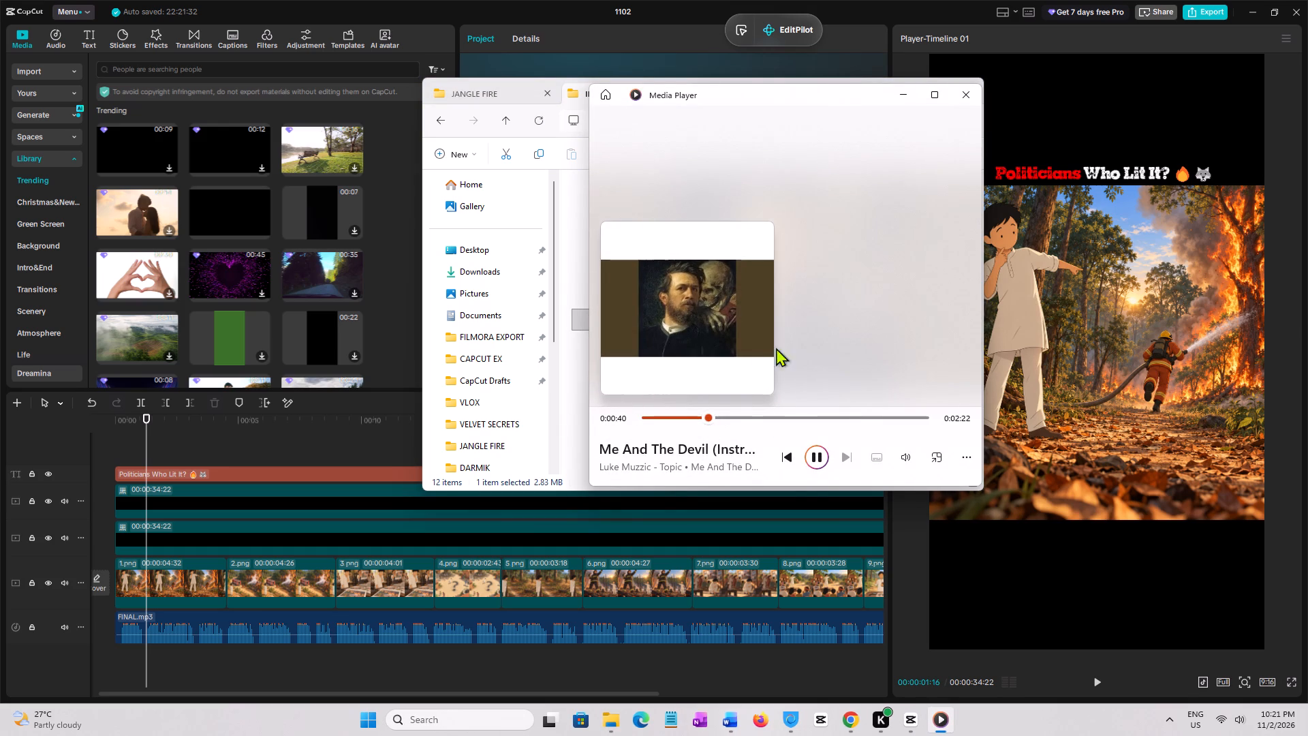
pyautogui.click(962, 97)
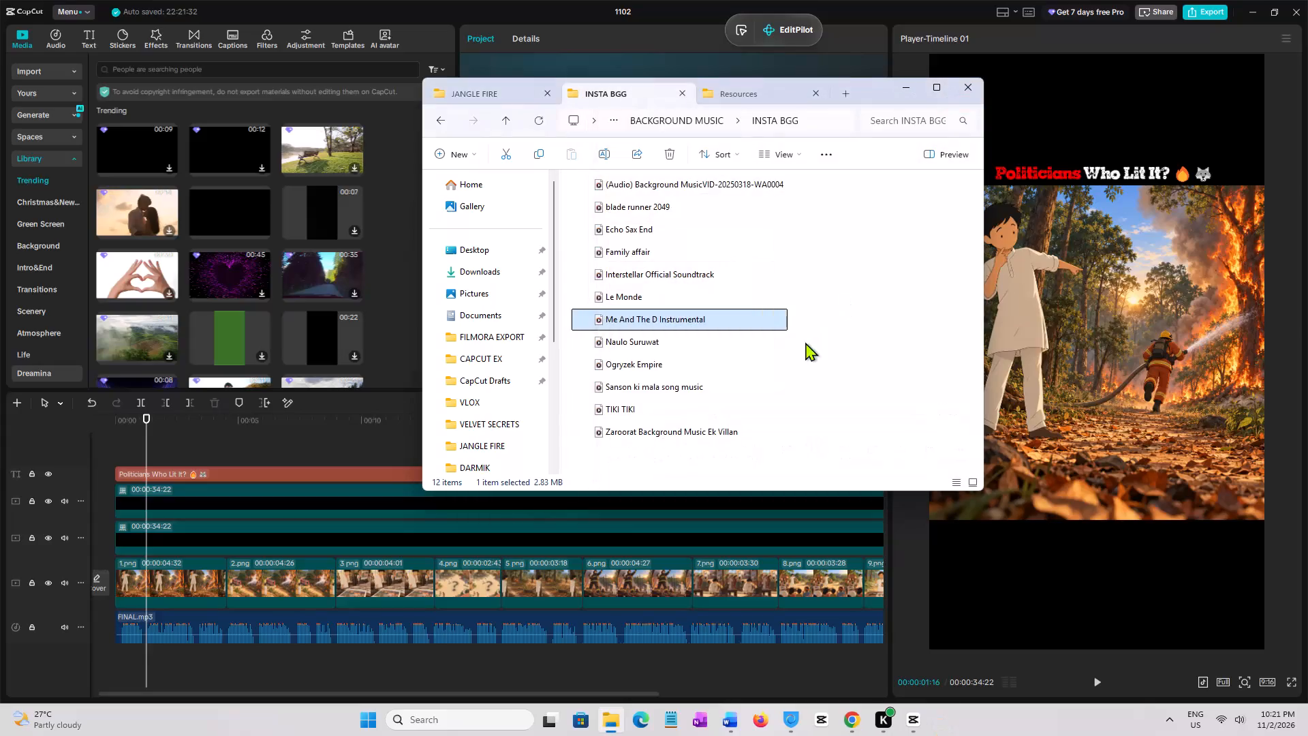
# Add Me And The D Instrumental beneath FINAL.mp3, trim about 6 seconds off its beginning, align it with the video start and play.
pyautogui.moveTo(703, 320); pyautogui.dragTo(142, 663)
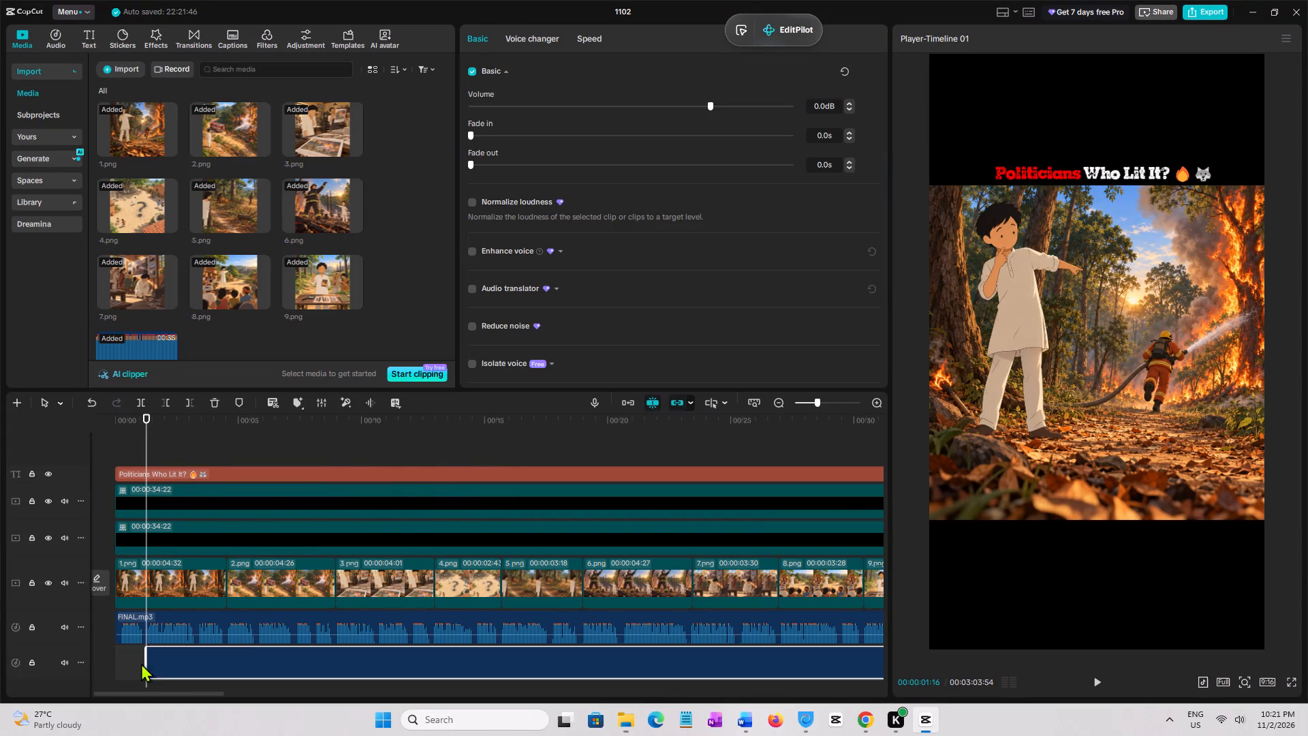
pyautogui.moveTo(146, 664); pyautogui.dragTo(288, 667)
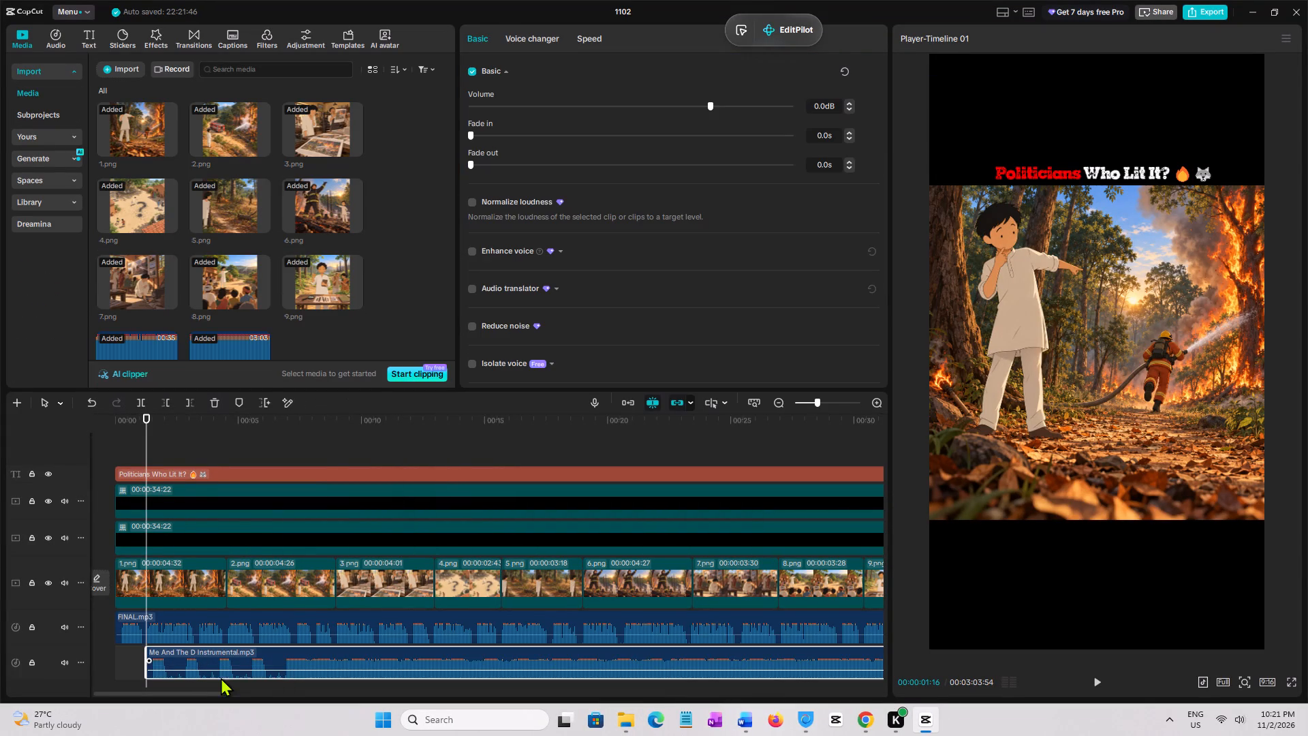
pyautogui.moveTo(146, 666); pyautogui.dragTo(297, 669)
pyautogui.moveTo(381, 662); pyautogui.dragTo(174, 656)
pyautogui.click(134, 442)
pyautogui.moveTo(134, 443); pyautogui.dragTo(19, 455)
pyautogui.press('space')
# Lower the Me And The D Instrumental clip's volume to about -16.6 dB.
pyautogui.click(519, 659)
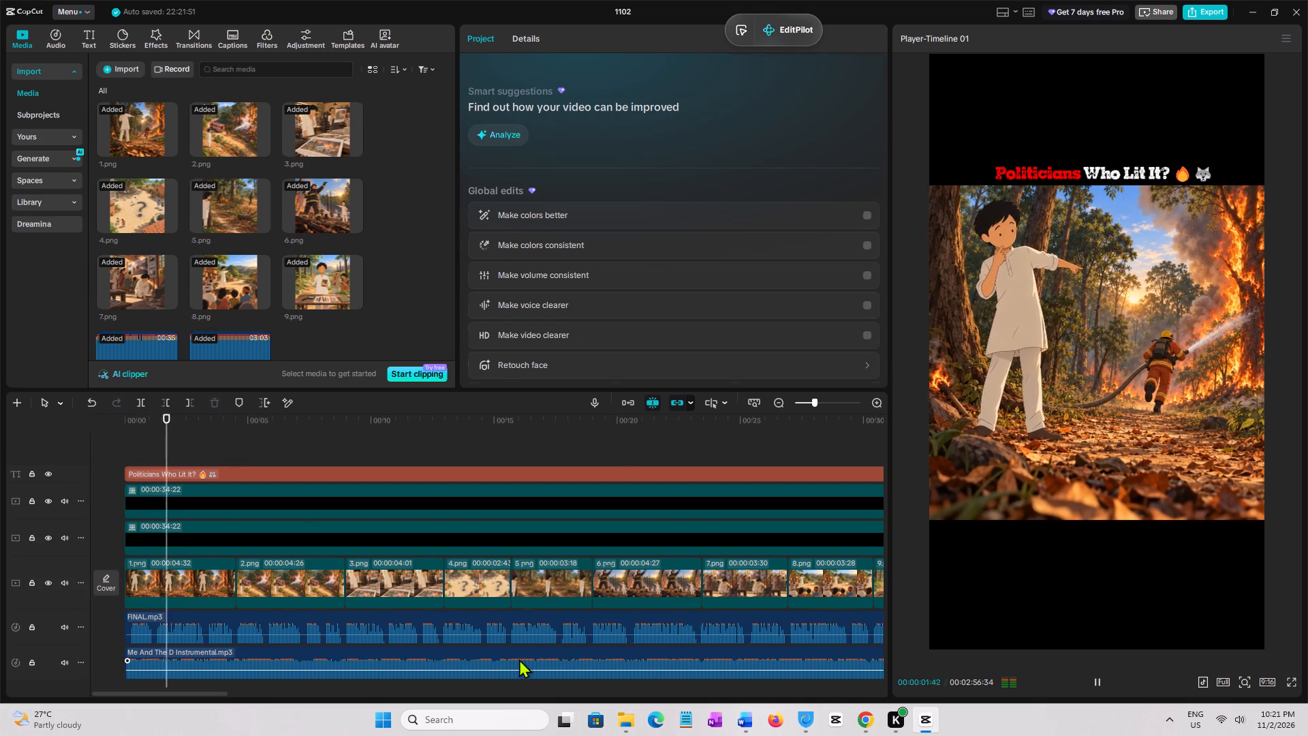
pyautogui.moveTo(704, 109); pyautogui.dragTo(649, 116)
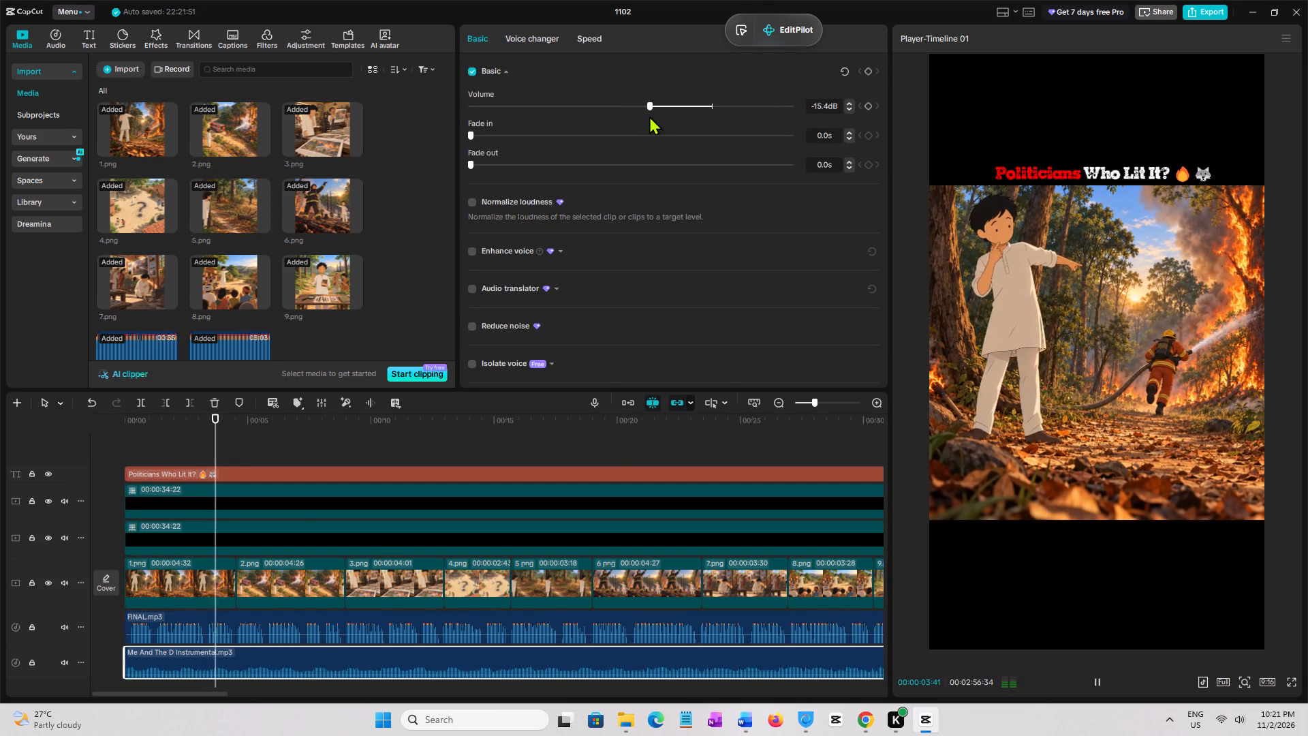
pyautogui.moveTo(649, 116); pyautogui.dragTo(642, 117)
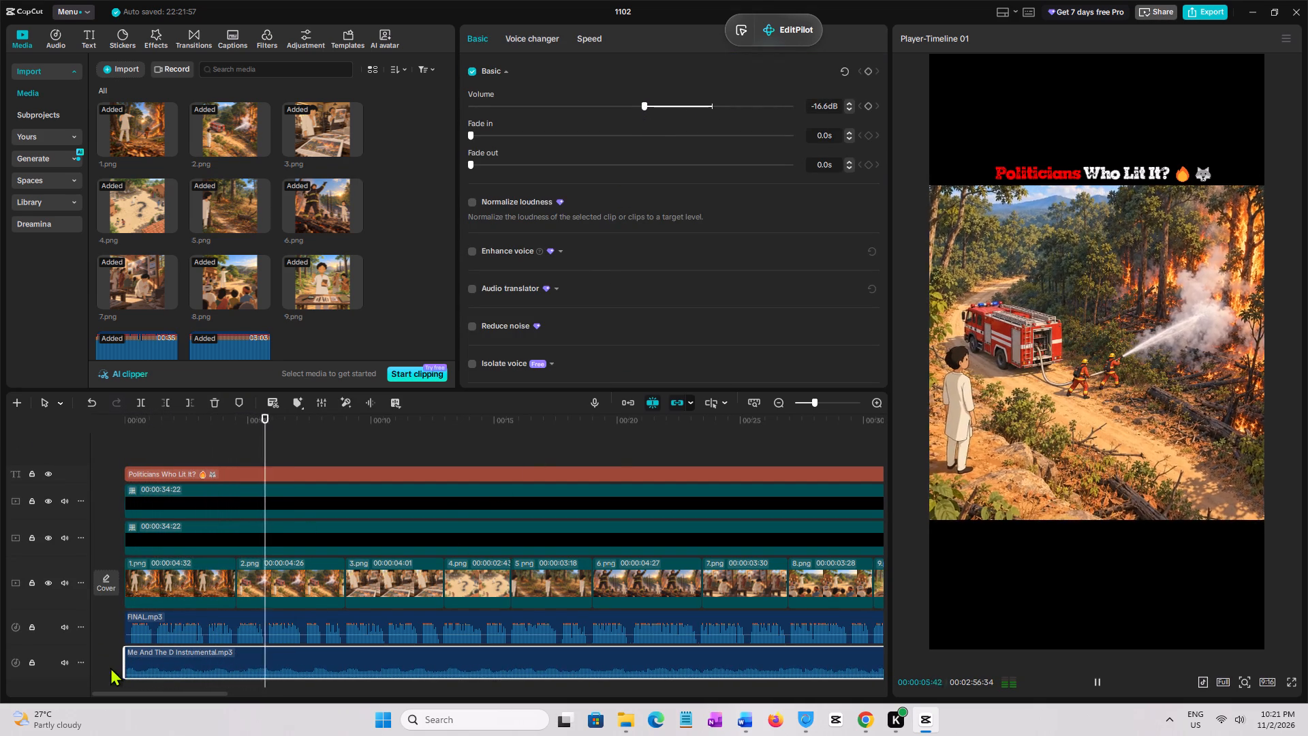
# Trim about 19 more seconds off the music's beginning, align it with the video start again and play.
pyautogui.moveTo(121, 666); pyautogui.dragTo(584, 680)
pyautogui.moveTo(661, 663); pyautogui.dragTo(433, 662)
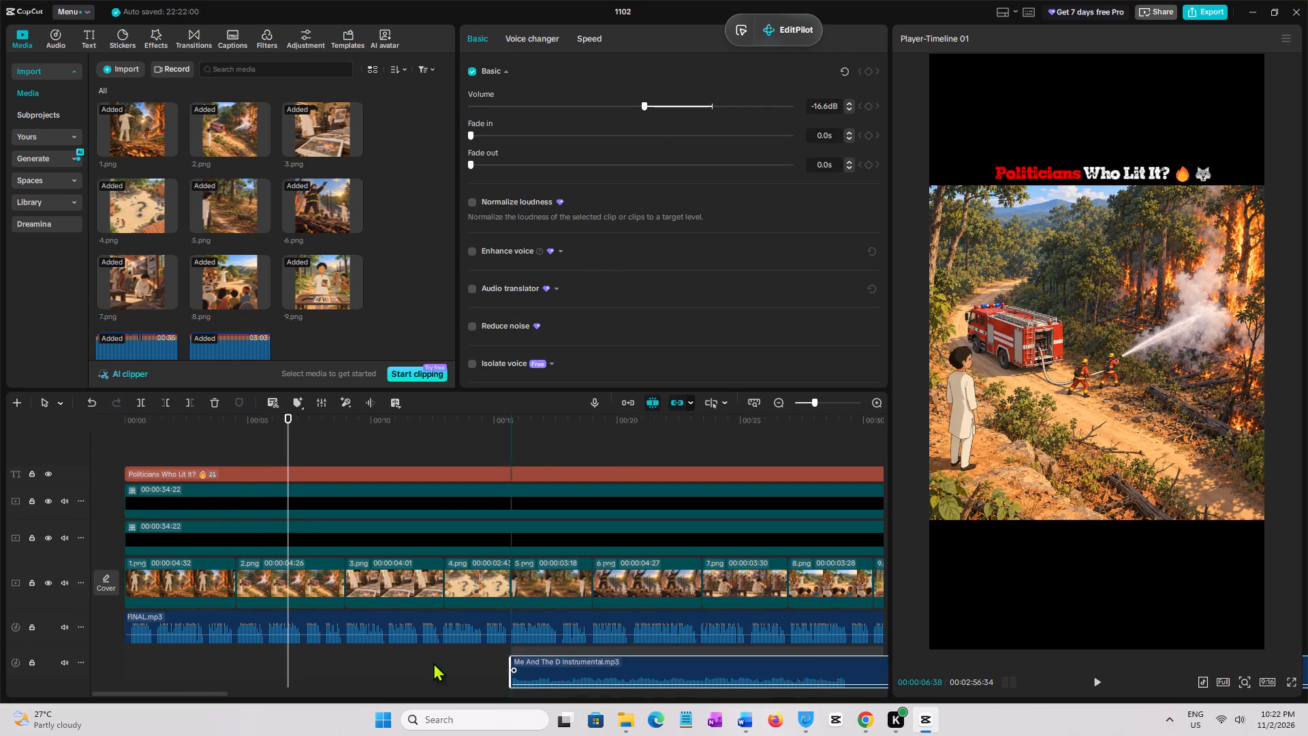
pyautogui.moveTo(433, 662); pyautogui.dragTo(78, 655)
pyautogui.click(167, 438)
pyautogui.moveTo(166, 438); pyautogui.dragTo(0, 471)
pyautogui.press('space')
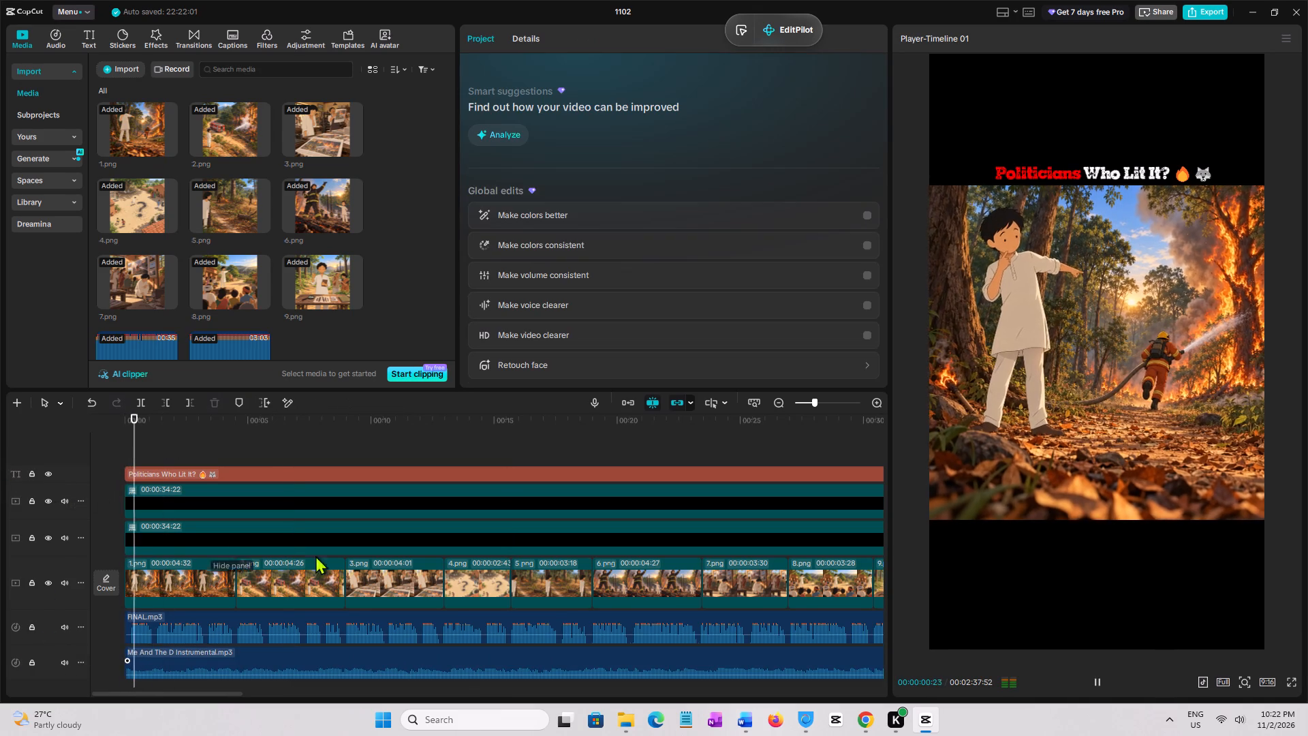
# Set the Me And The D Instrumental clip's volume to -18.0 dB and play the video's last seconds.
pyautogui.click(489, 668)
pyautogui.click(636, 109)
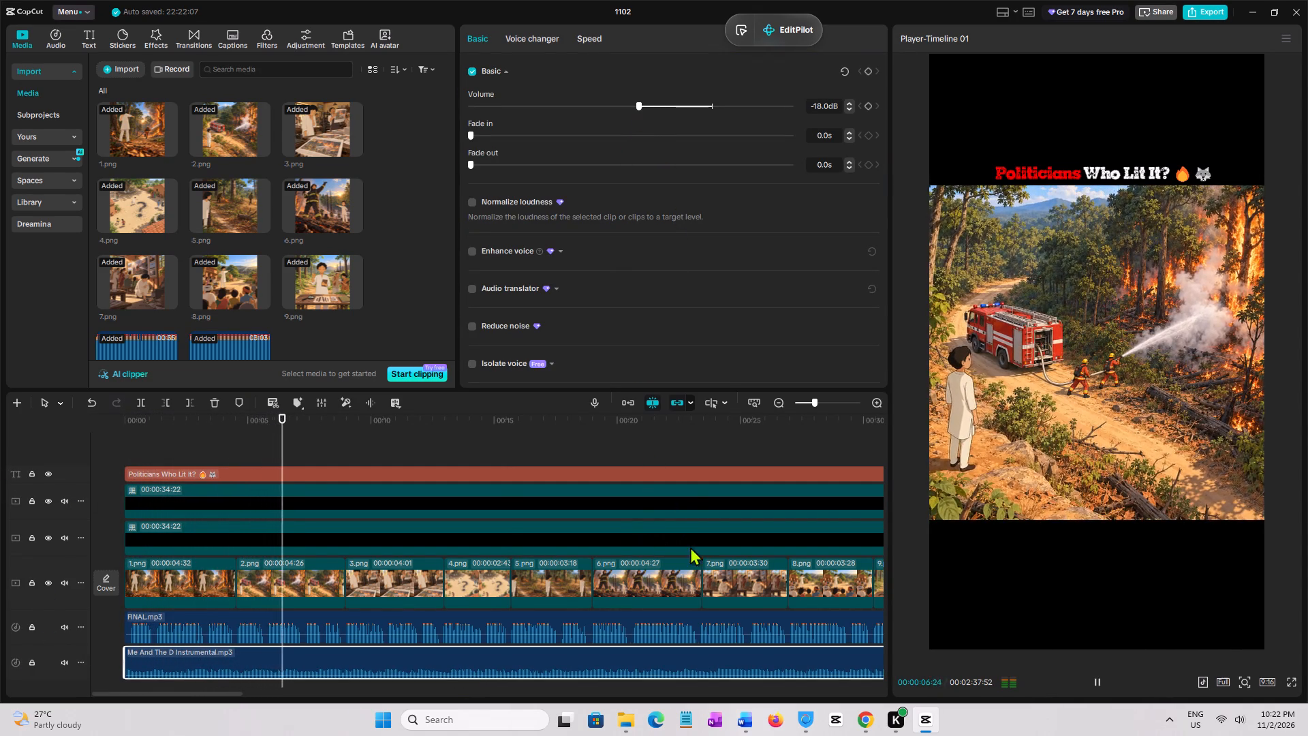
pyautogui.keyDown('ctrl'); pyautogui.scroll(-5, 689, 545); pyautogui.keyUp('ctrl')
pyautogui.keyDown('ctrl'); pyautogui.scroll(-1, 691, 600); pyautogui.keyUp('ctrl')
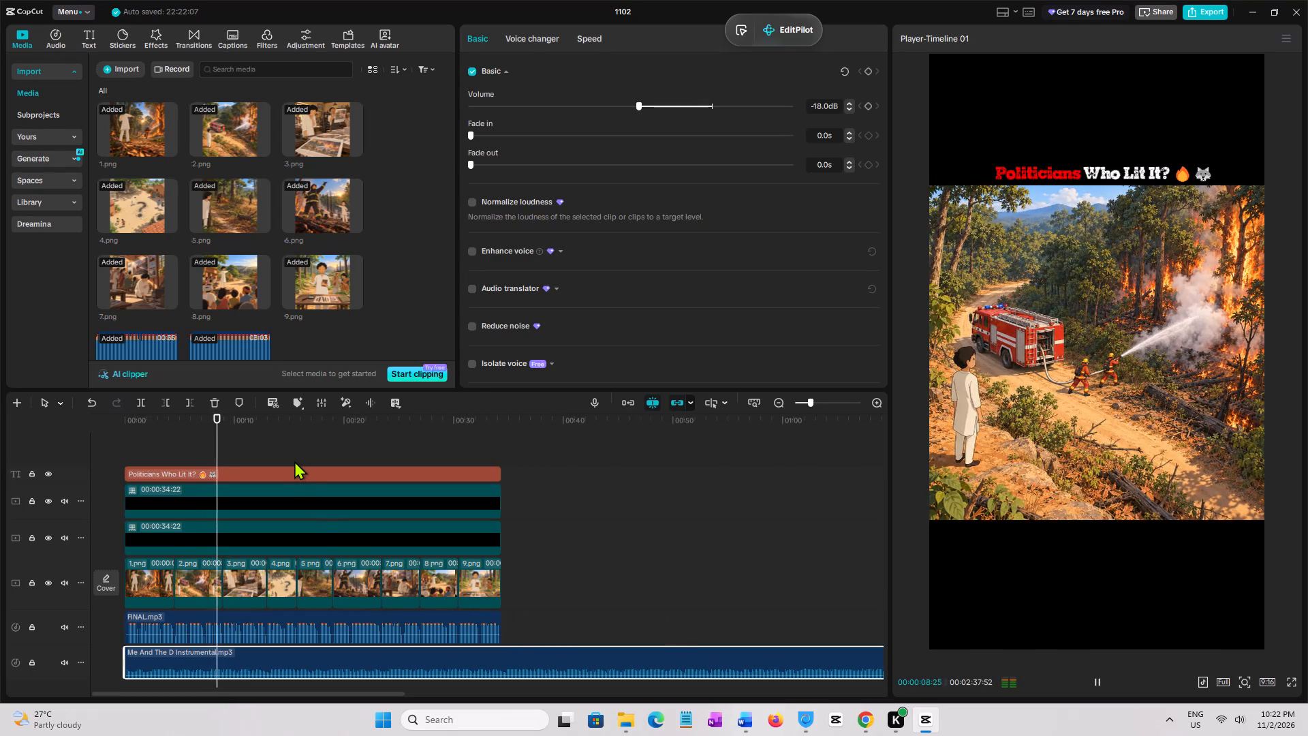
pyautogui.keyDown('ctrl'); pyautogui.click(330, 442); pyautogui.keyUp('ctrl')
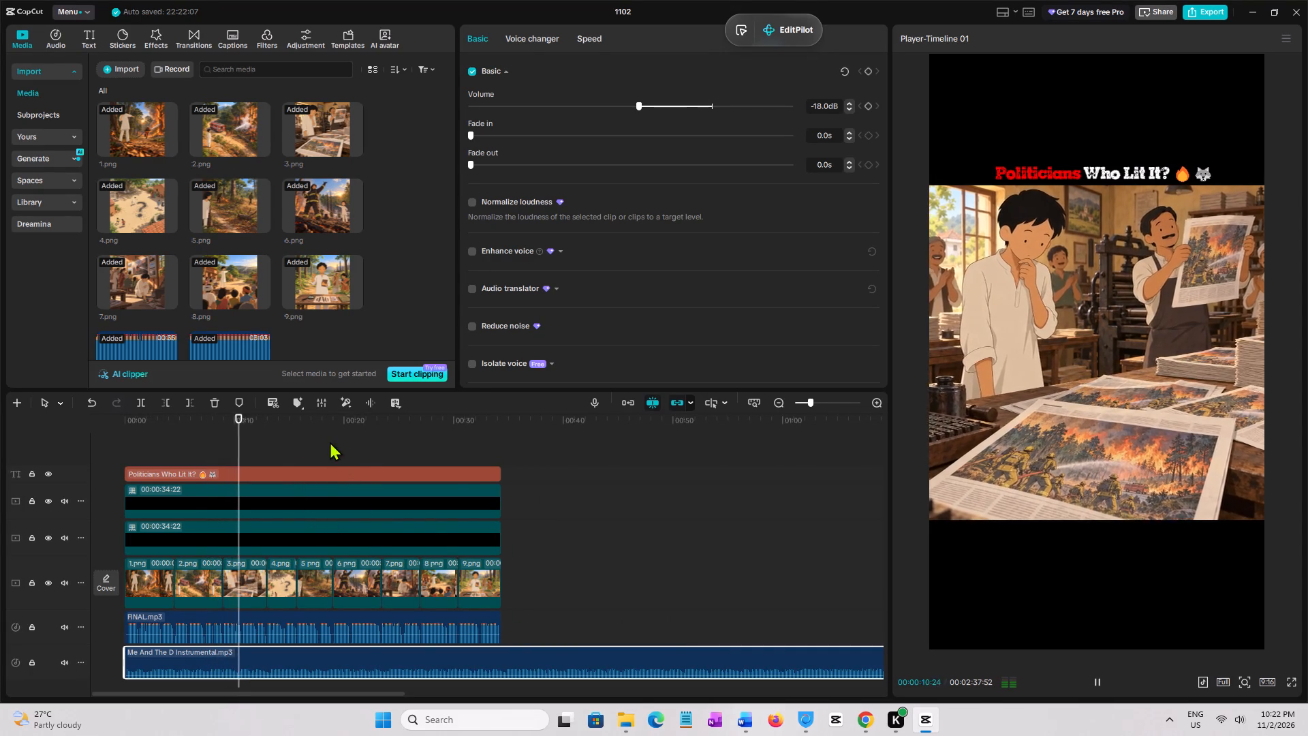
pyautogui.moveTo(330, 442); pyautogui.dragTo(473, 471)
pyautogui.press('space')
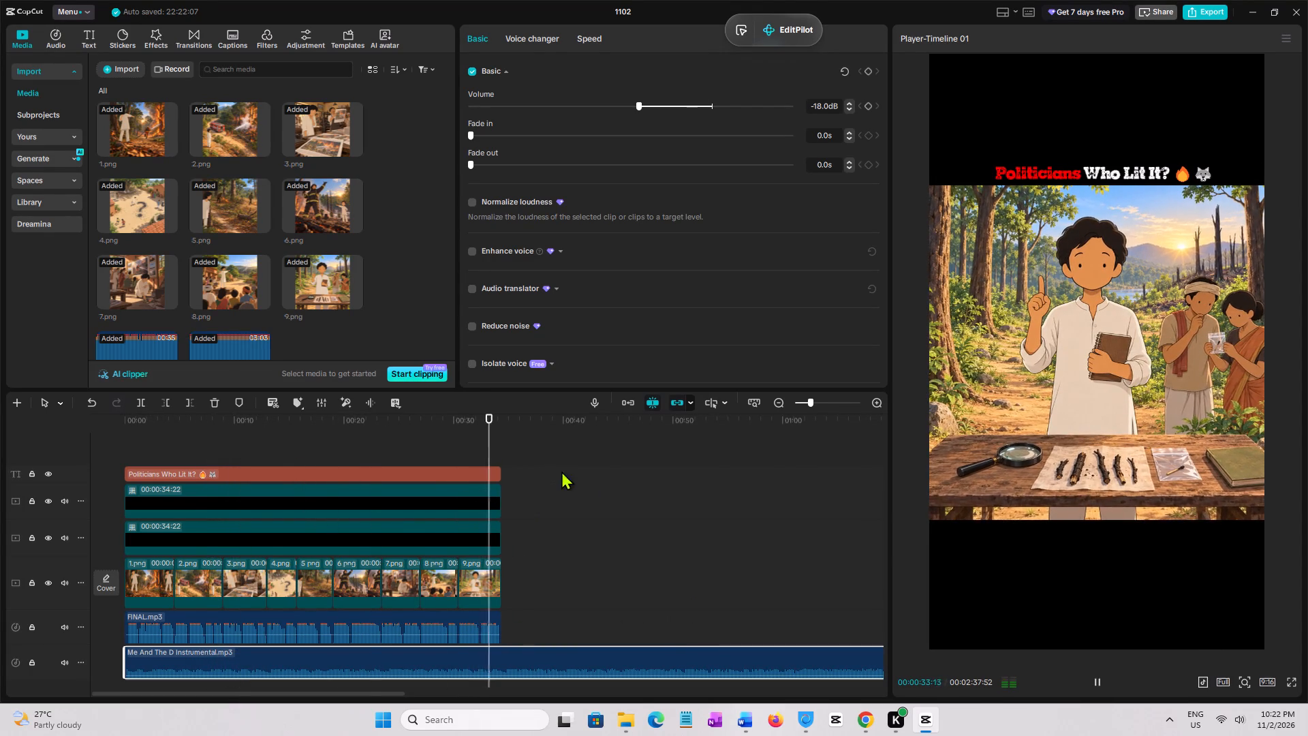
# Trim about 30 more seconds off the music's beginning, align it with the video start and play.
pyautogui.keyDown('ctrl'); pyautogui.scroll(-7, 637, 523); pyautogui.keyUp('ctrl')
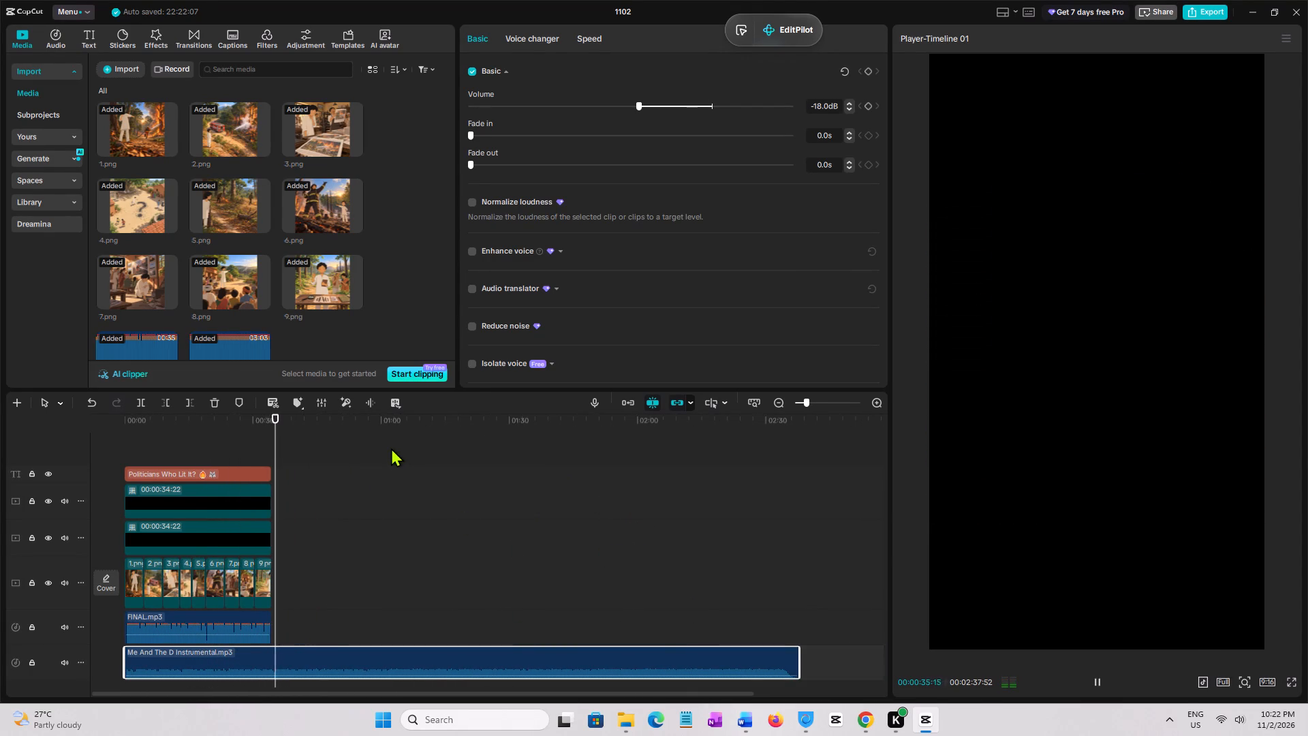
pyautogui.hotkey('ctrl', 'space')
pyautogui.click(147, 657)
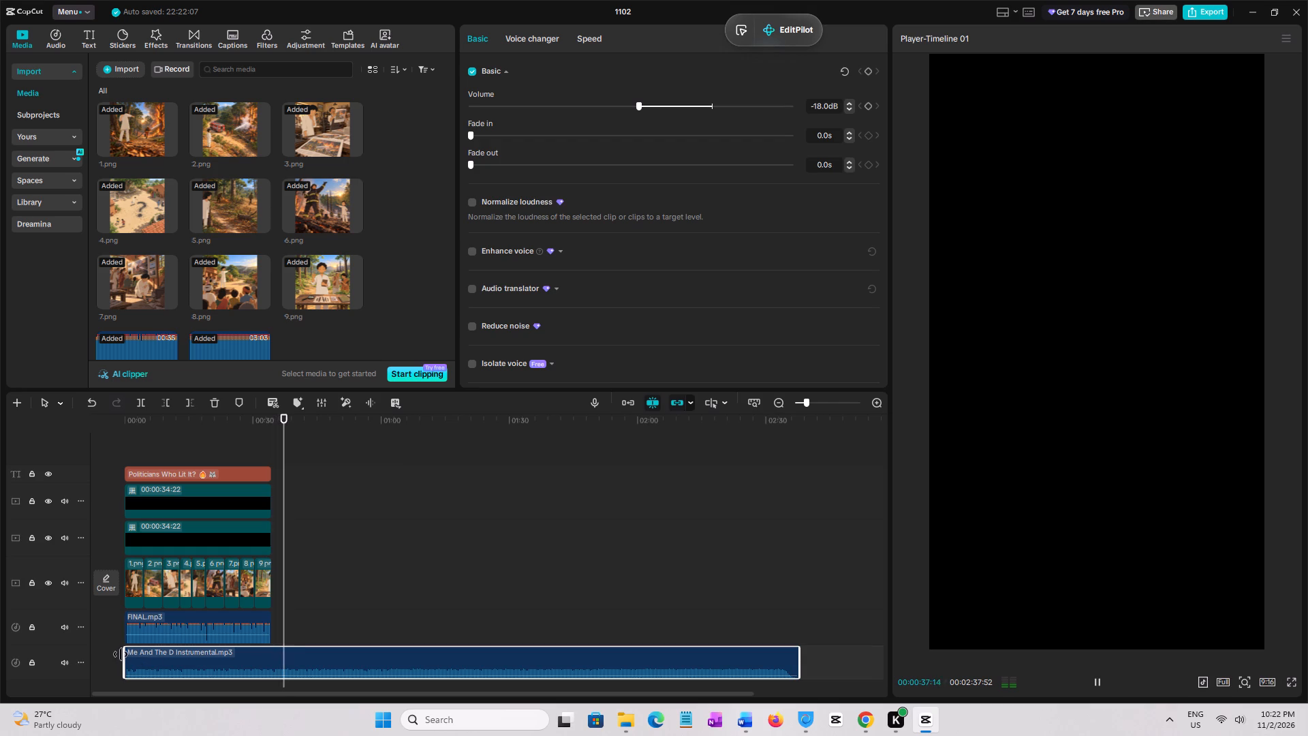
pyautogui.moveTo(121, 654); pyautogui.dragTo(257, 657)
pyautogui.moveTo(311, 657); pyautogui.dragTo(174, 650)
pyautogui.click(146, 457)
pyautogui.moveTo(146, 455); pyautogui.dragTo(0, 455)
pyautogui.press('space')
# Trim the end of Me And The D Instrumental to the video's end at 00:00:34:22.
pyautogui.keyDown('ctrl'); pyautogui.scroll(5, 379, 543); pyautogui.keyUp('ctrl')
pyautogui.keyDown('ctrl'); pyautogui.scroll(2, 429, 584); pyautogui.keyUp('ctrl')
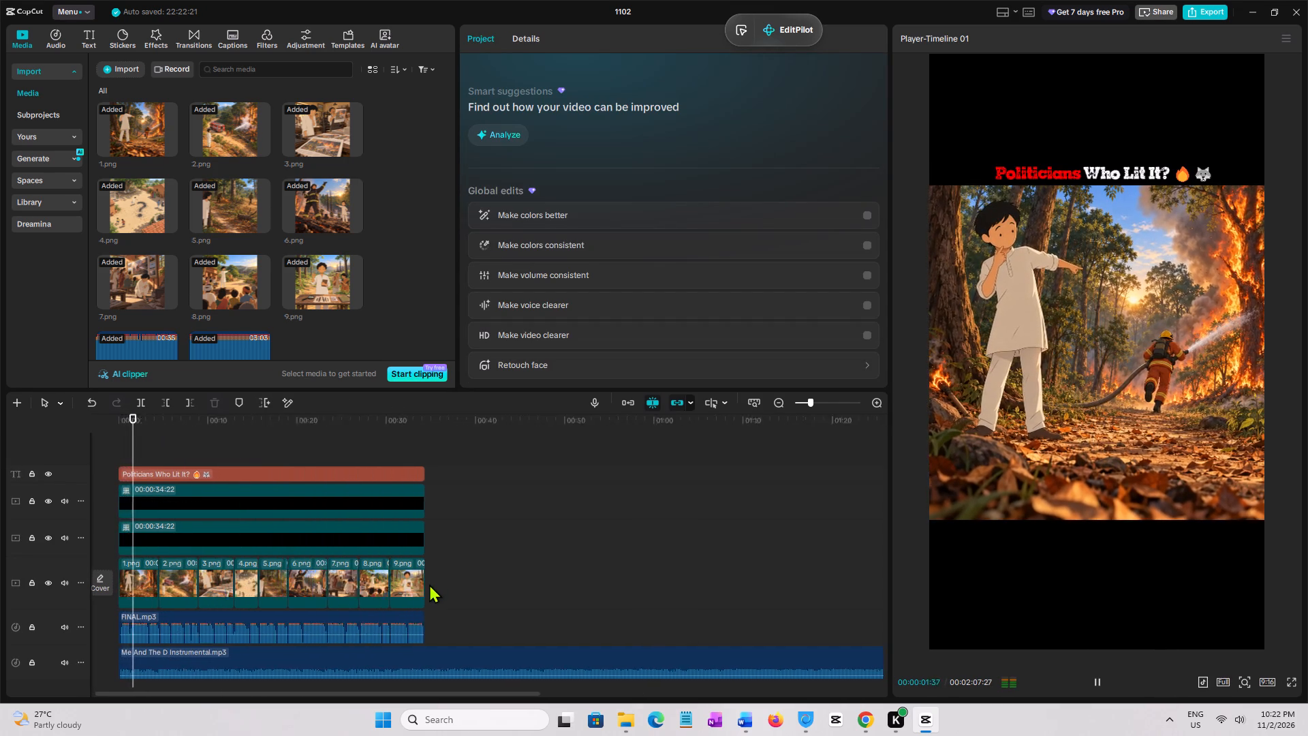
pyautogui.keyDown('ctrl'); pyautogui.click(493, 453); pyautogui.keyUp('ctrl')
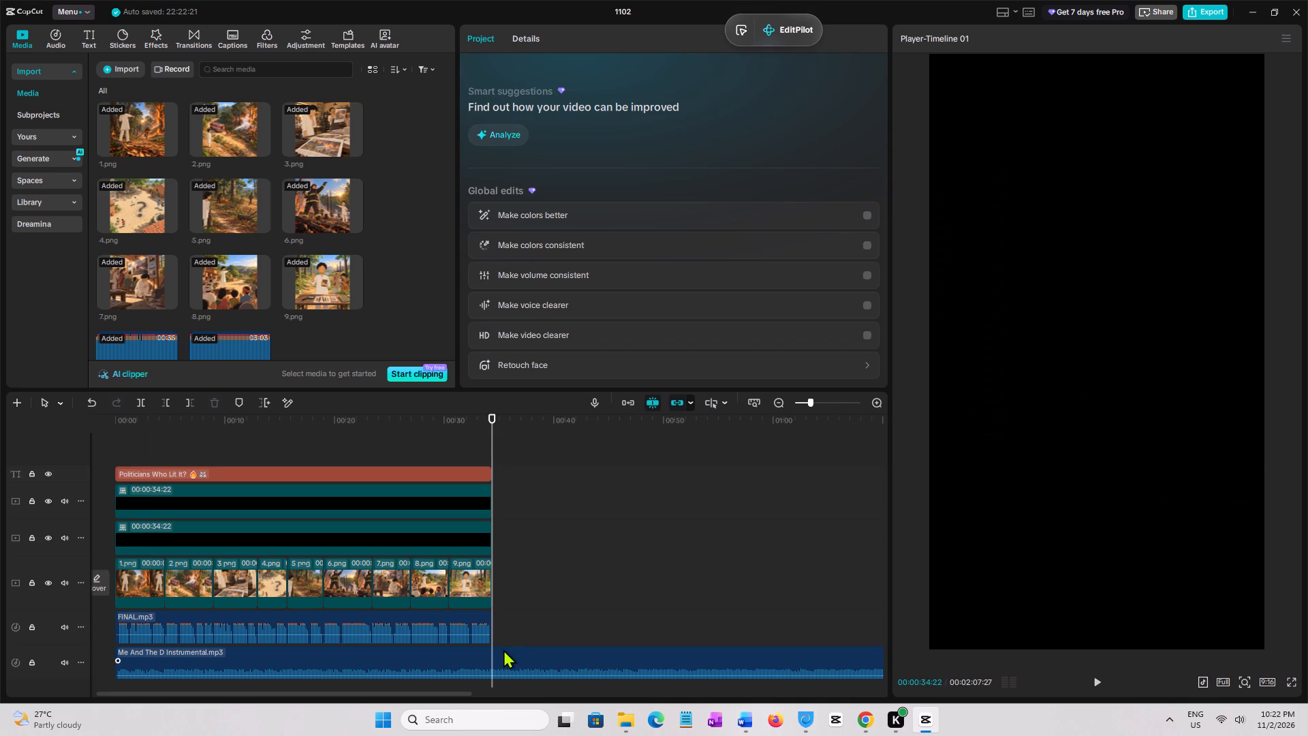
pyautogui.click(507, 651)
pyautogui.click(522, 659)
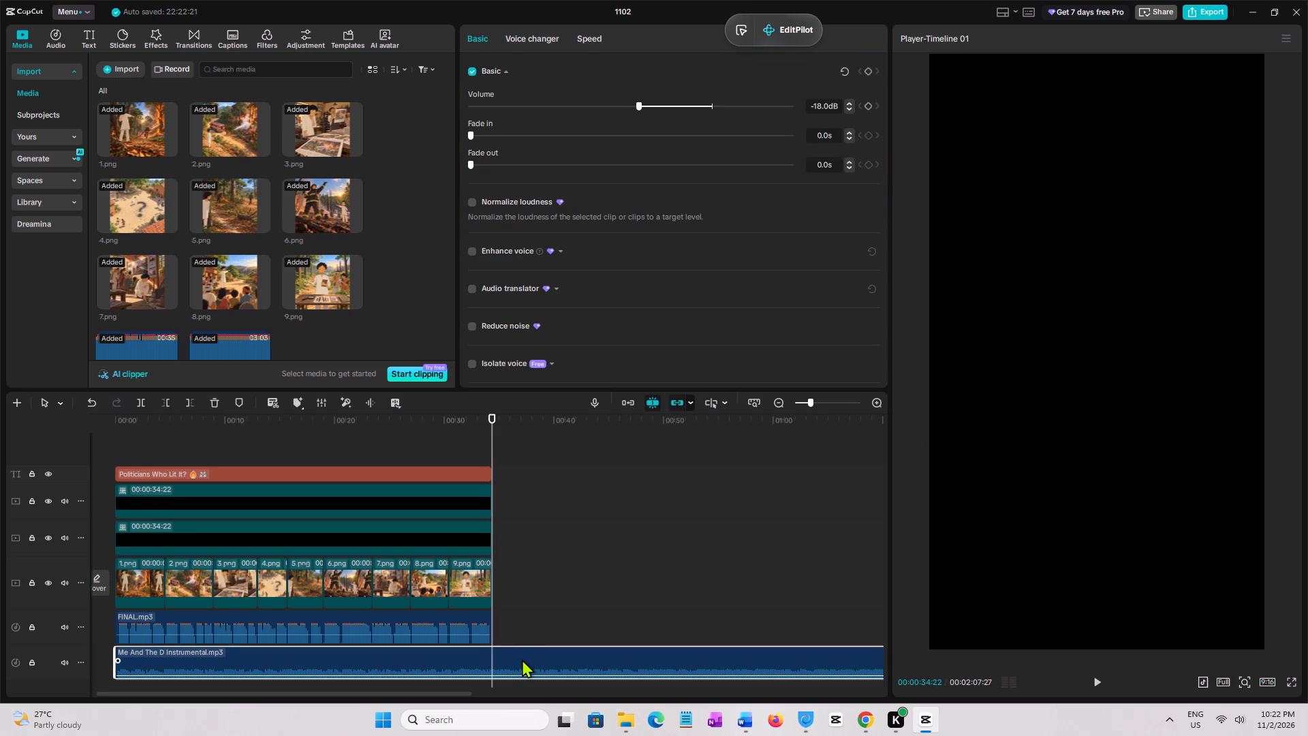
pyautogui.press('w')
# Play about the first ten seconds of the video to check the music against the narration.
pyautogui.click(225, 448)
pyautogui.moveTo(225, 448); pyautogui.dragTo(0, 464)
pyautogui.press('space')
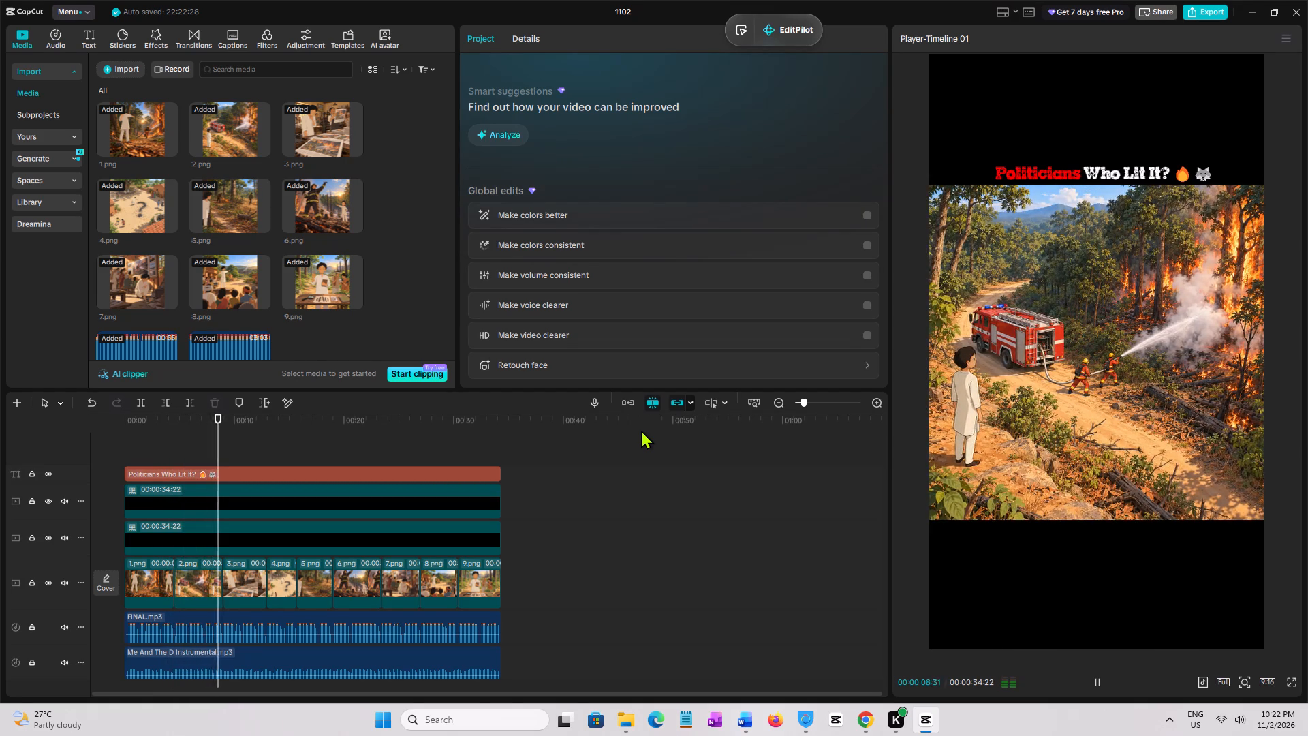
pyautogui.press('space')
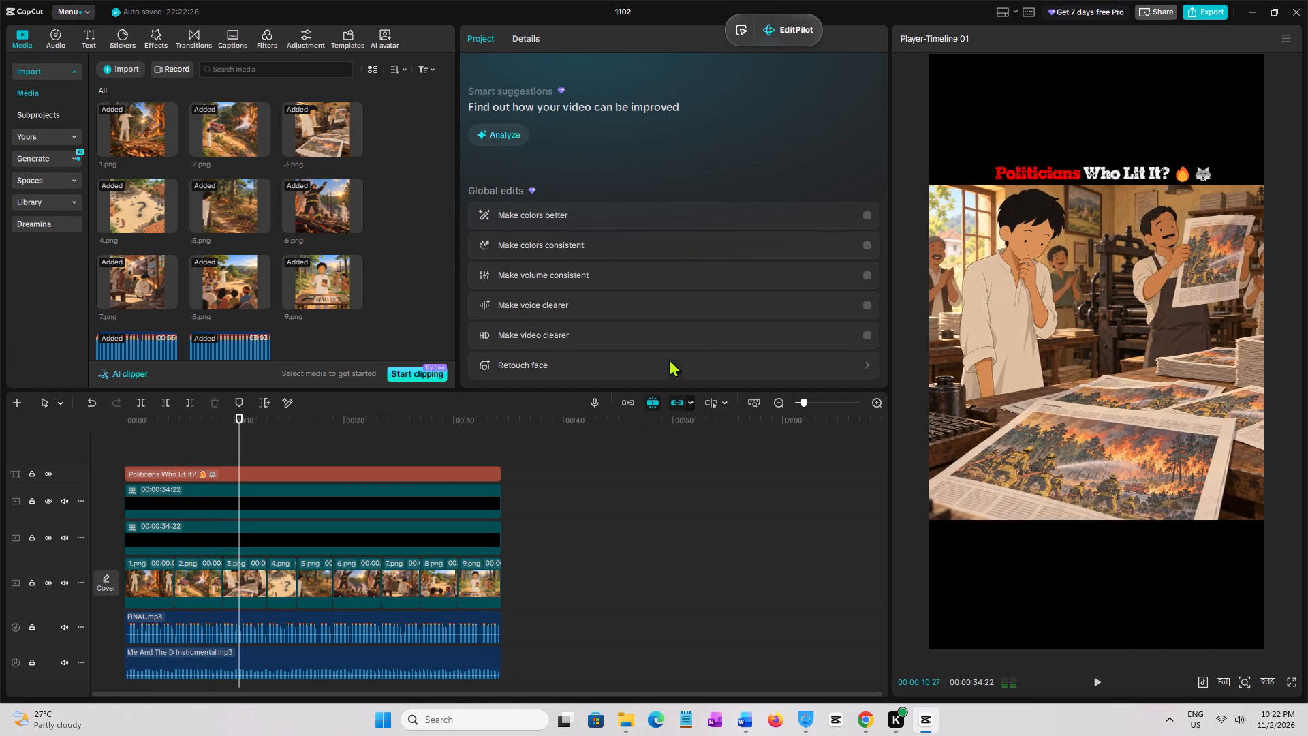
# Combine all timeline clips into one compound clip and pre-process it.
pyautogui.hotkey('ctrl', 'a')
pyautogui.hotkey('alt', 'g')
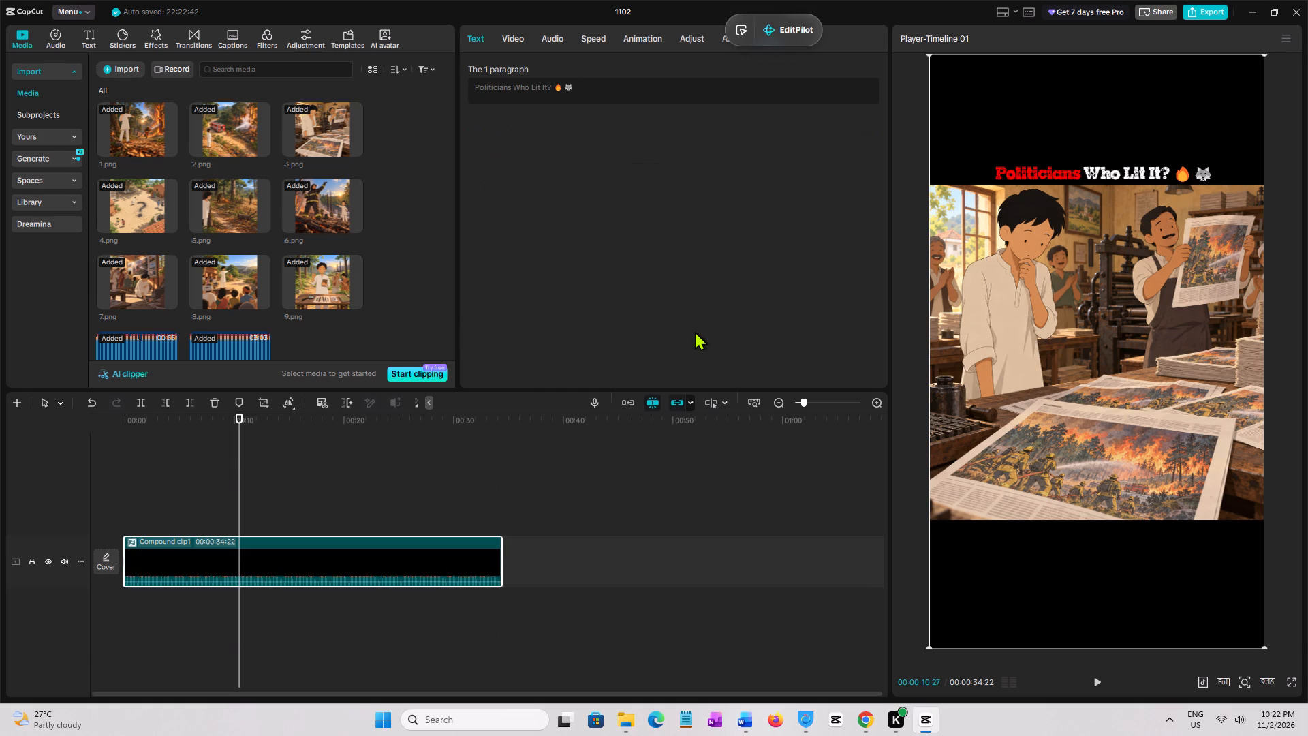
pyautogui.rightClick(397, 543)
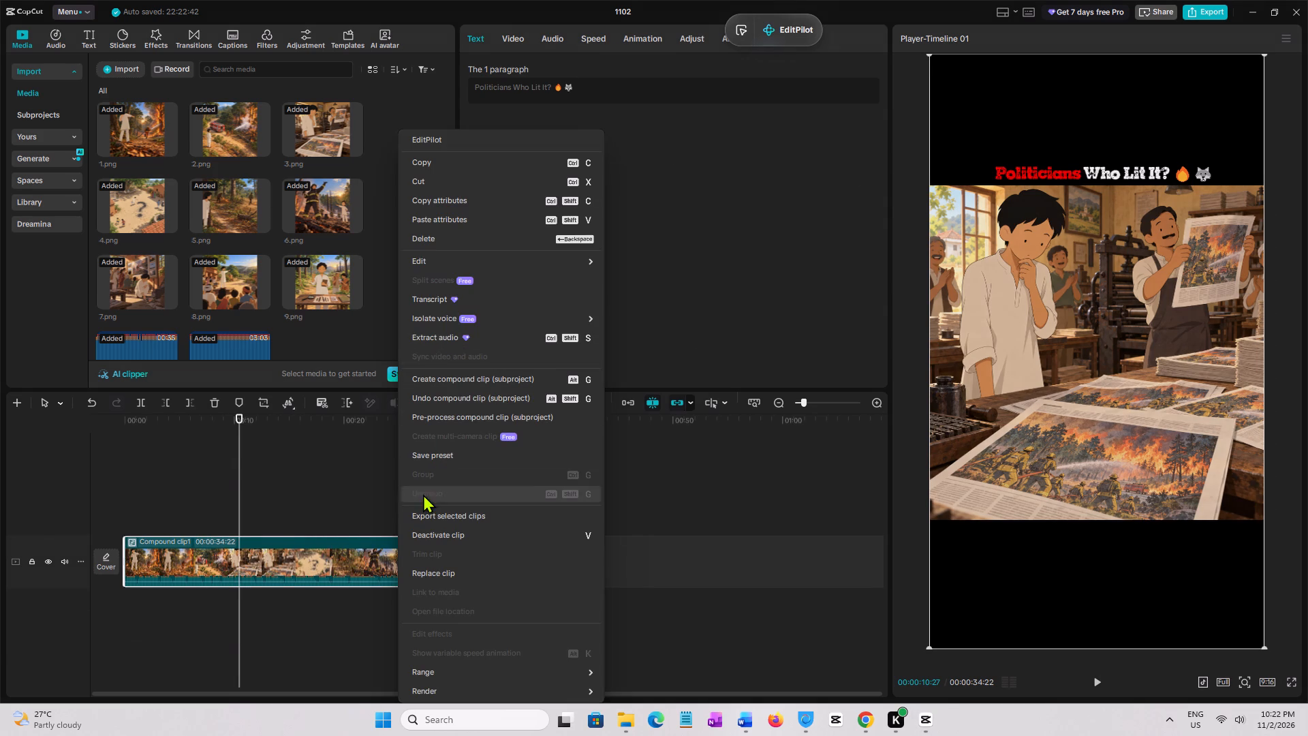
pyautogui.click(469, 415)
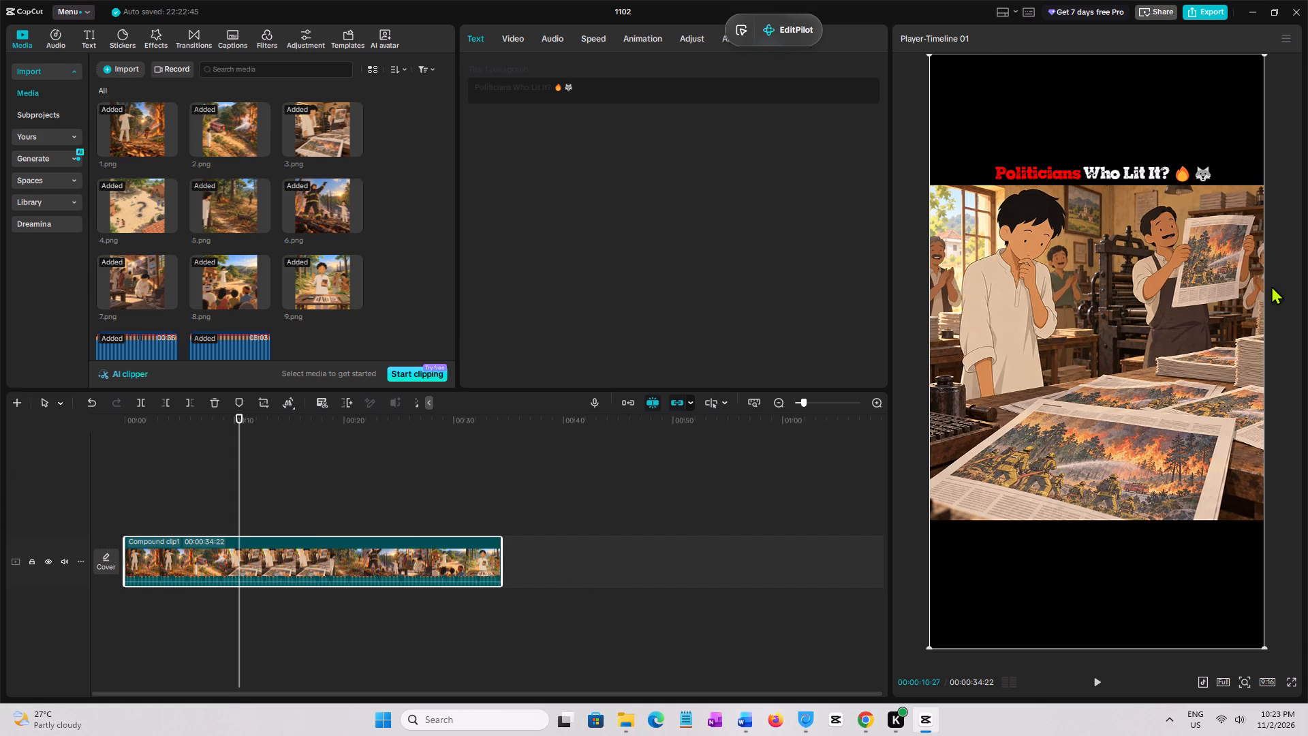
pyautogui.rightClick(407, 575)
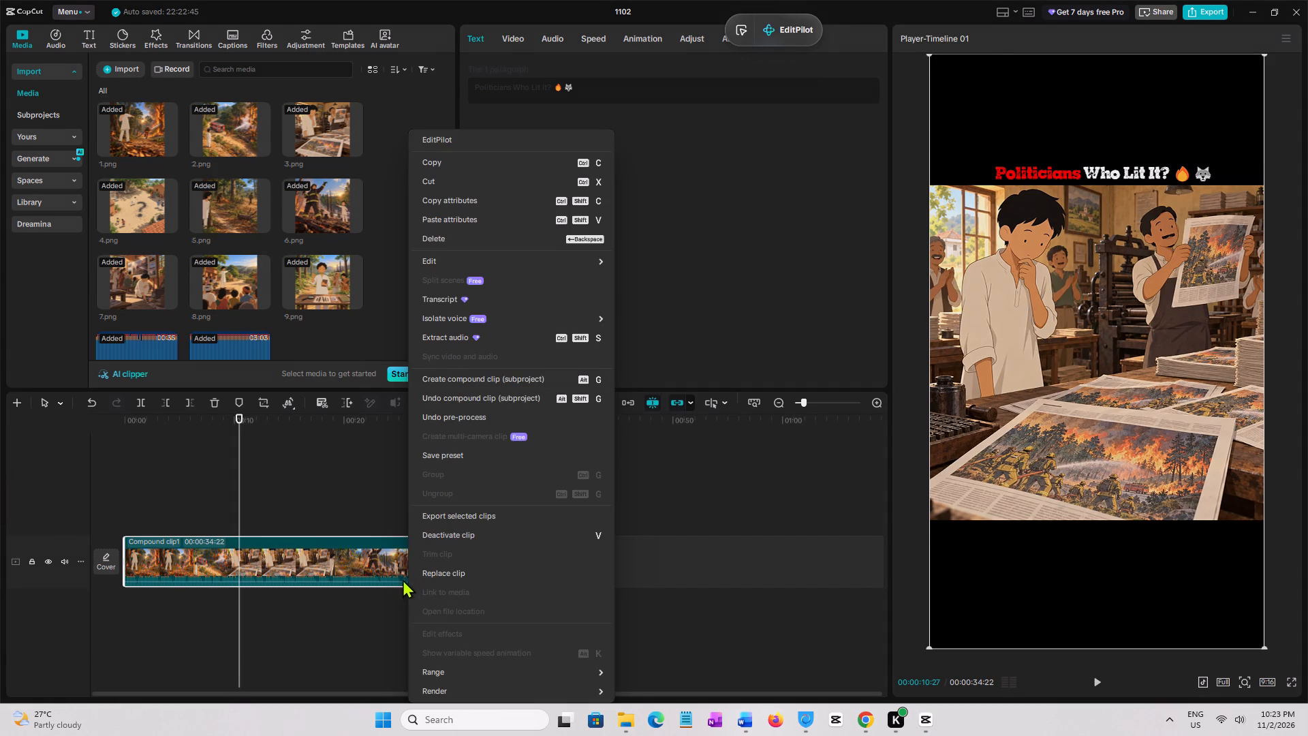
pyautogui.click(384, 600)
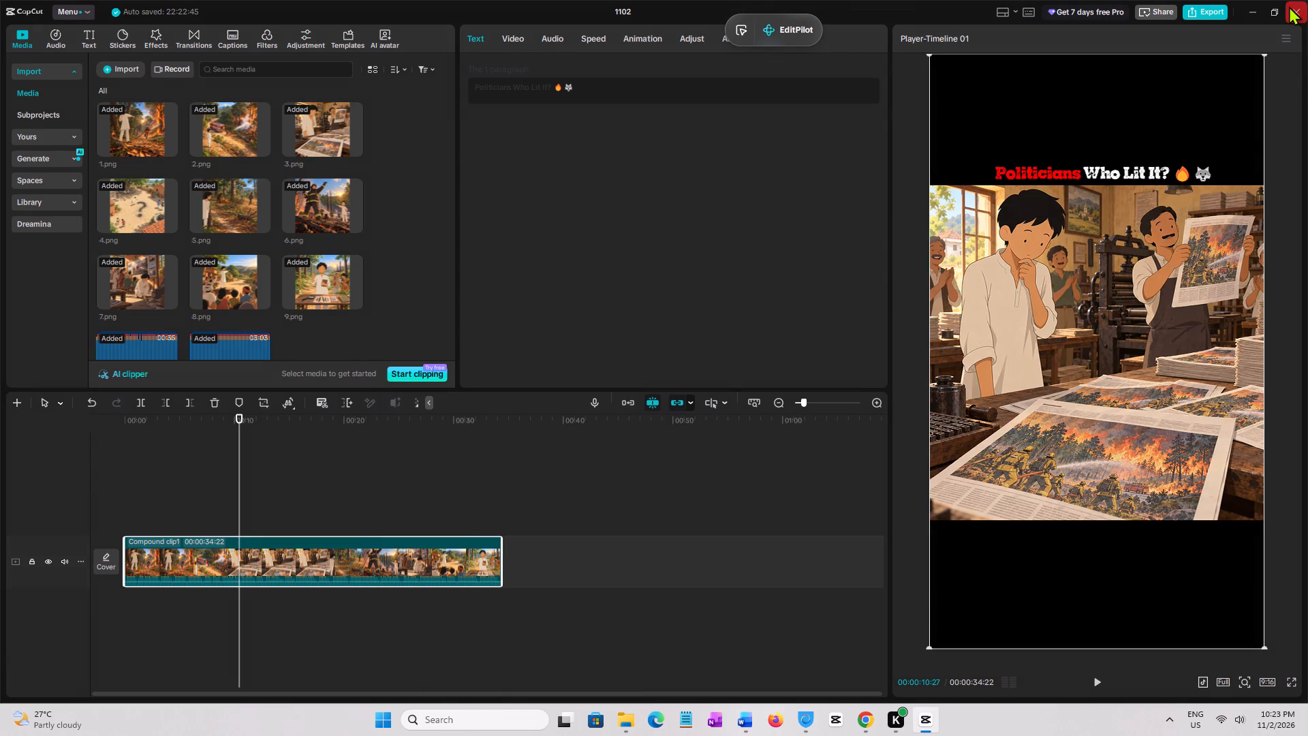
# Close the CapCut project and minimize the browser to reach the desktop.
pyautogui.click(1291, 7)
pyautogui.click(1277, 23)
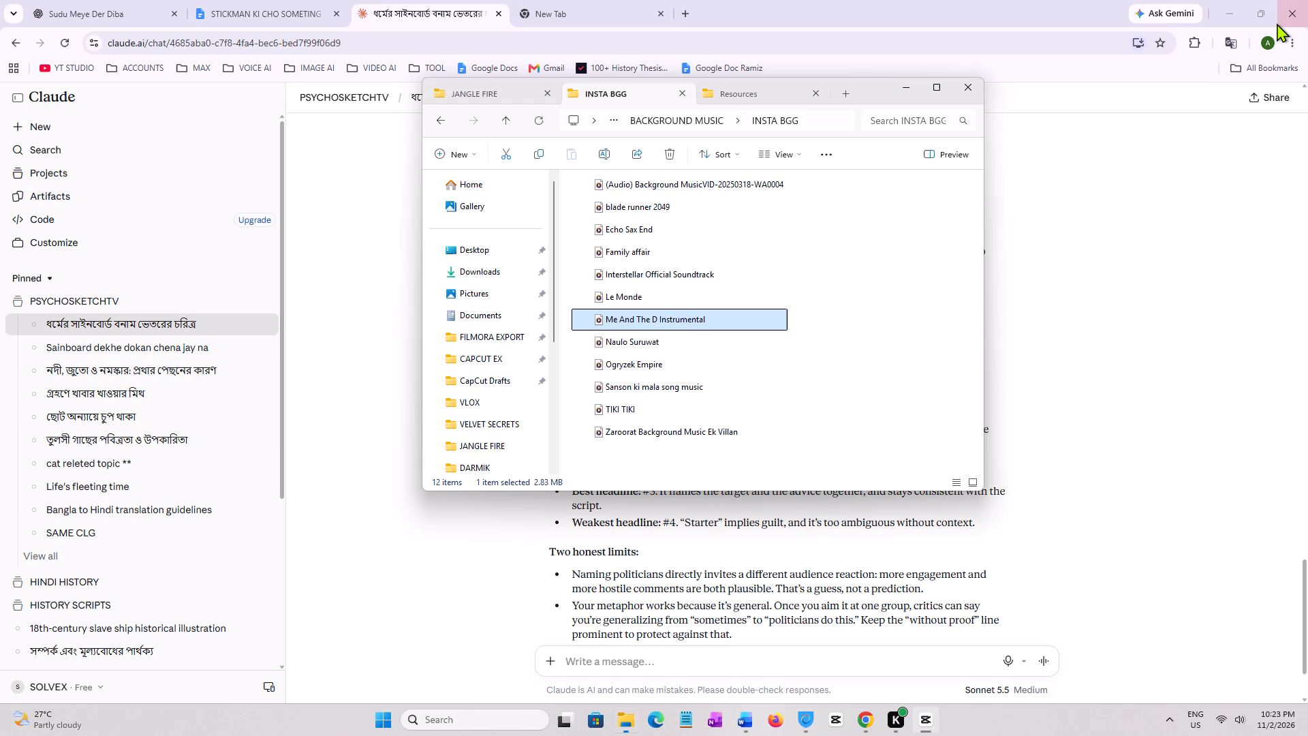
pyautogui.doubleClick(1221, 6)
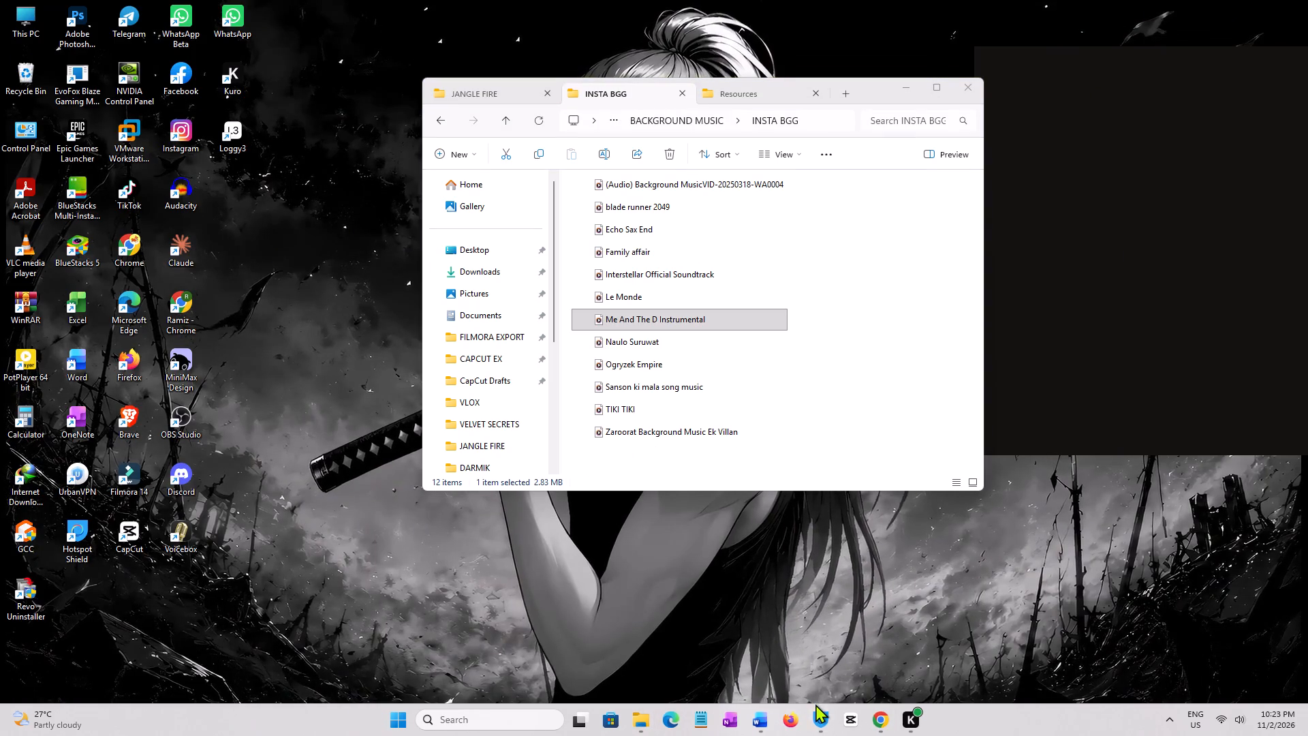